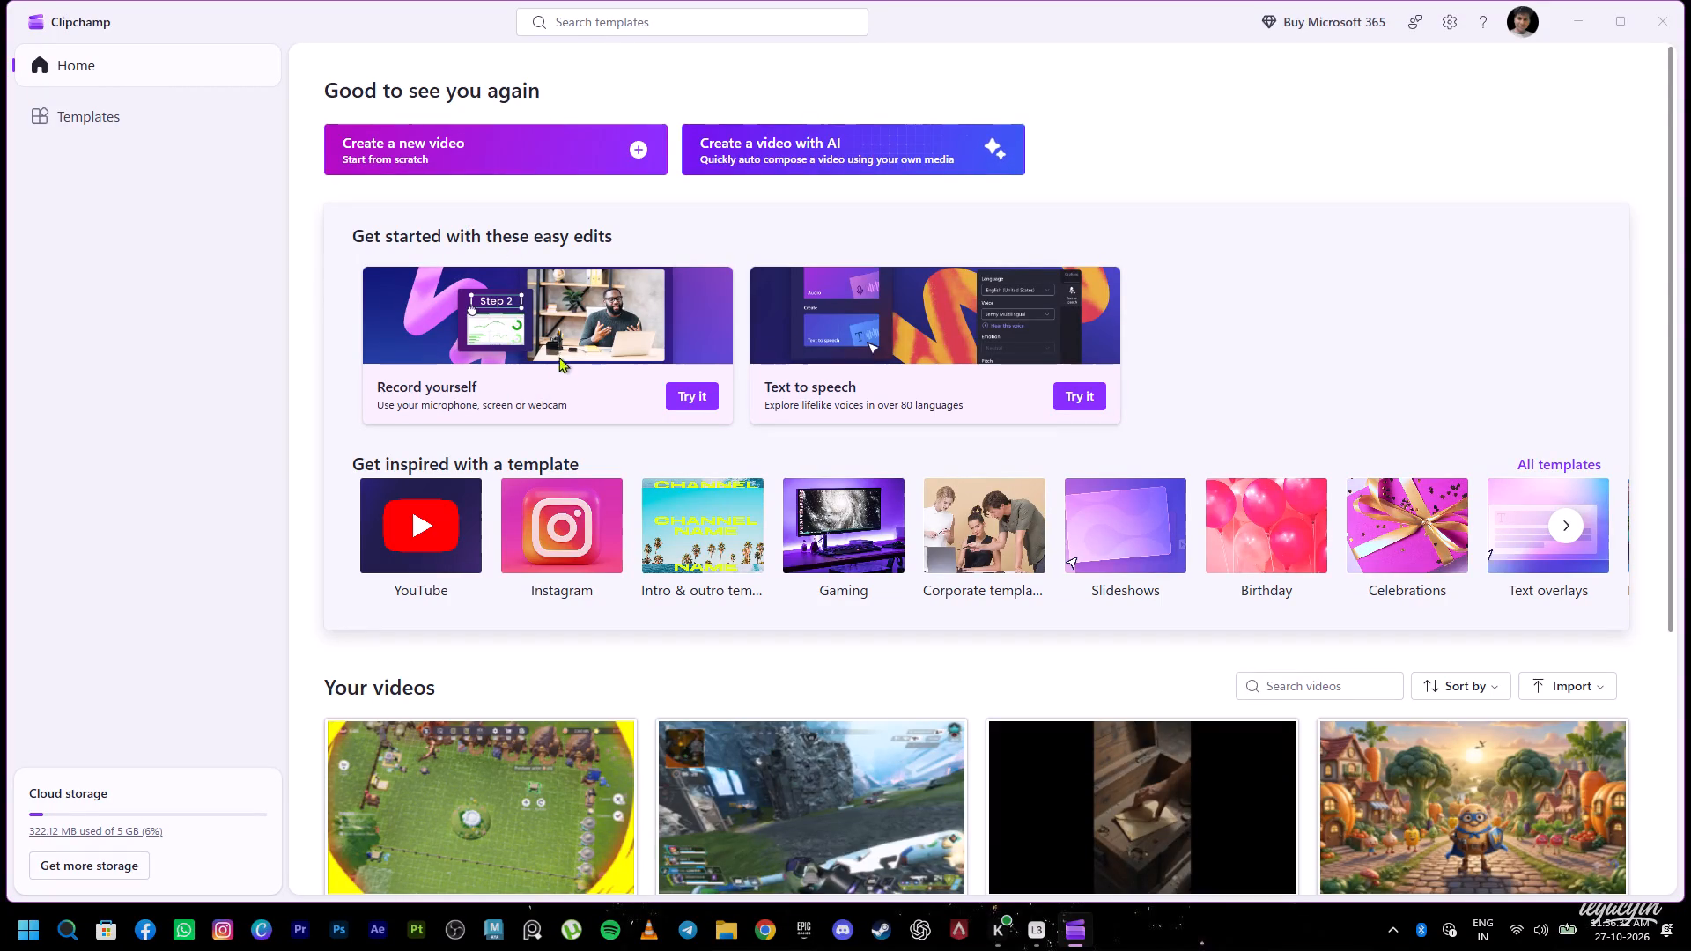
Create a new video project from scratch.
{"action": "left_click", "coordinate": [519, 151]}
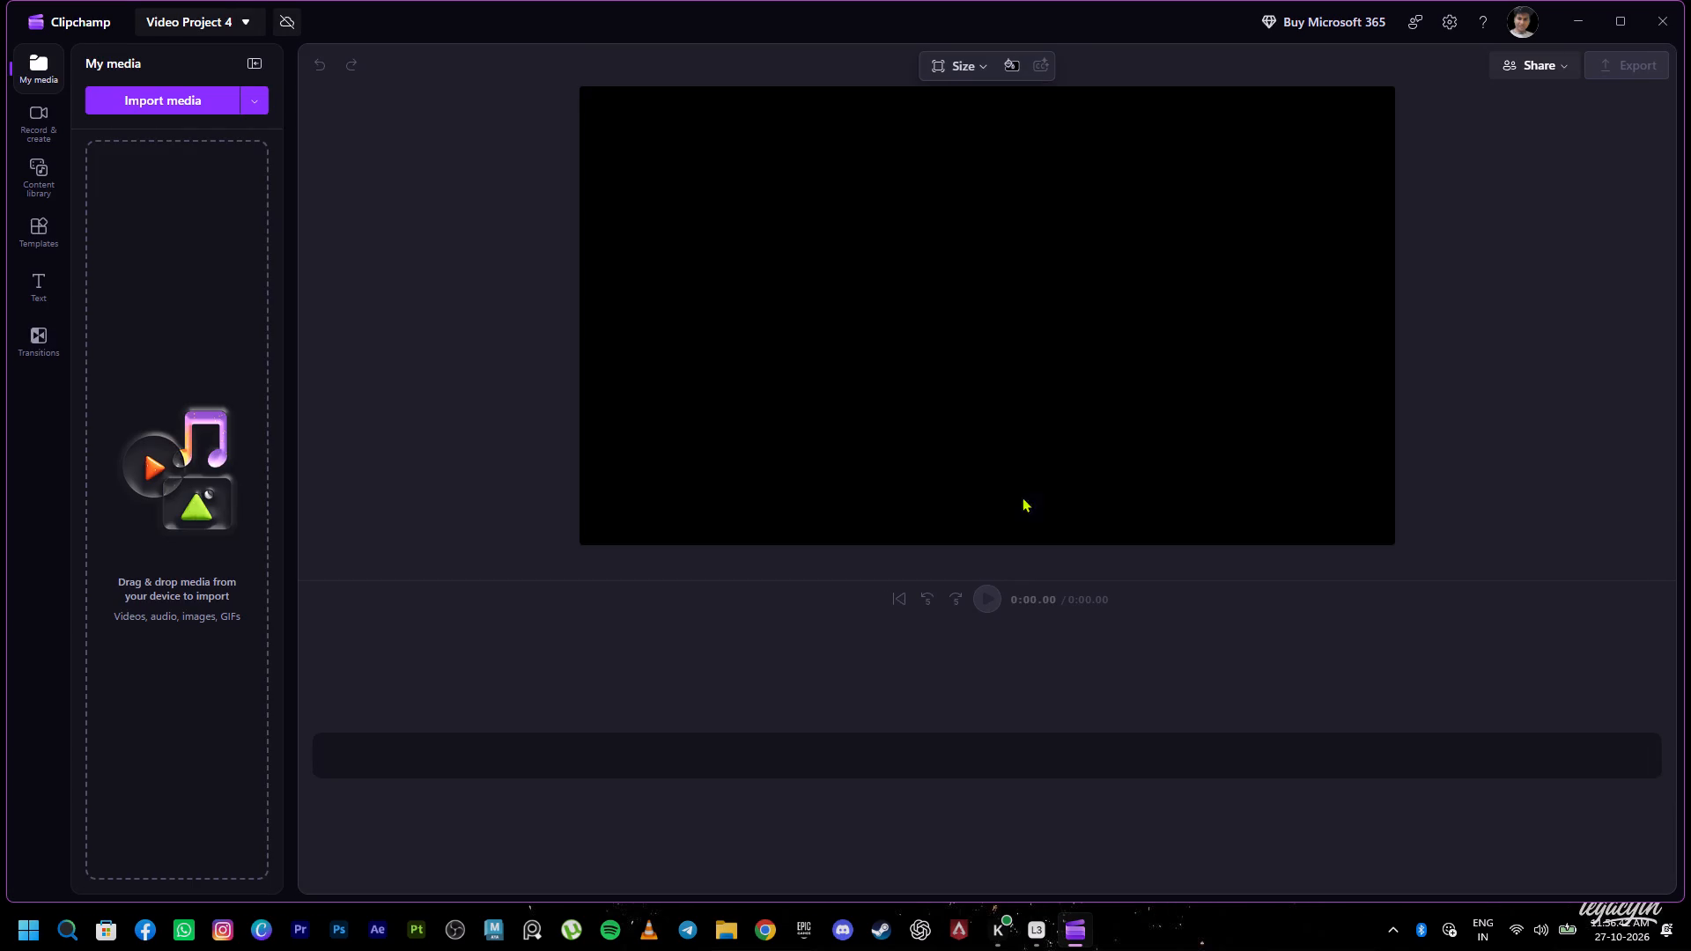
Import the files WhatsApp Audio 2026-10-27 at 11.28.15 AM and WhatsApp Video 2026-10-27 at 11.53.51 AM from the Downloads folder.
{"action": "left_click", "coordinate": [203, 111]}
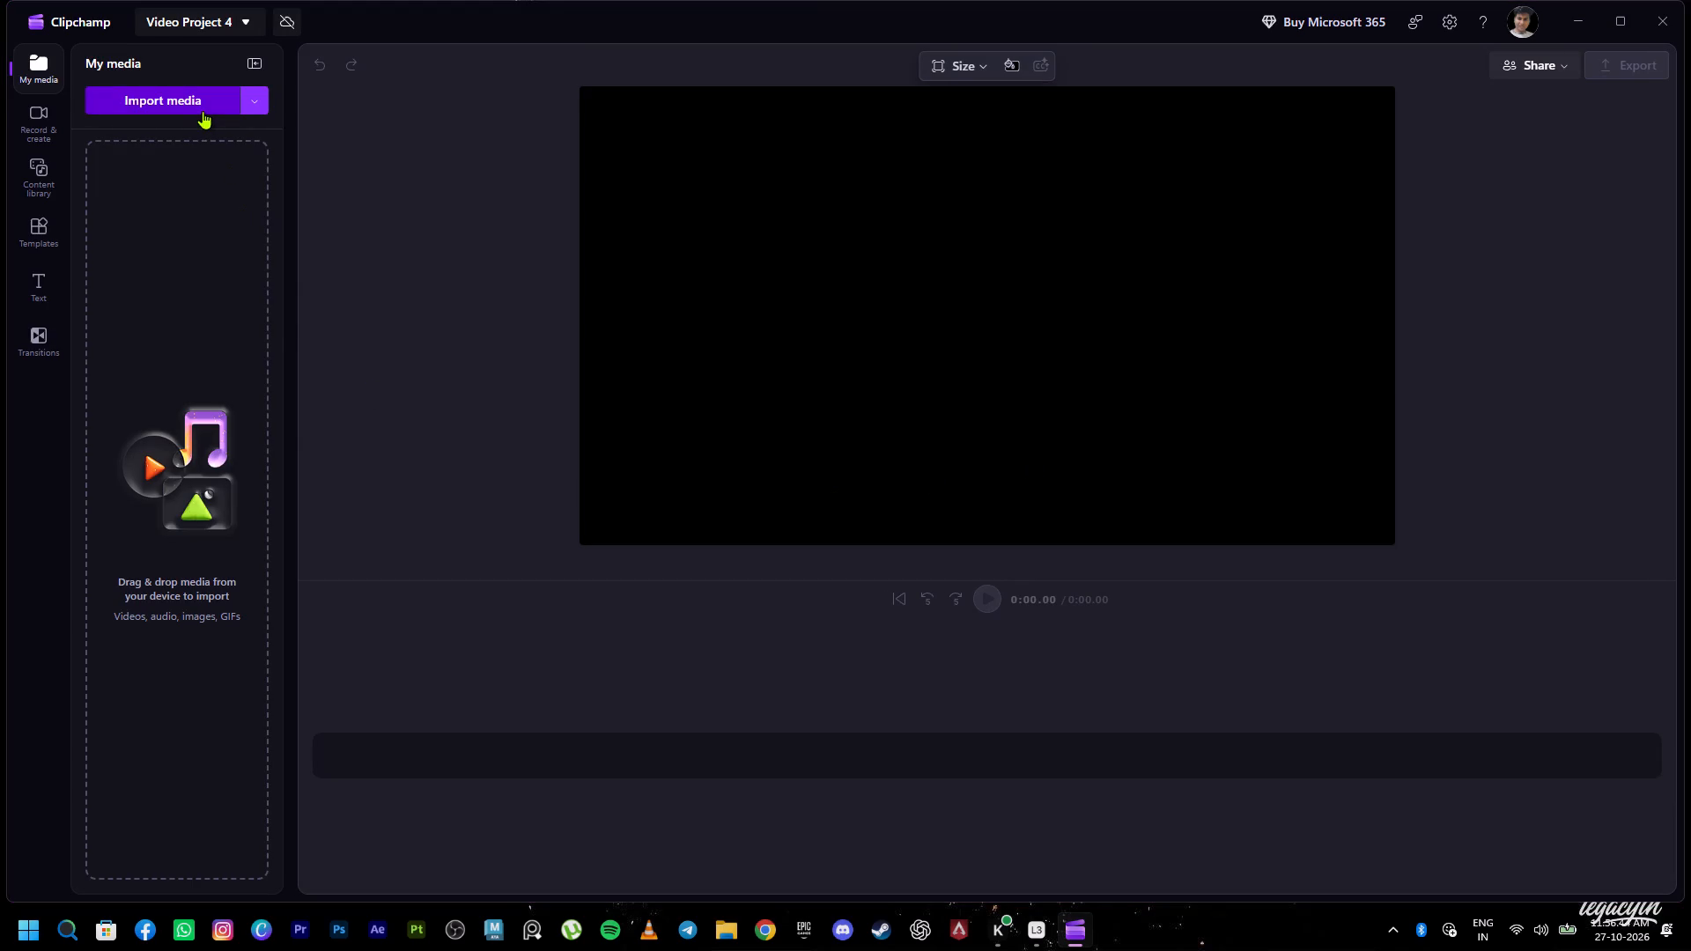
{"action": "left_click", "coordinate": [69, 204]}
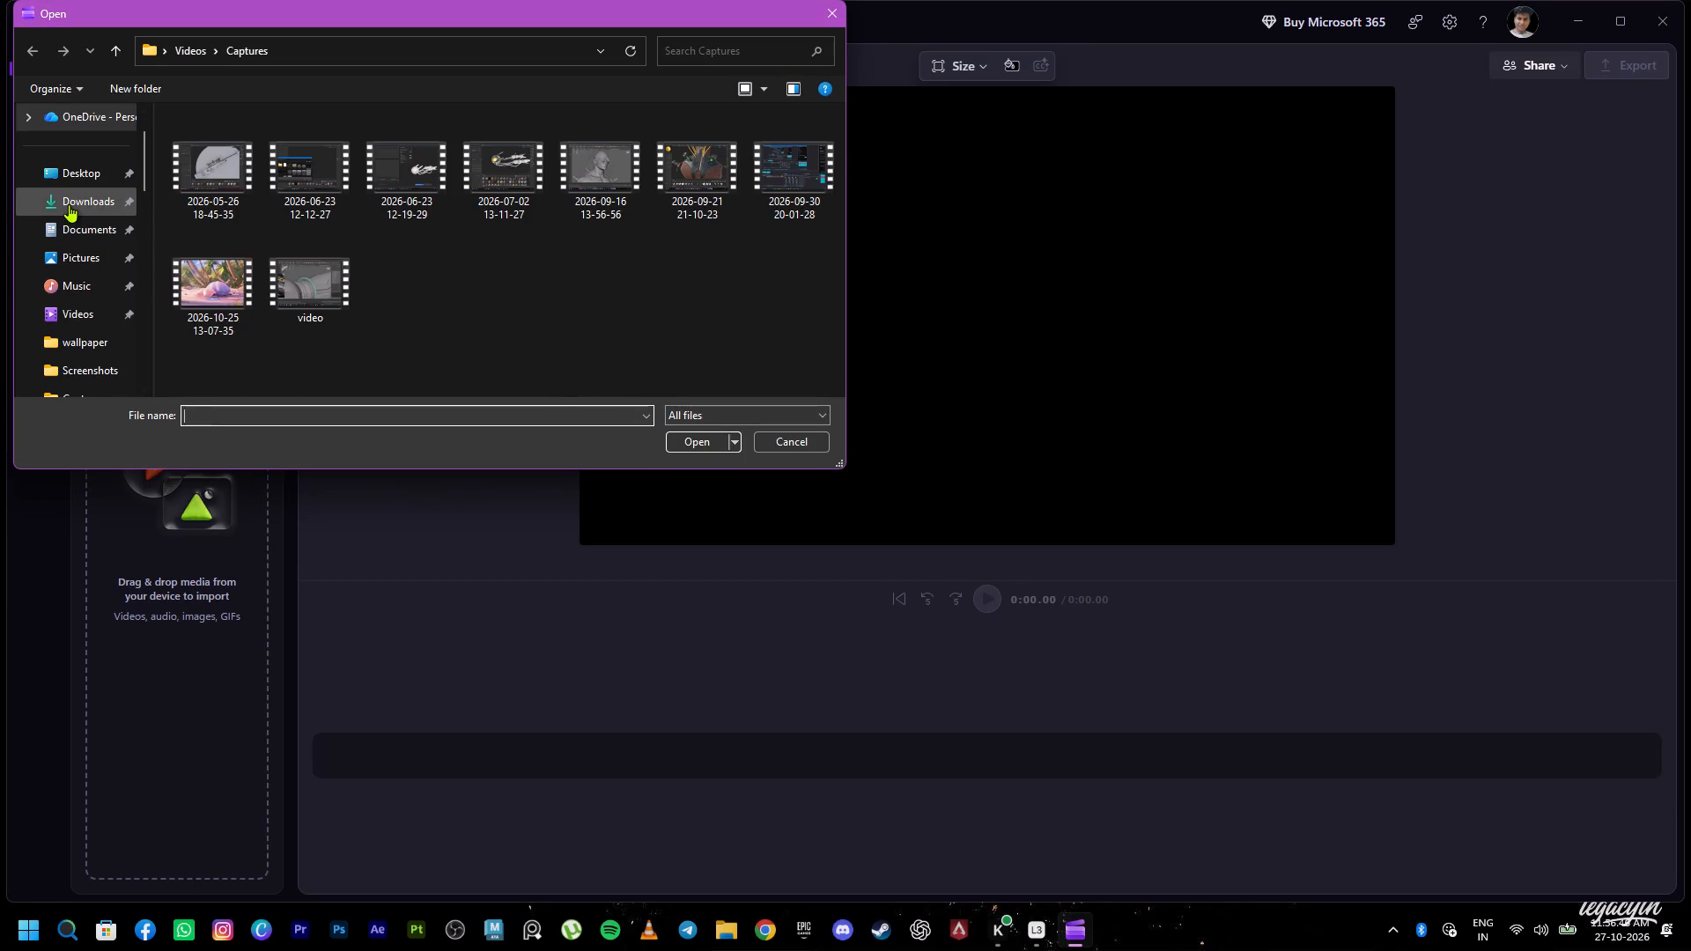
{"action": "left_click", "coordinate": [402, 217]}
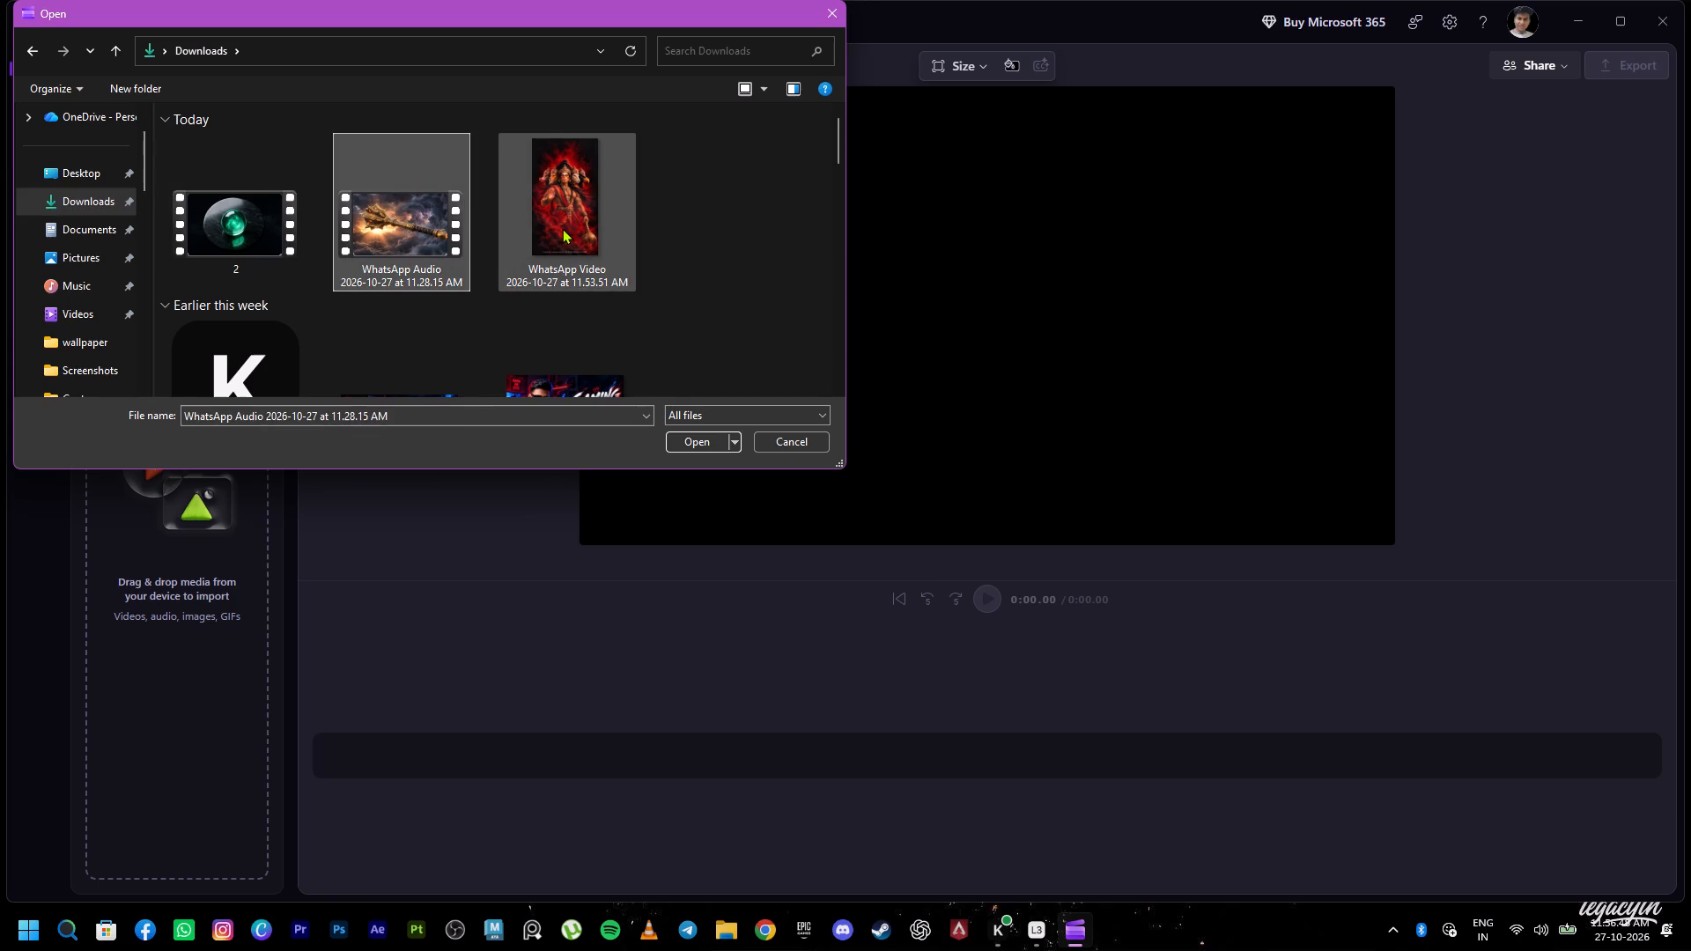
{"action": "left_click", "coordinate": [562, 228], "text": "ctrl"}
{"action": "left_click", "coordinate": [691, 446]}
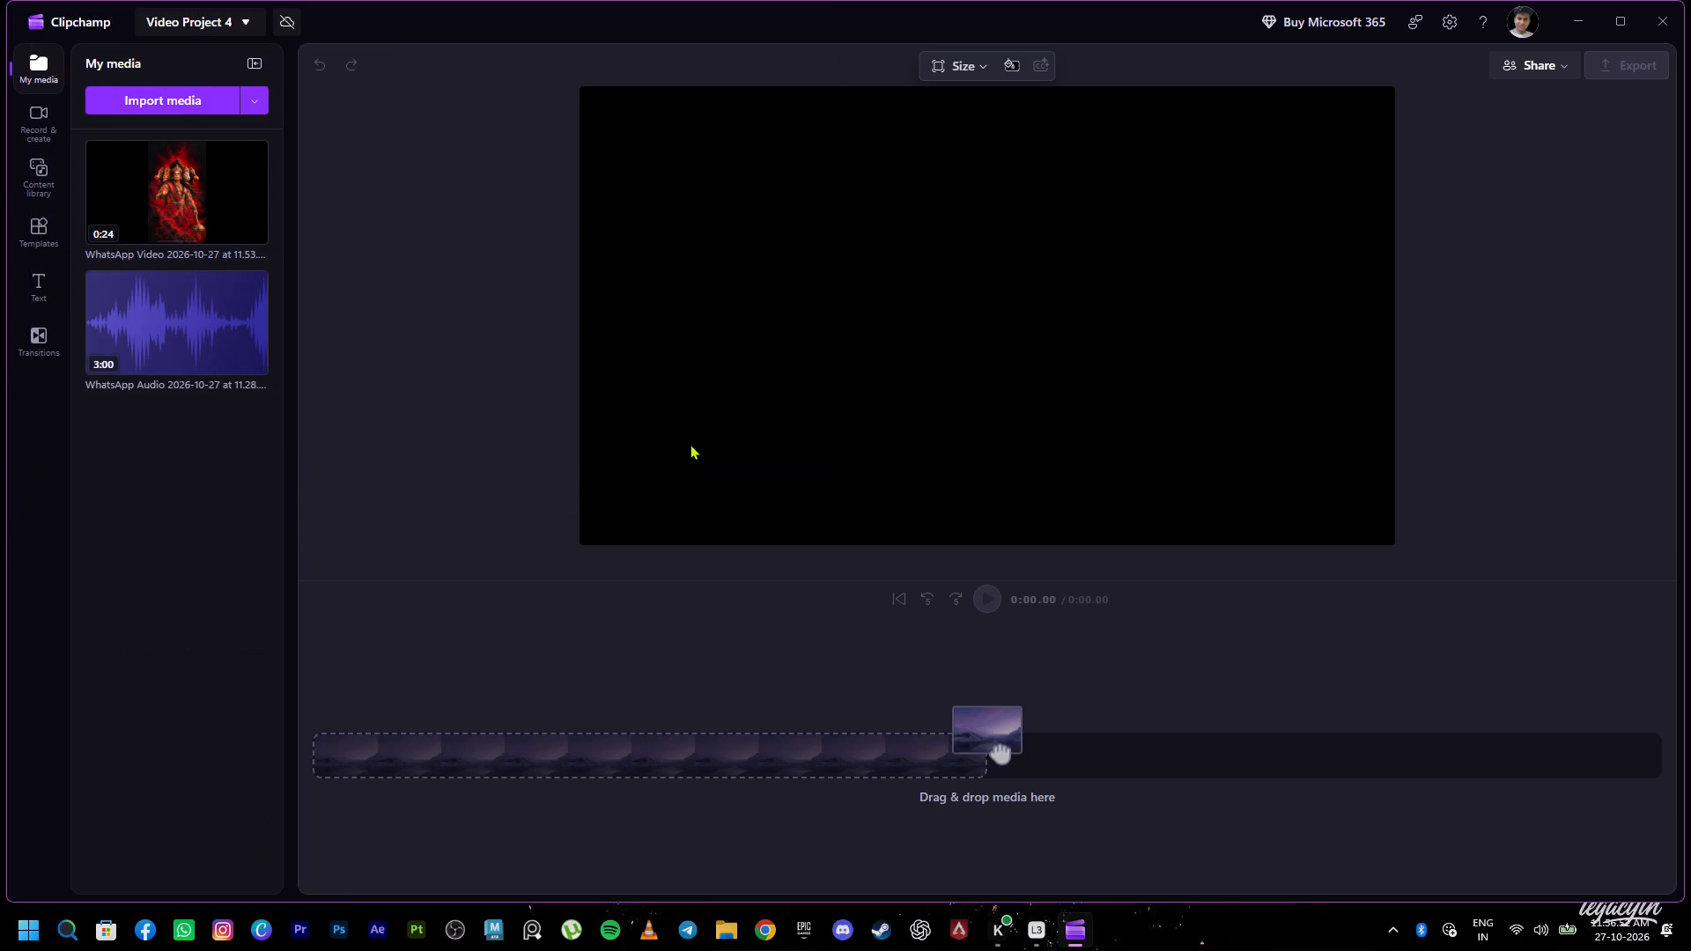
Place the imported WhatsApp video at the start of the timeline.
{"action": "left_click_drag", "start_coordinate": [146, 209], "coordinate": [379, 764]}
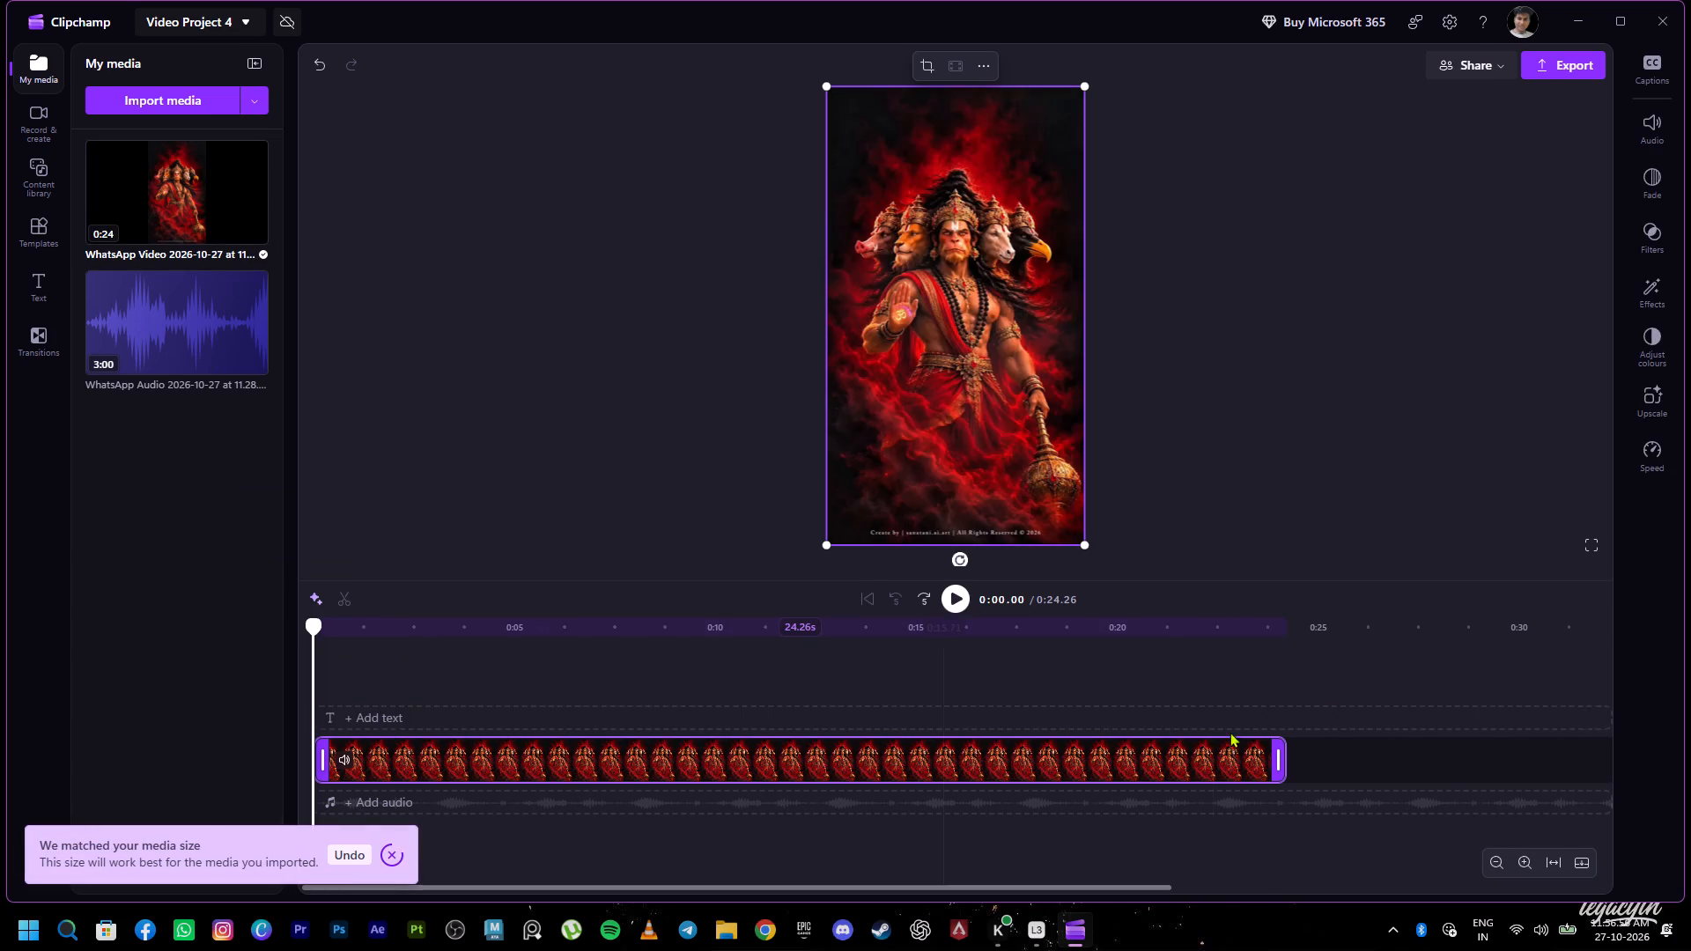
Add the WhatsApp audio on a track below the video and align its start with 0:00.
{"action": "left_click_drag", "start_coordinate": [195, 323], "coordinate": [225, 624]}
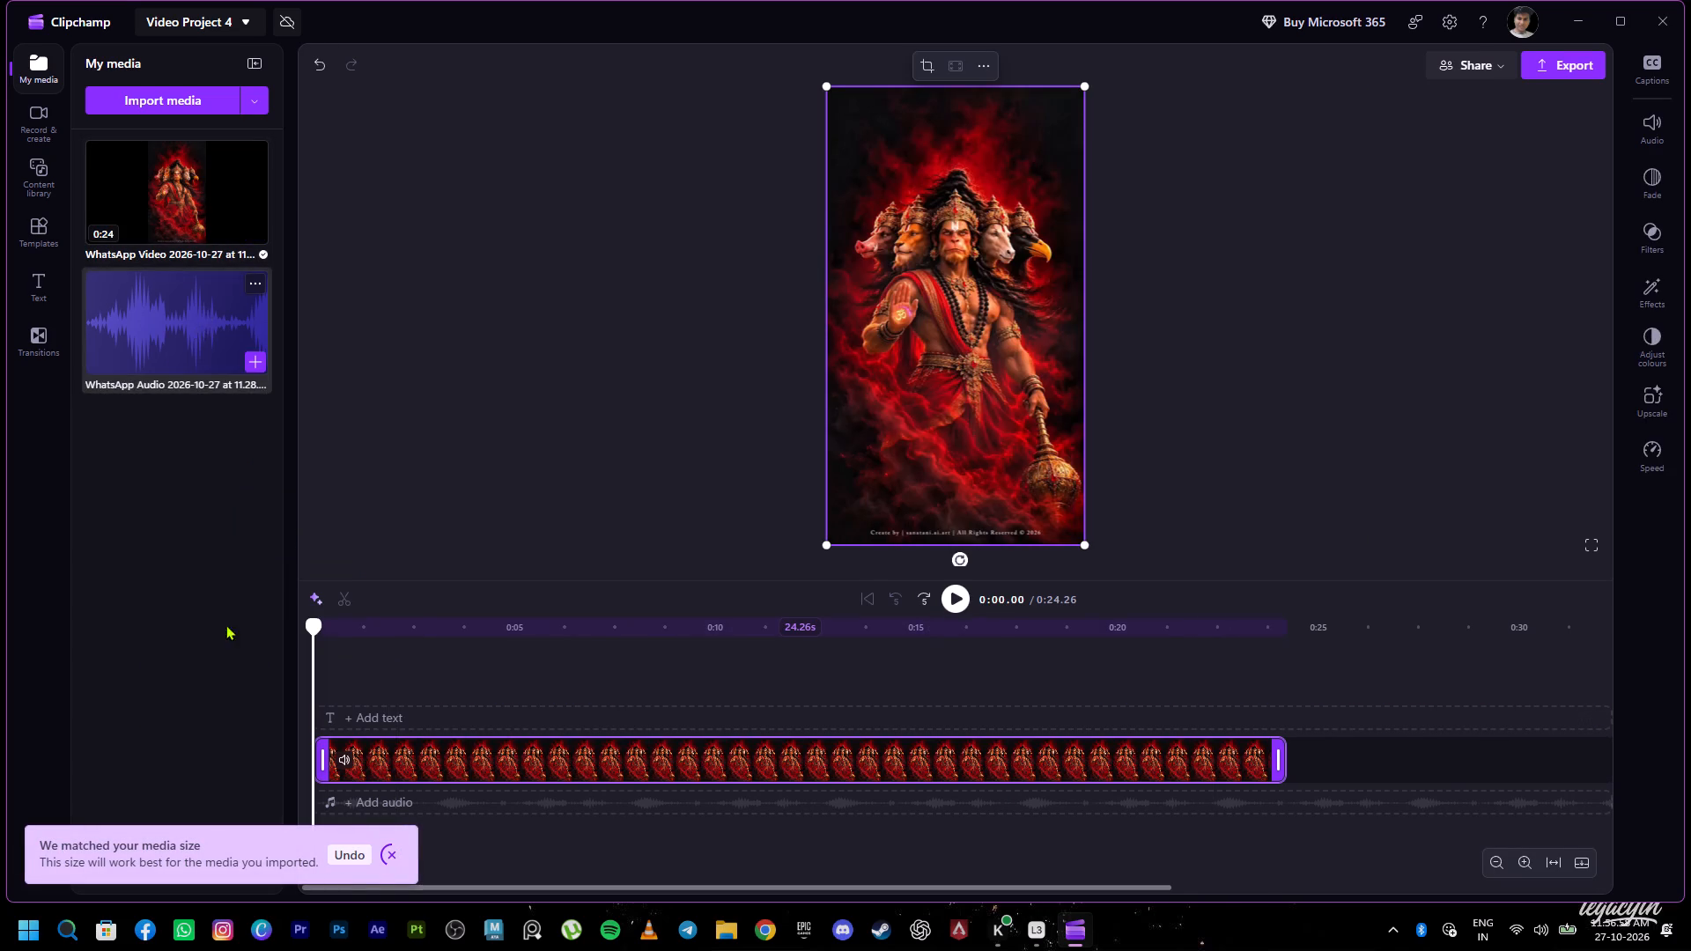
{"action": "left_click_drag", "start_coordinate": [225, 624], "coordinate": [432, 837]}
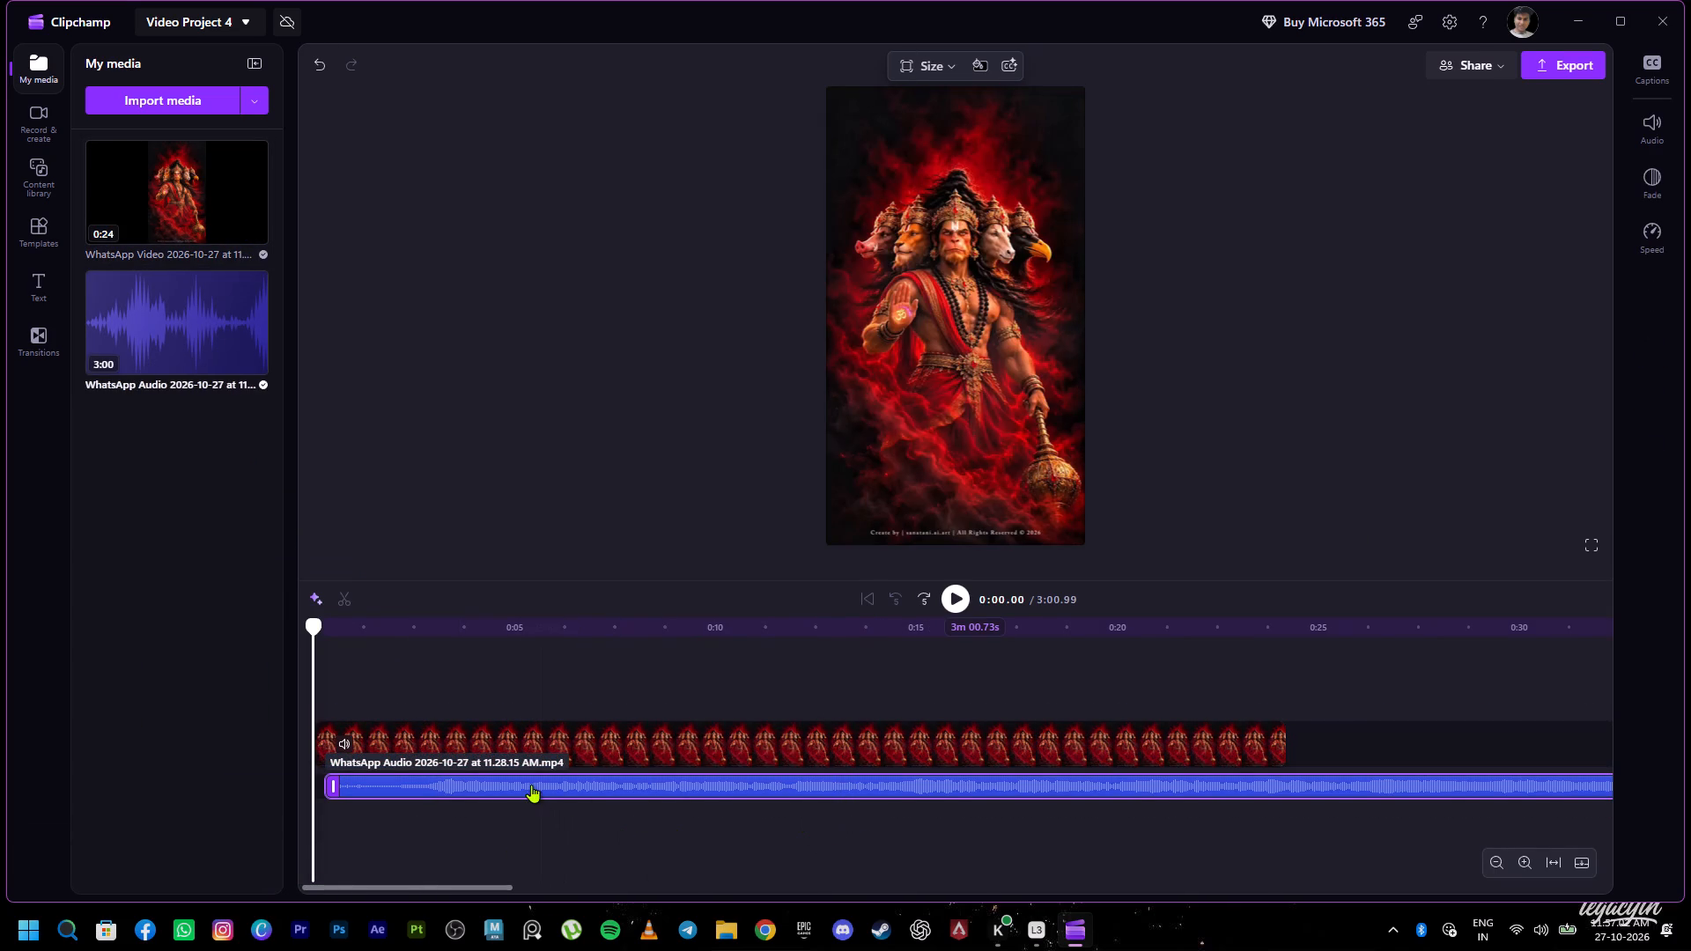
{"action": "left_click_drag", "start_coordinate": [531, 785], "coordinate": [521, 778]}
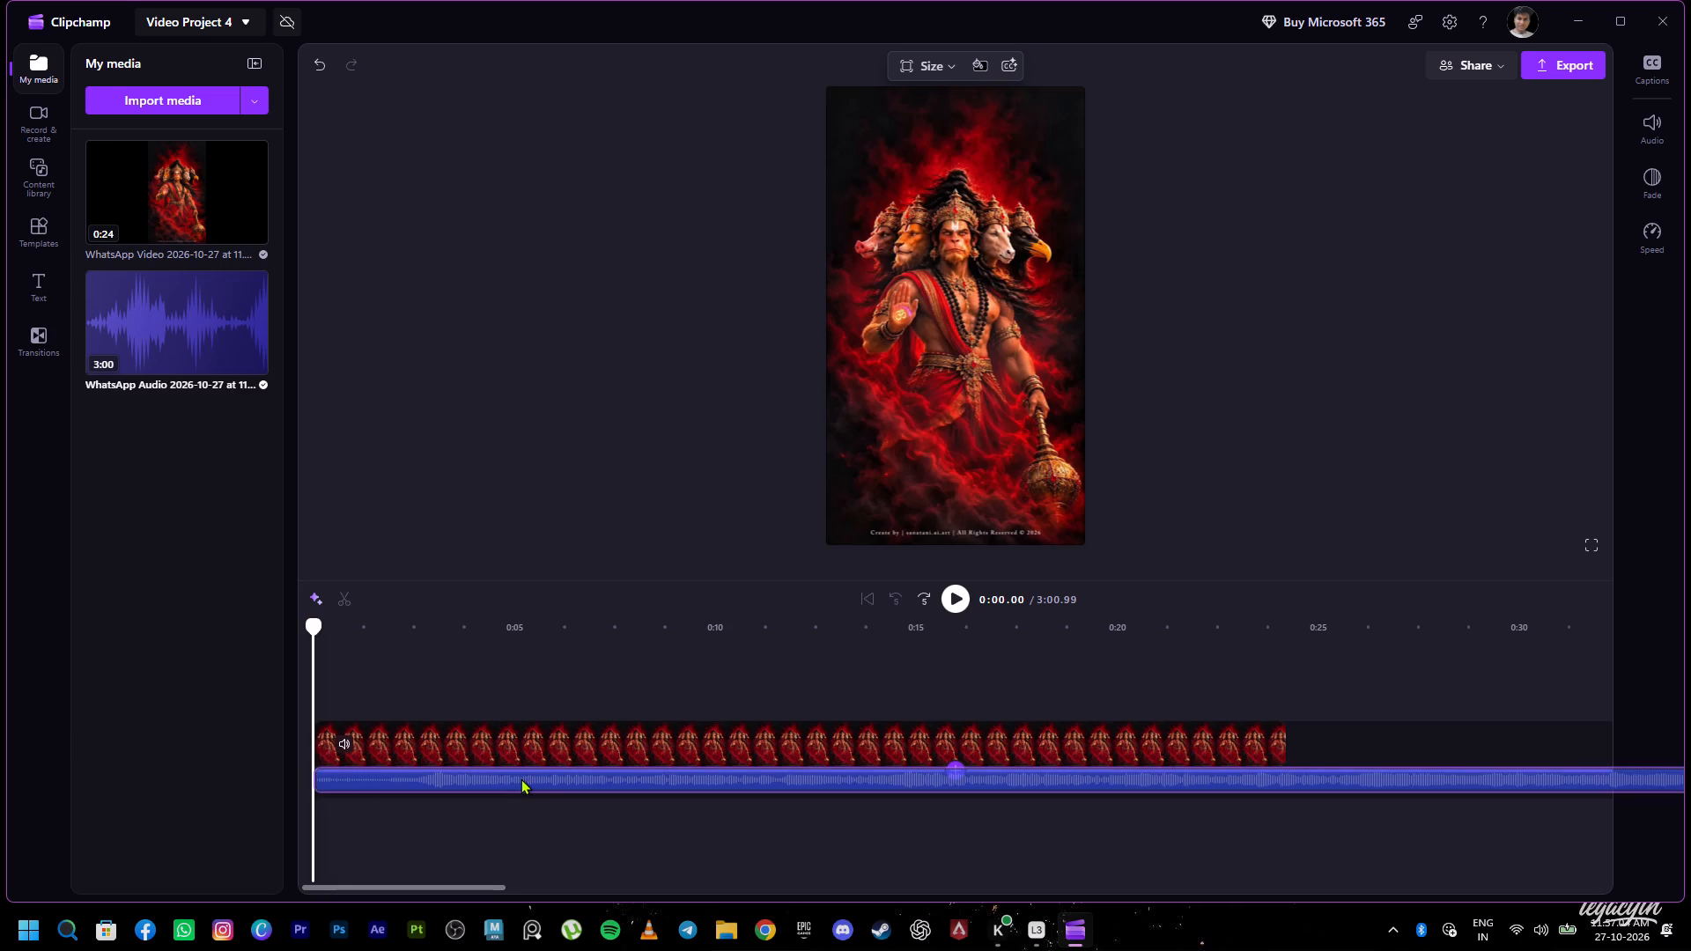
{"action": "left_click_drag", "start_coordinate": [521, 778], "coordinate": [521, 781]}
Play the timeline from the start to preview the video together with the audio.
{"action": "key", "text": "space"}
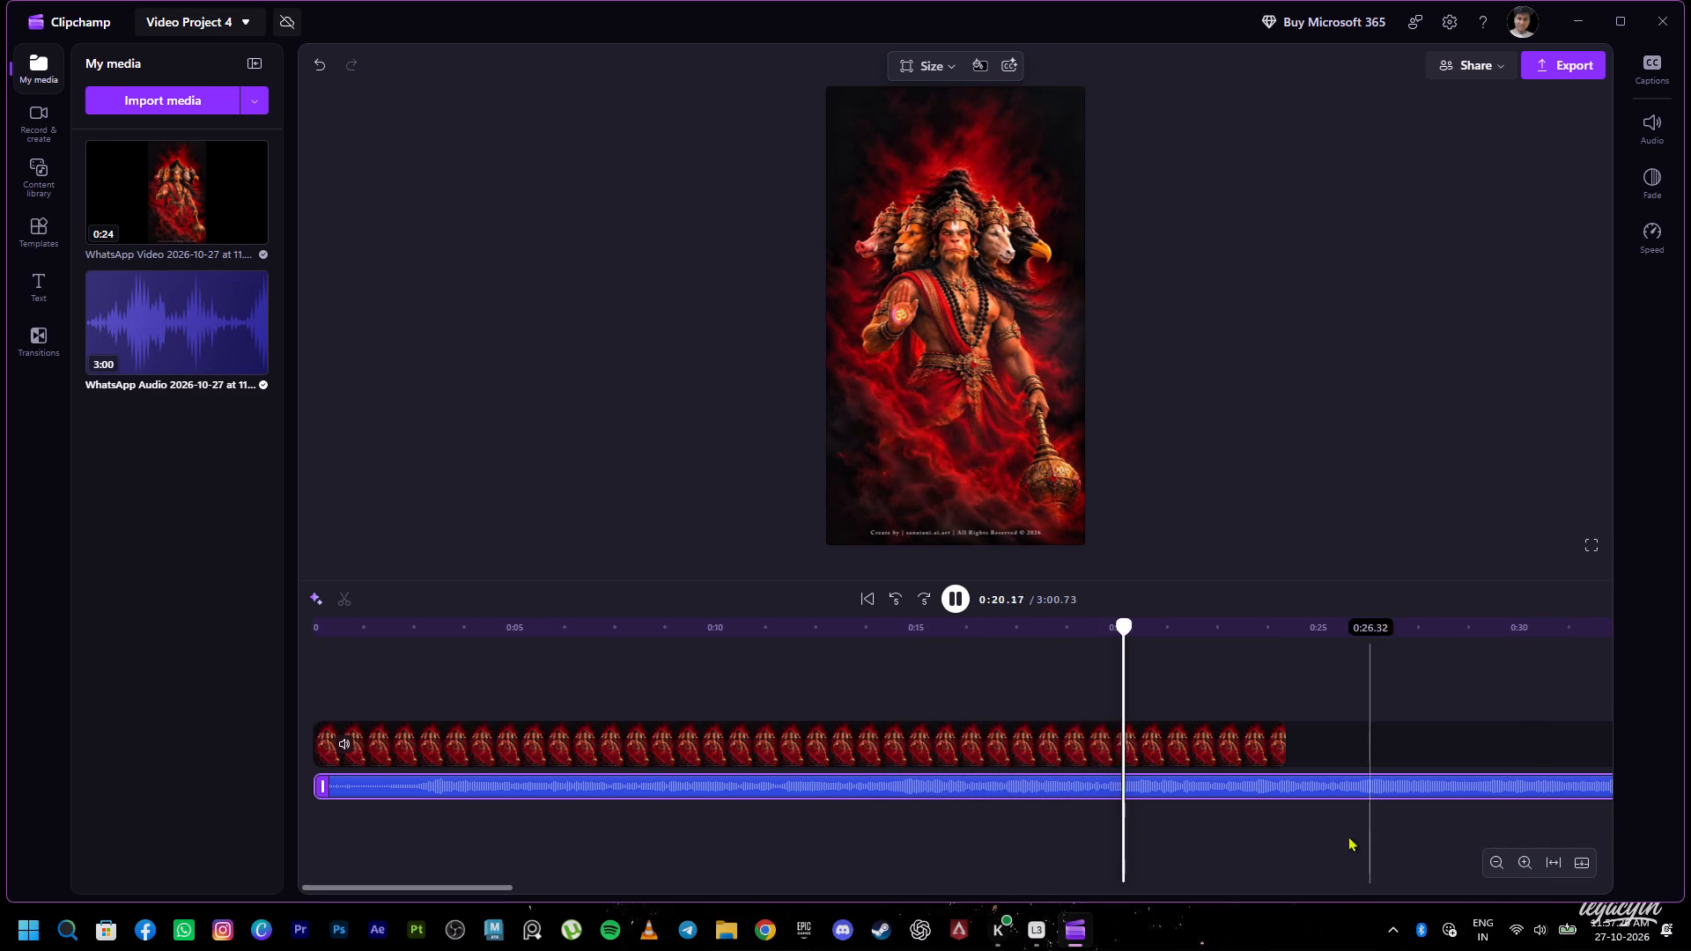
Stop playback and mute the WhatsApp video clip on the timeline.
{"action": "key", "text": "space"}
{"action": "left_click", "coordinate": [1060, 751]}
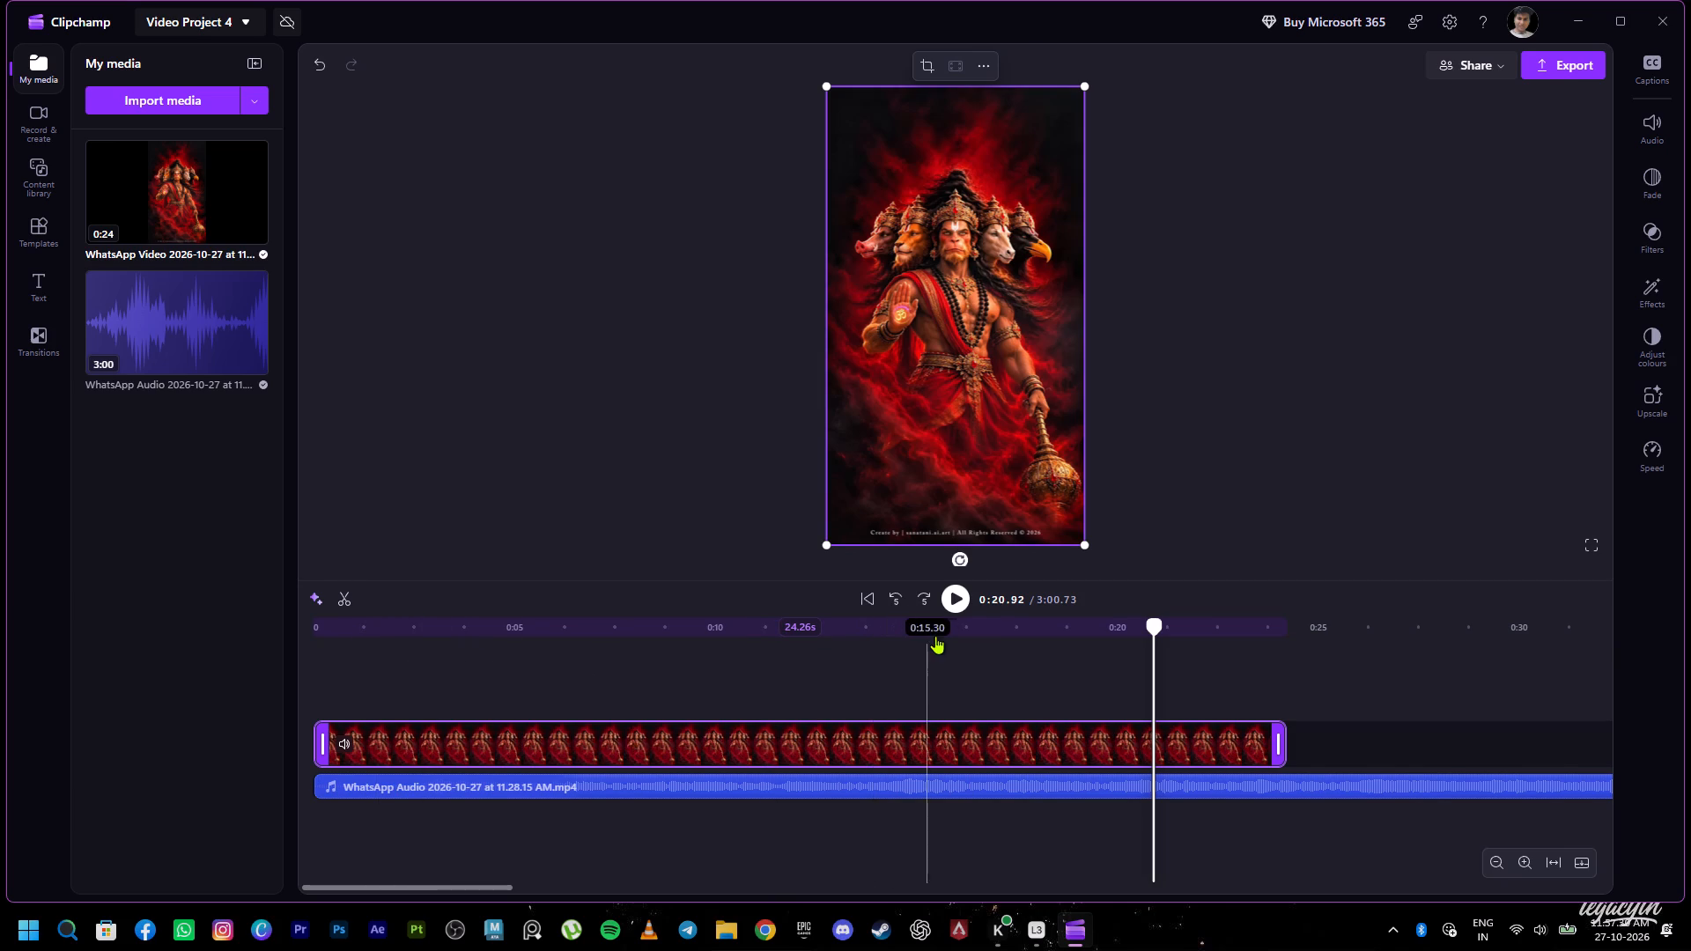
{"action": "left_click", "coordinate": [343, 740]}
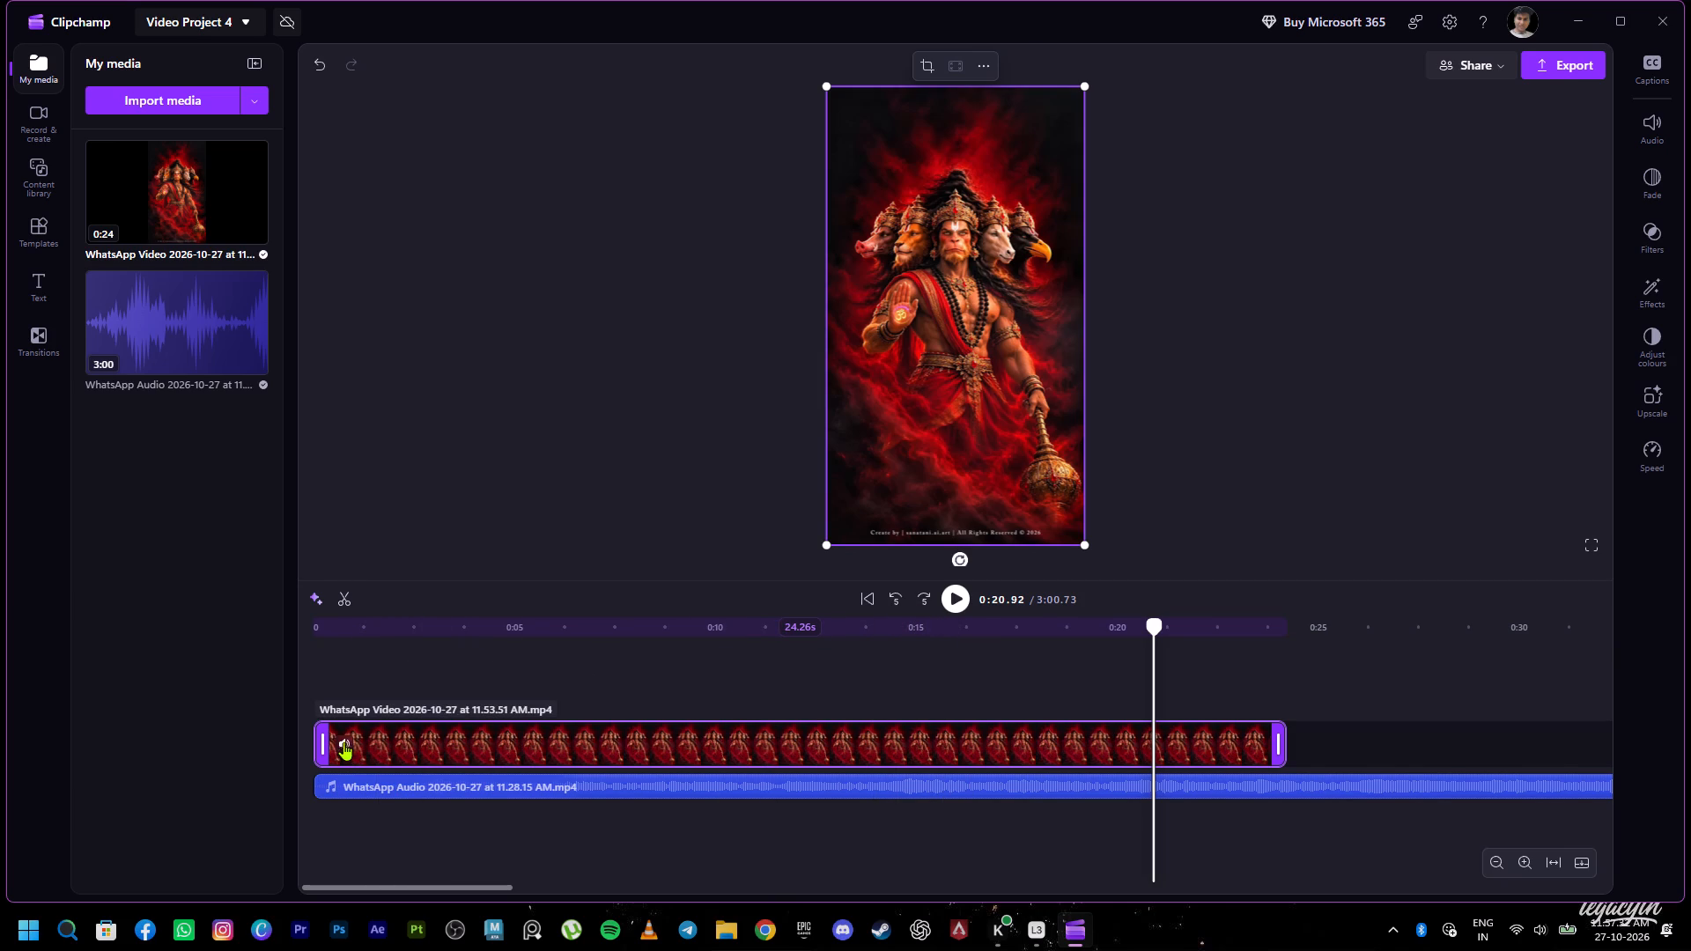
Play the project from the beginning past the end of the muted clip to check it with the audio track.
{"action": "left_click_drag", "start_coordinate": [1157, 626], "coordinate": [251, 684]}
{"action": "key", "text": "space"}
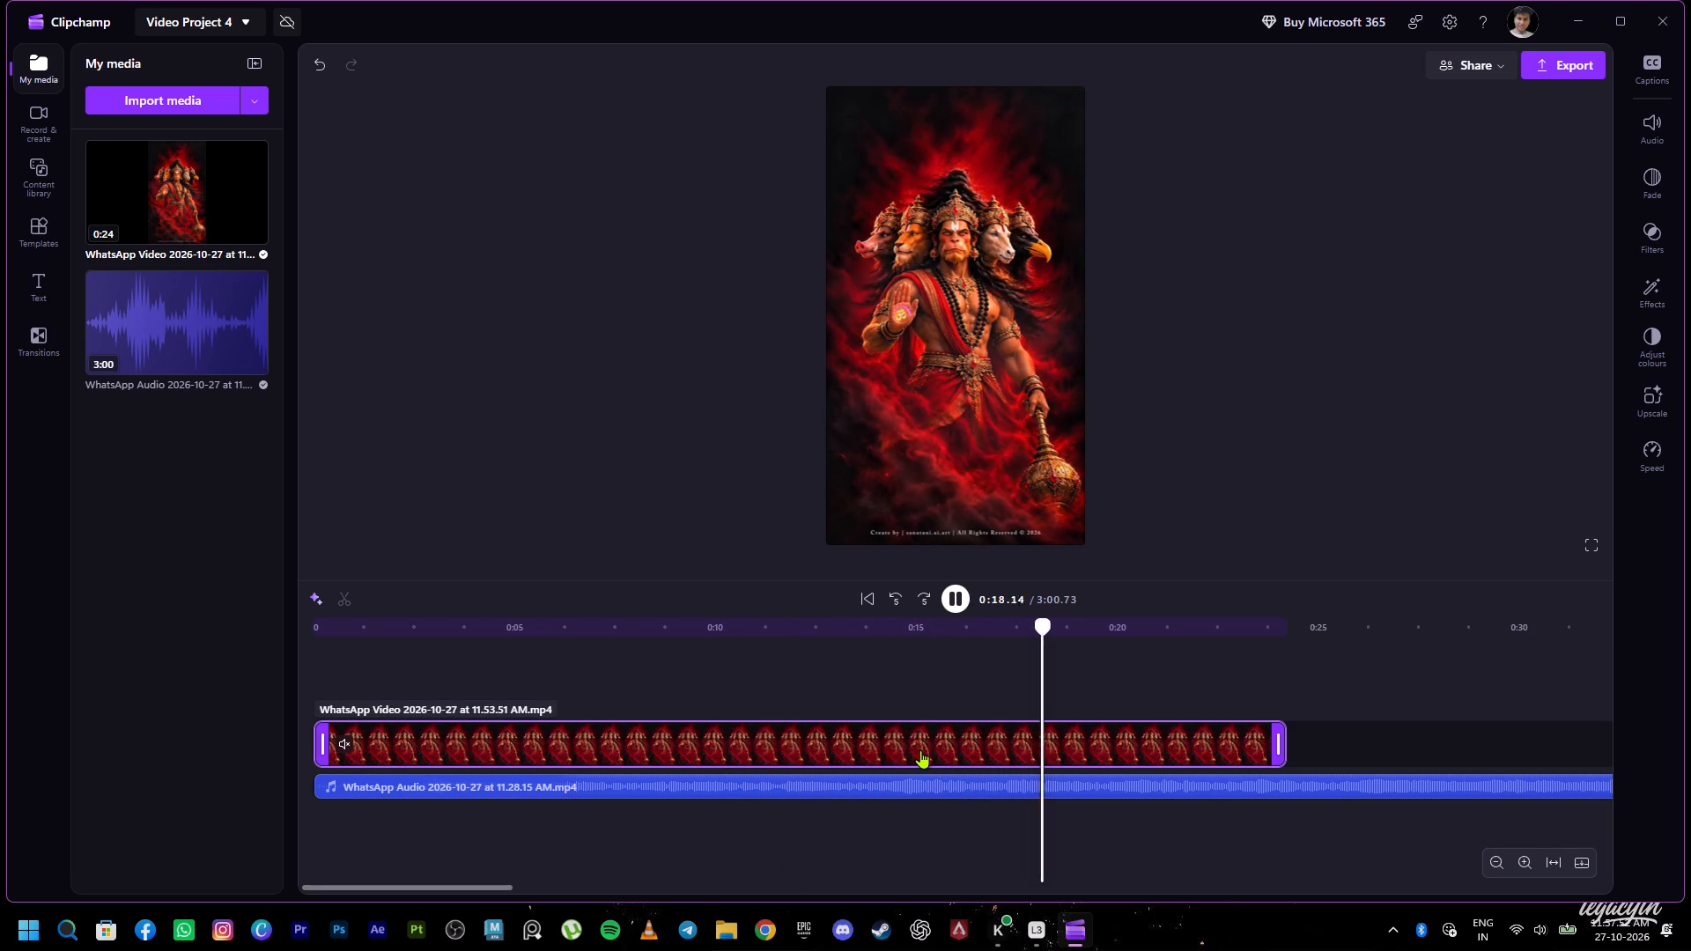
{"action": "scroll", "coordinate": [920, 749], "scroll_direction": "down", "scroll_amount": 3, "text": "alt"}
{"action": "scroll", "coordinate": [919, 749], "scroll_direction": "down", "scroll_amount": 2, "text": "ctrl"}
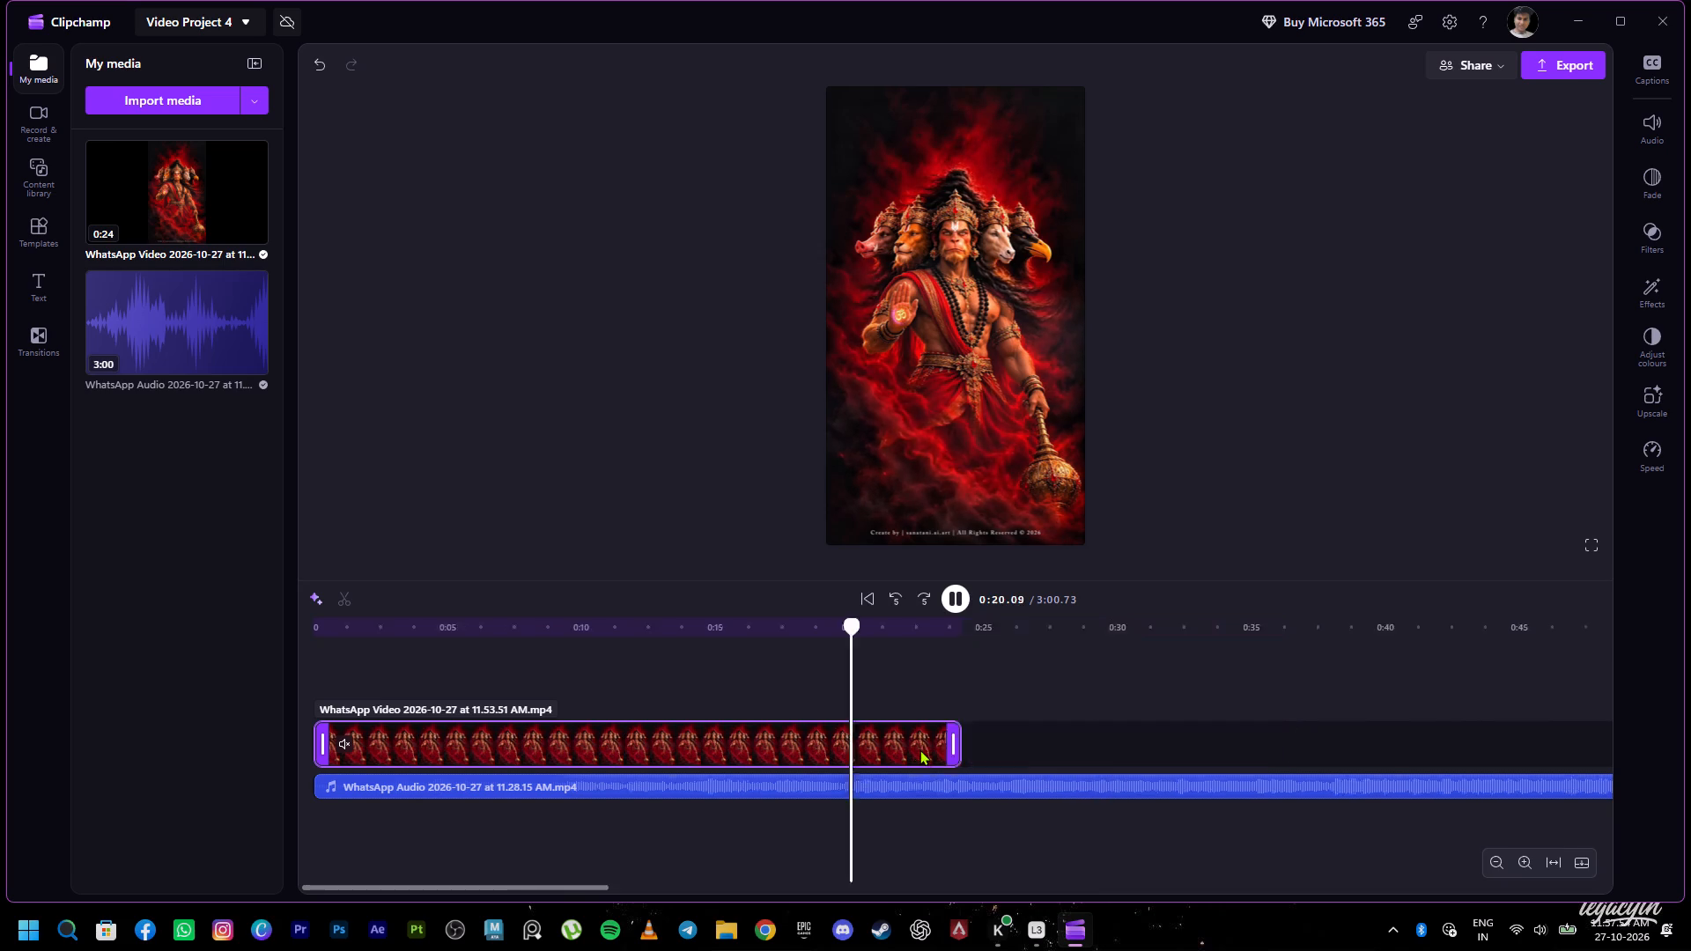
{"action": "scroll", "coordinate": [919, 749], "scroll_direction": "down", "scroll_amount": 1, "text": "ctrl"}
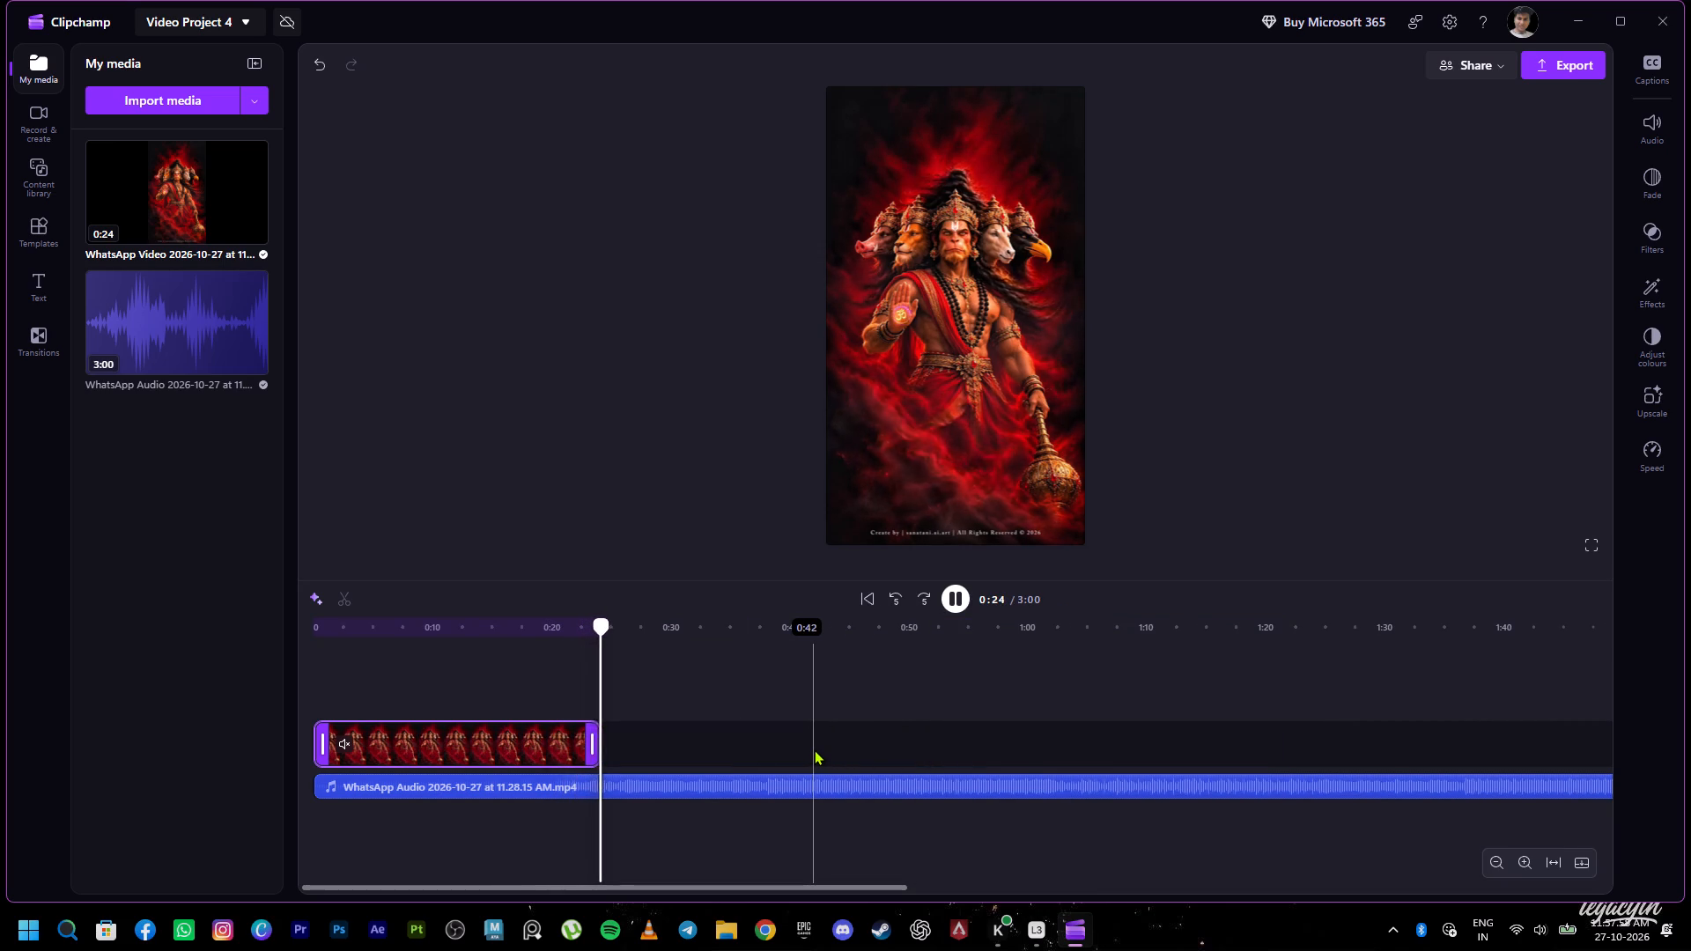
{"action": "key", "text": "space"}
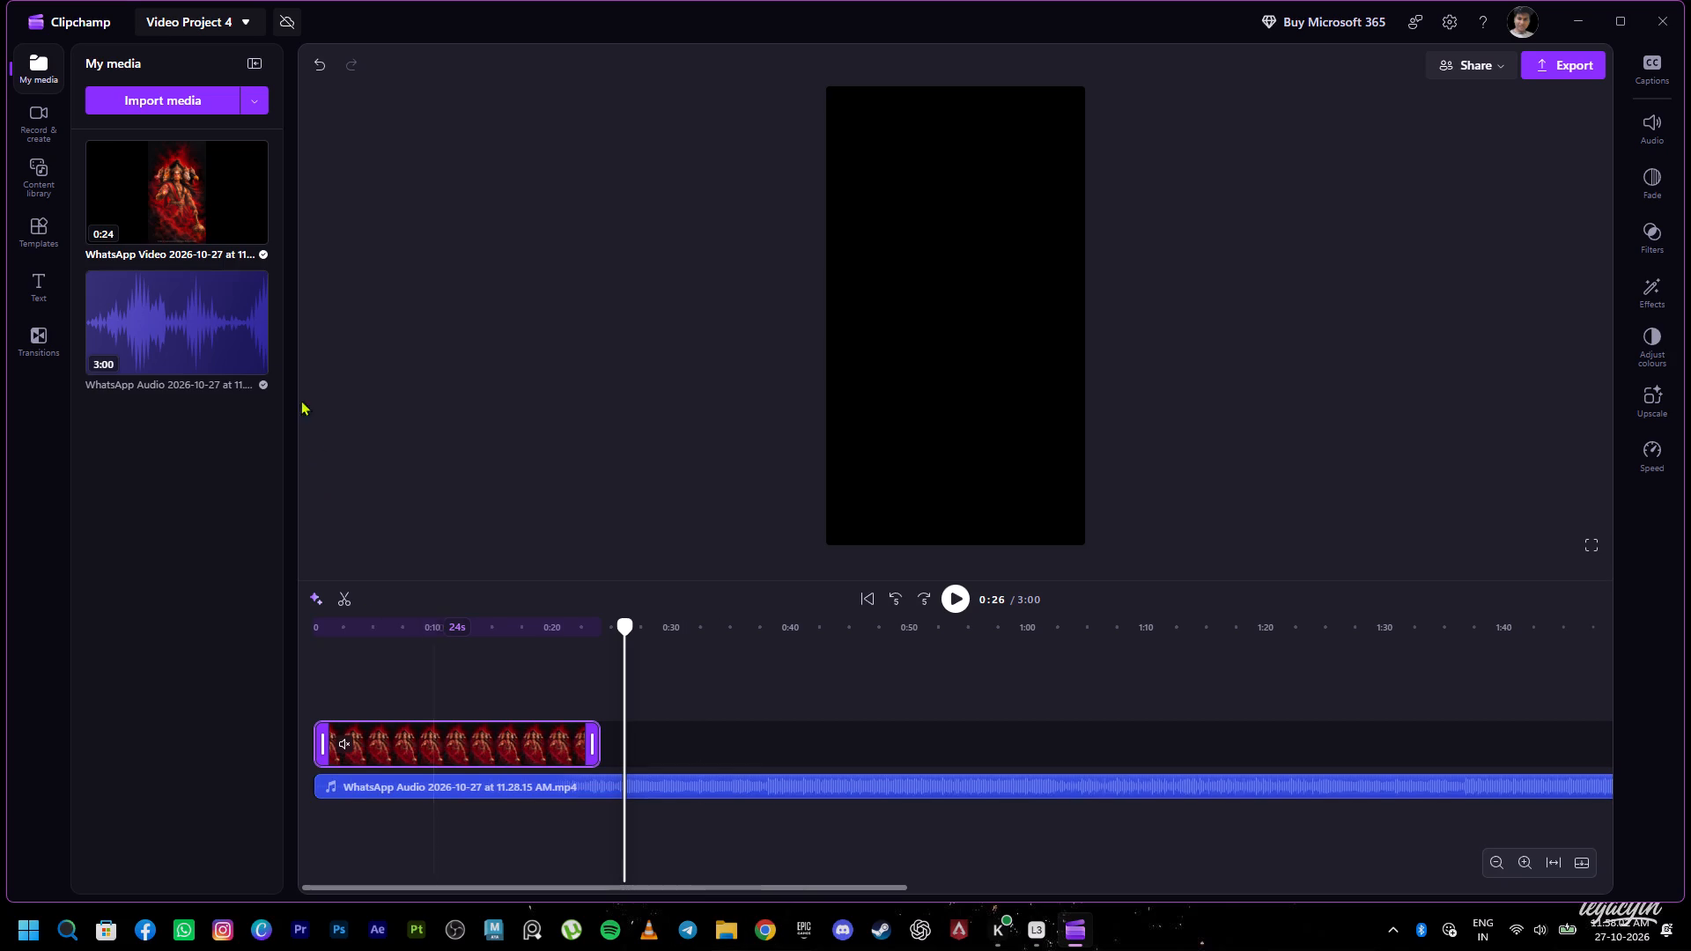
Add a second copy of the WhatsApp video directly after the first clip on the timeline and mute it.
{"action": "left_click", "coordinate": [139, 311]}
{"action": "left_click", "coordinate": [193, 204]}
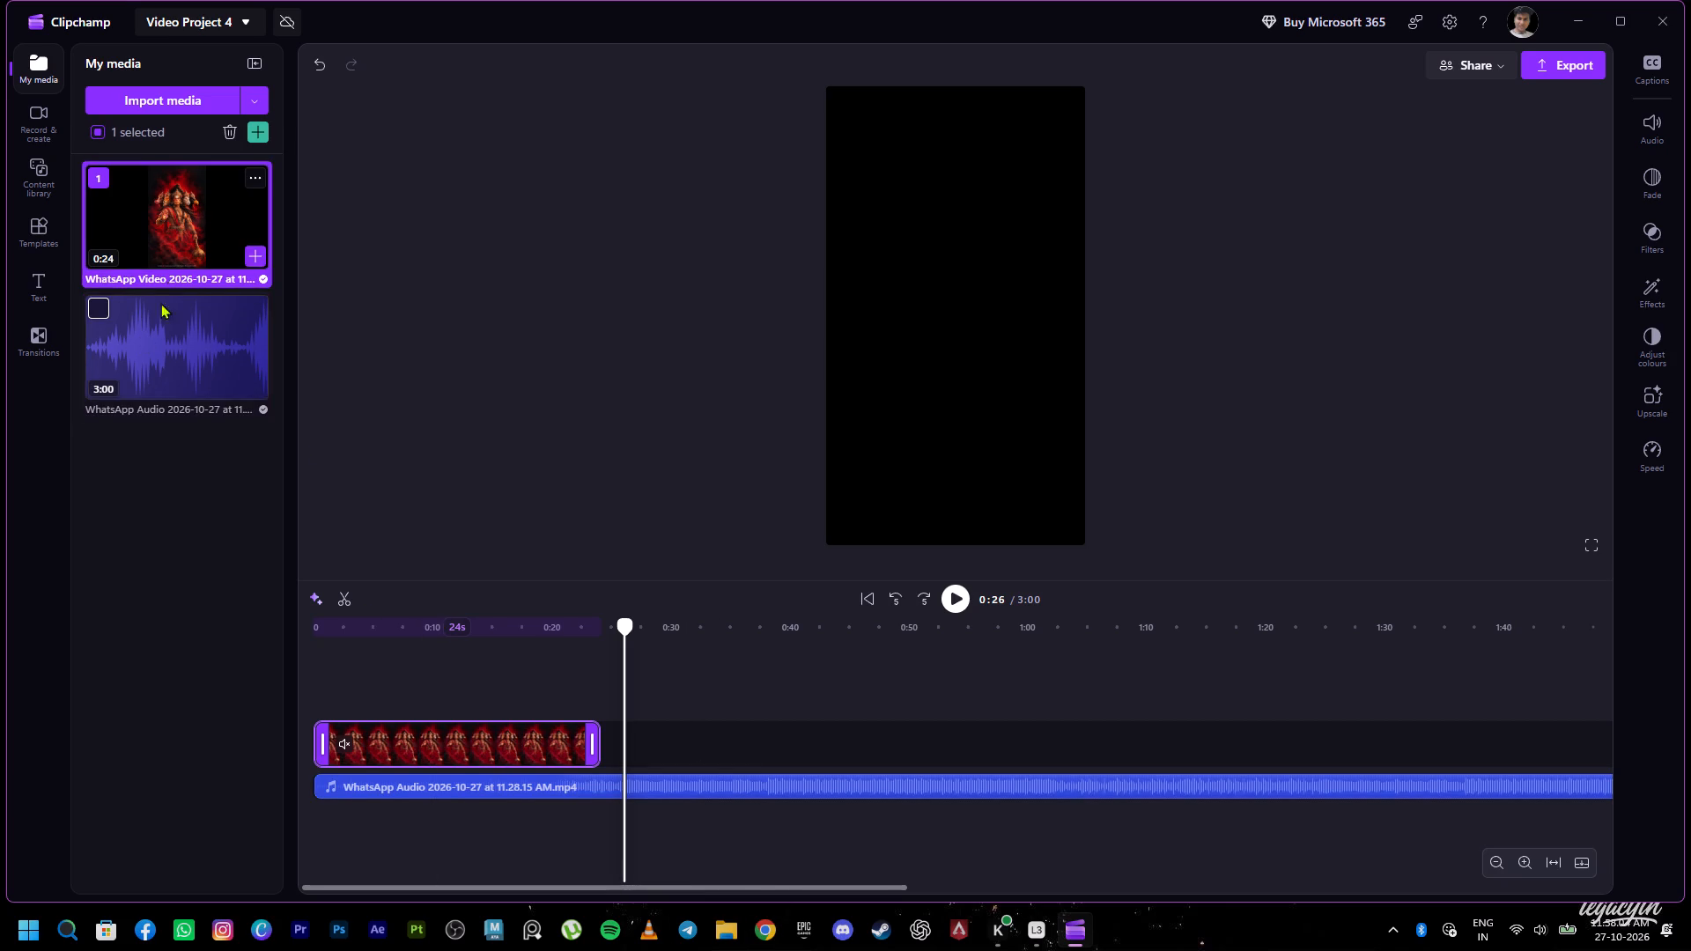
{"action": "left_click", "coordinate": [126, 477]}
{"action": "left_click_drag", "start_coordinate": [159, 203], "coordinate": [650, 743]}
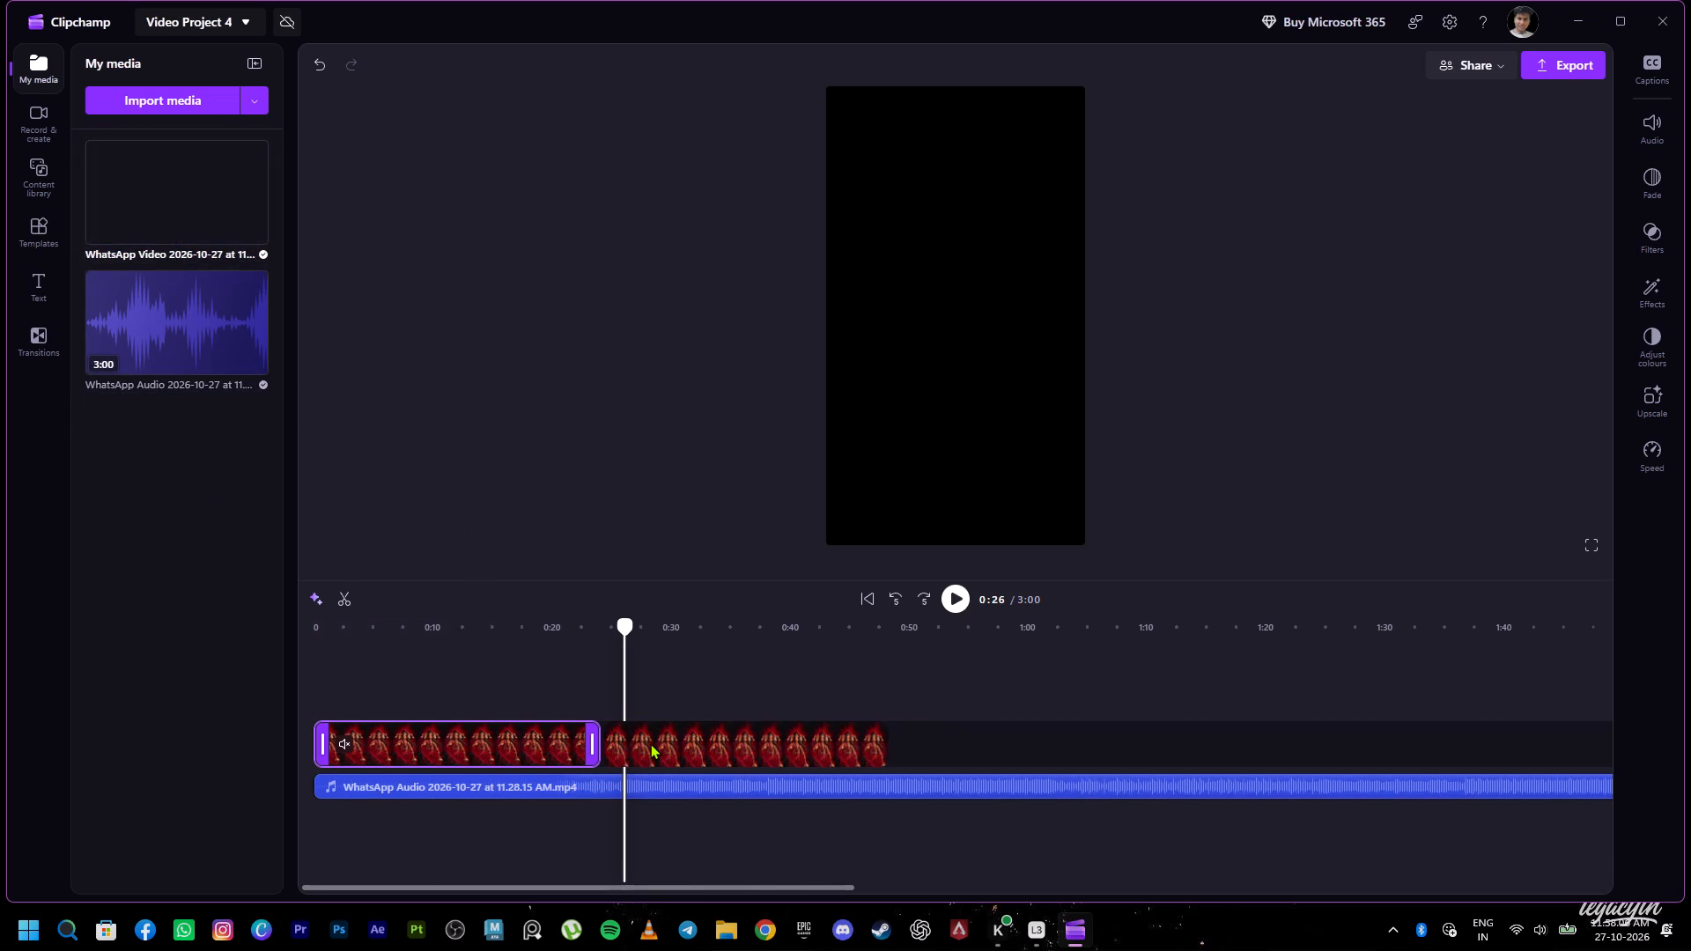
{"action": "left_click_drag", "start_coordinate": [650, 743], "coordinate": [646, 741]}
{"action": "left_click_drag", "start_coordinate": [624, 624], "coordinate": [553, 637]}
{"action": "left_click", "coordinate": [631, 745]}
Add a third copy of the WhatsApp video directly after the second clip and mute it.
{"action": "left_click_drag", "start_coordinate": [162, 203], "coordinate": [692, 567]}
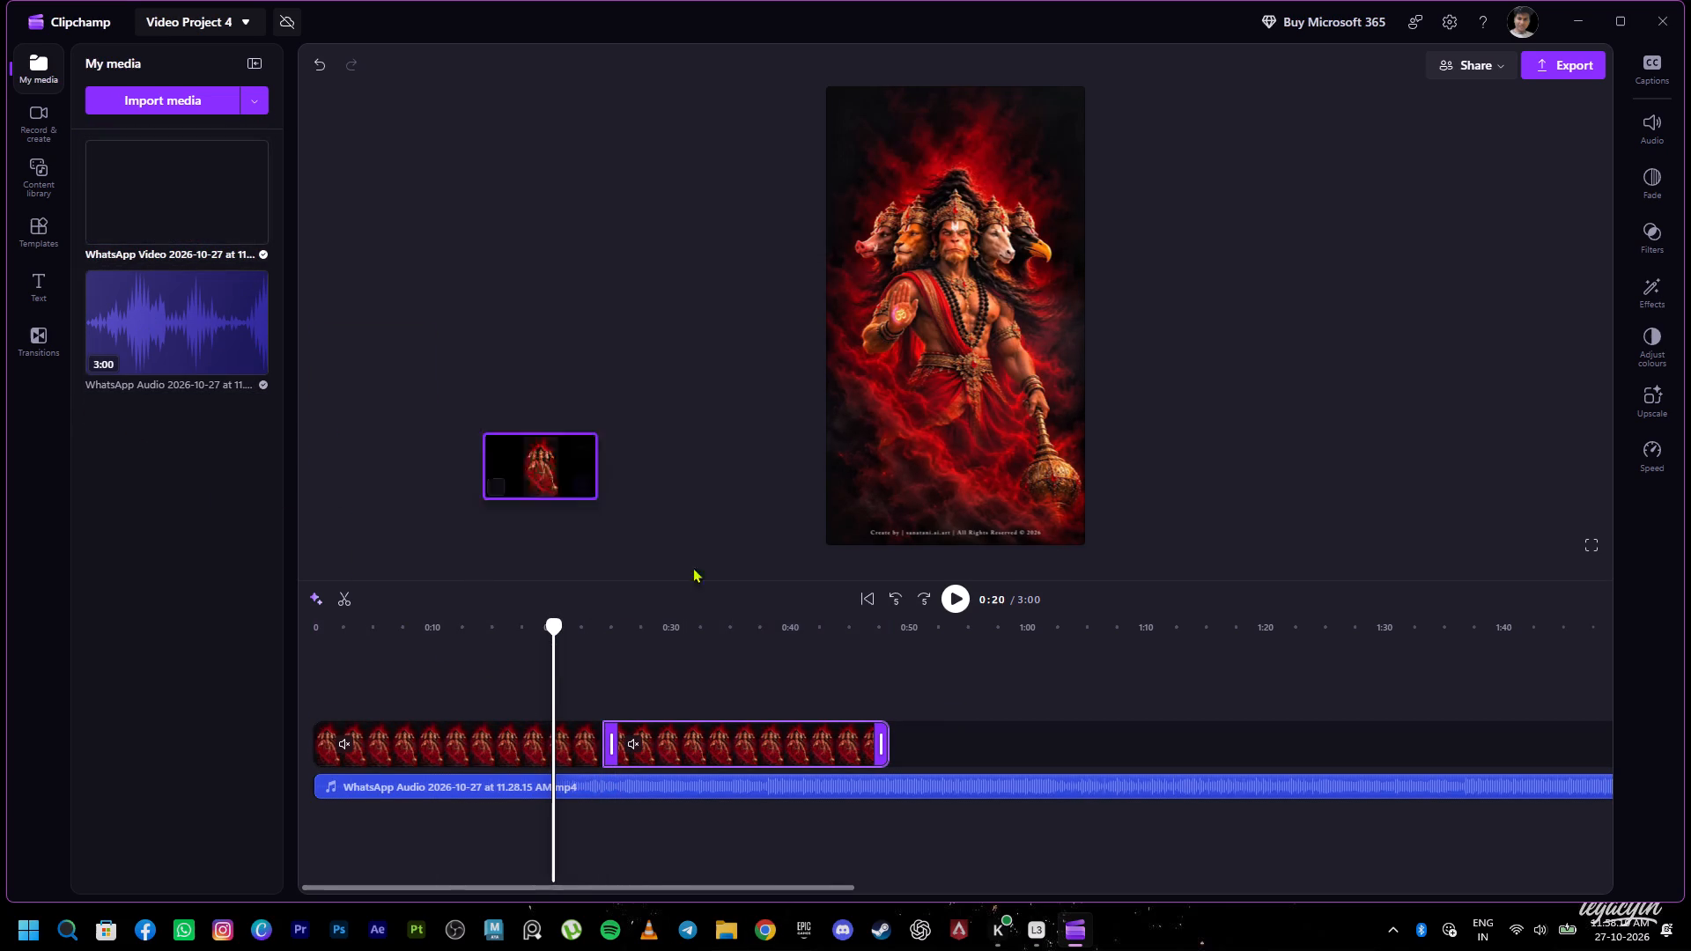
{"action": "left_click_drag", "start_coordinate": [692, 567], "coordinate": [961, 755]}
{"action": "left_click", "coordinate": [929, 745]}
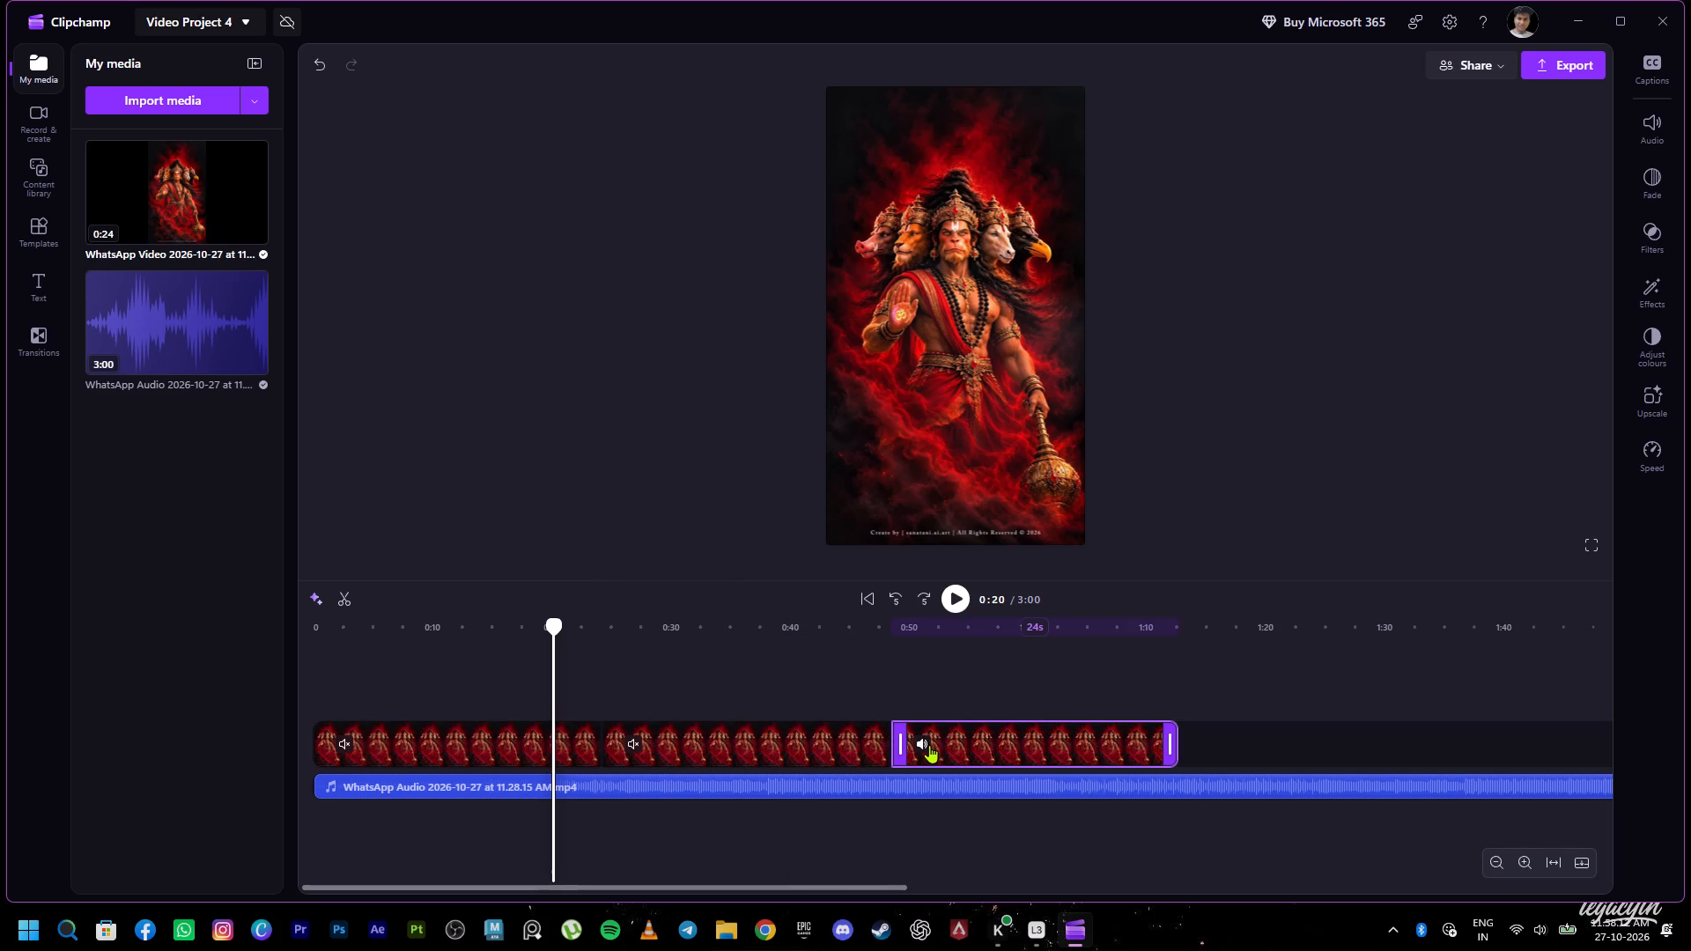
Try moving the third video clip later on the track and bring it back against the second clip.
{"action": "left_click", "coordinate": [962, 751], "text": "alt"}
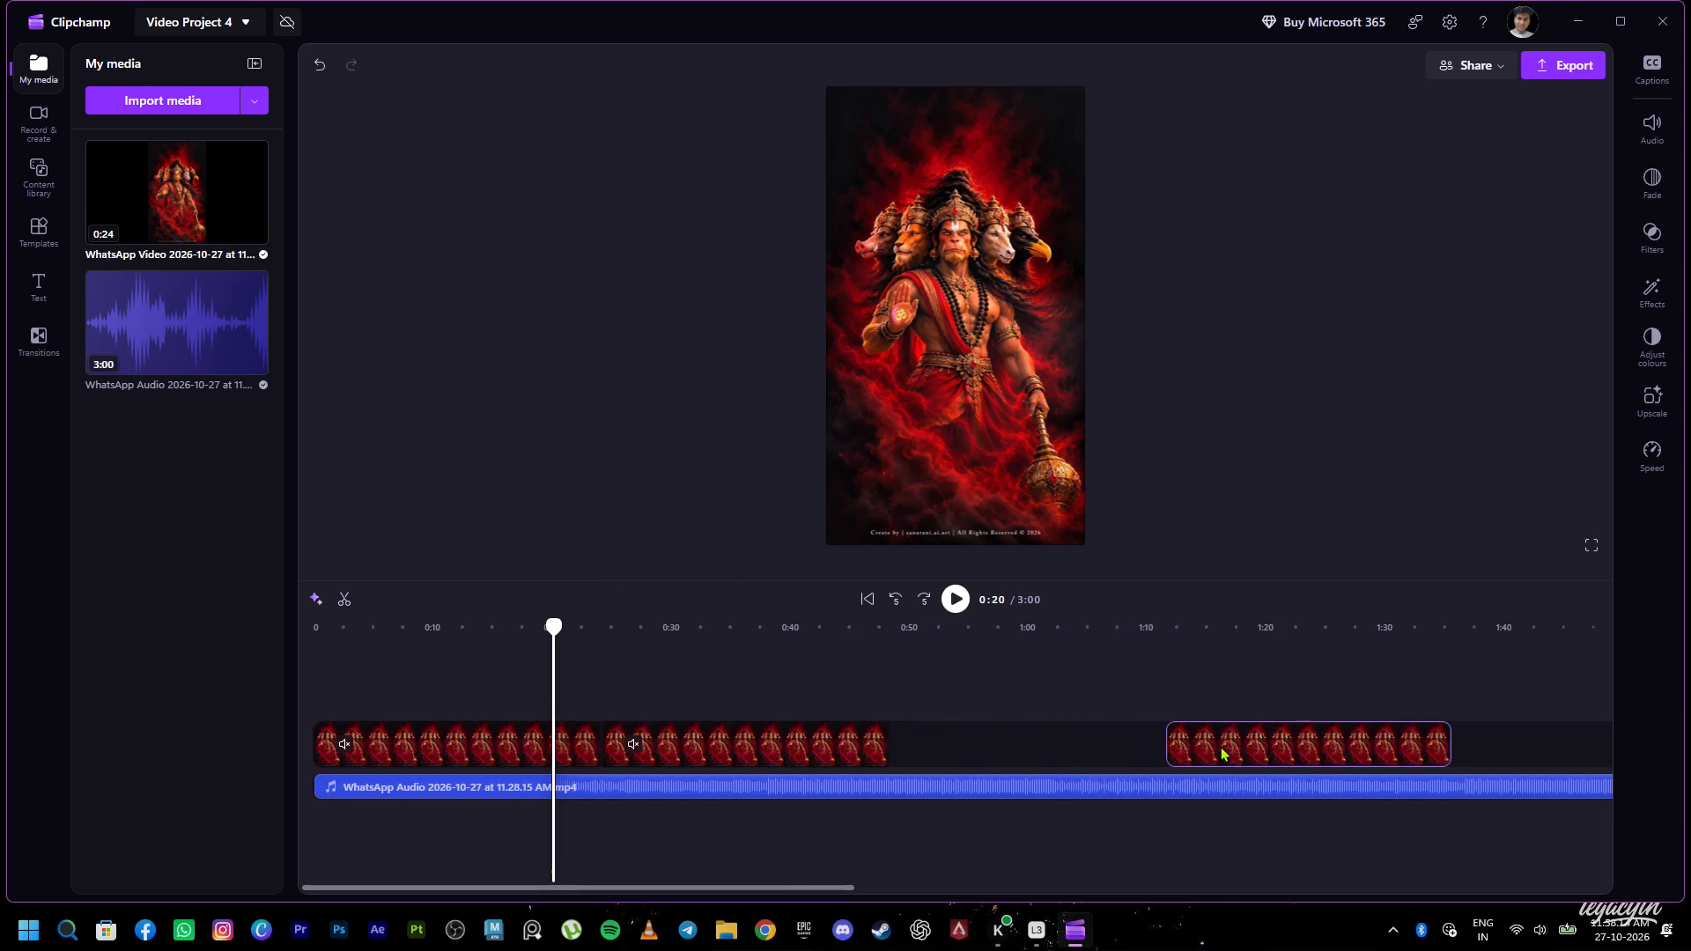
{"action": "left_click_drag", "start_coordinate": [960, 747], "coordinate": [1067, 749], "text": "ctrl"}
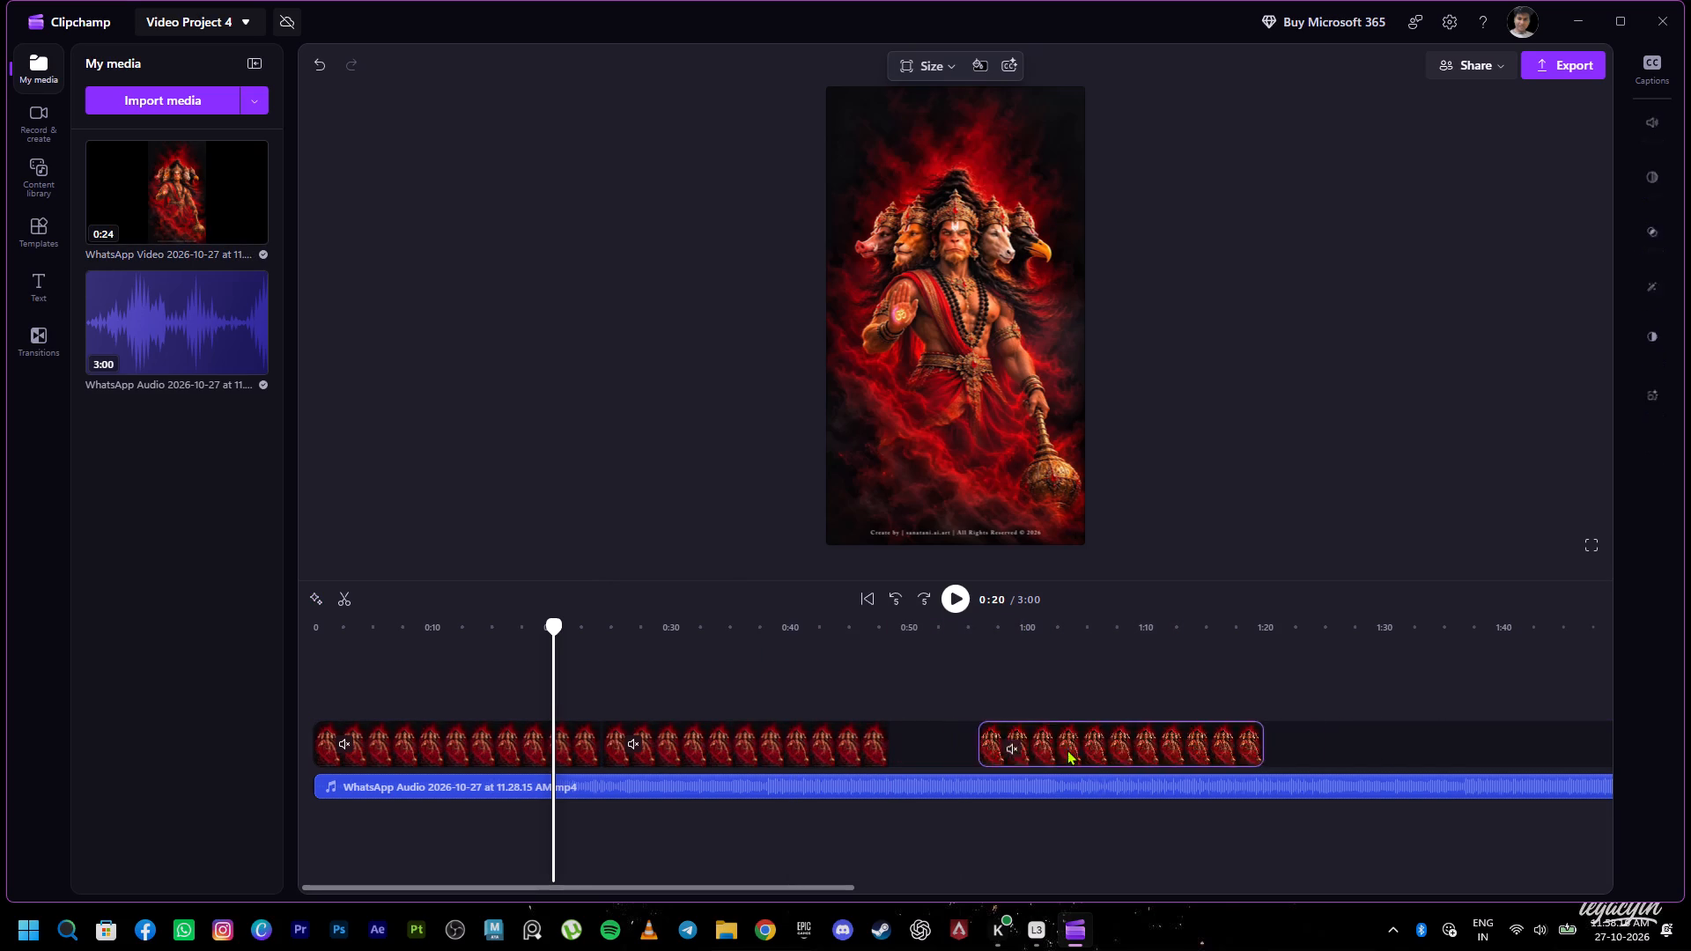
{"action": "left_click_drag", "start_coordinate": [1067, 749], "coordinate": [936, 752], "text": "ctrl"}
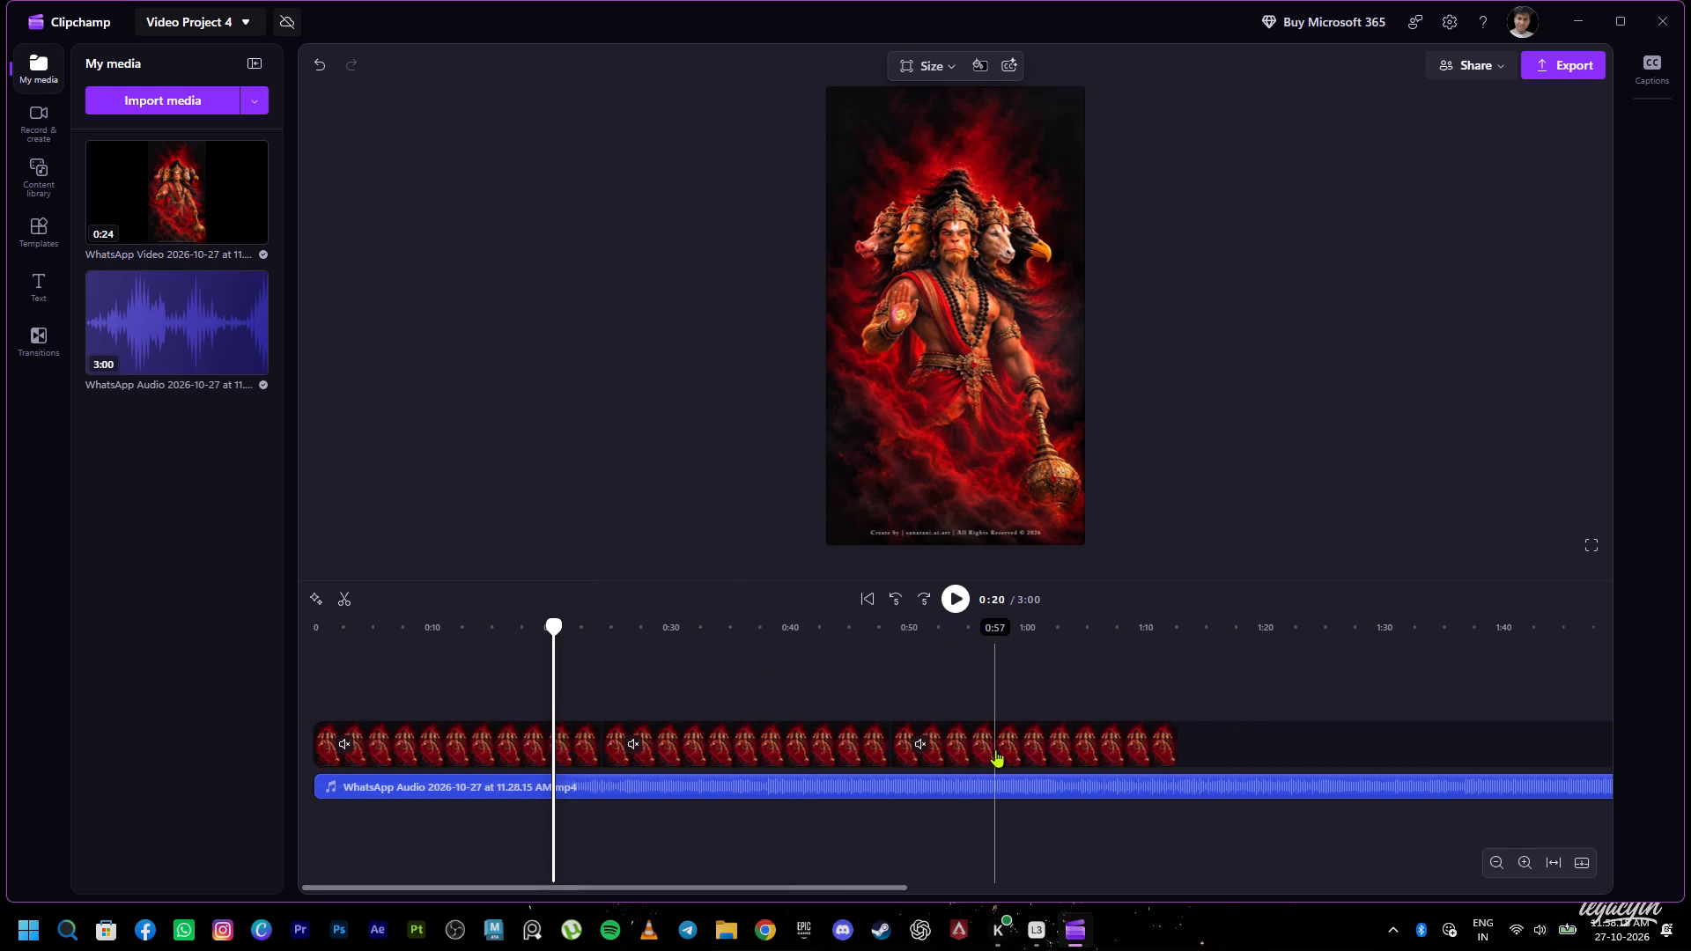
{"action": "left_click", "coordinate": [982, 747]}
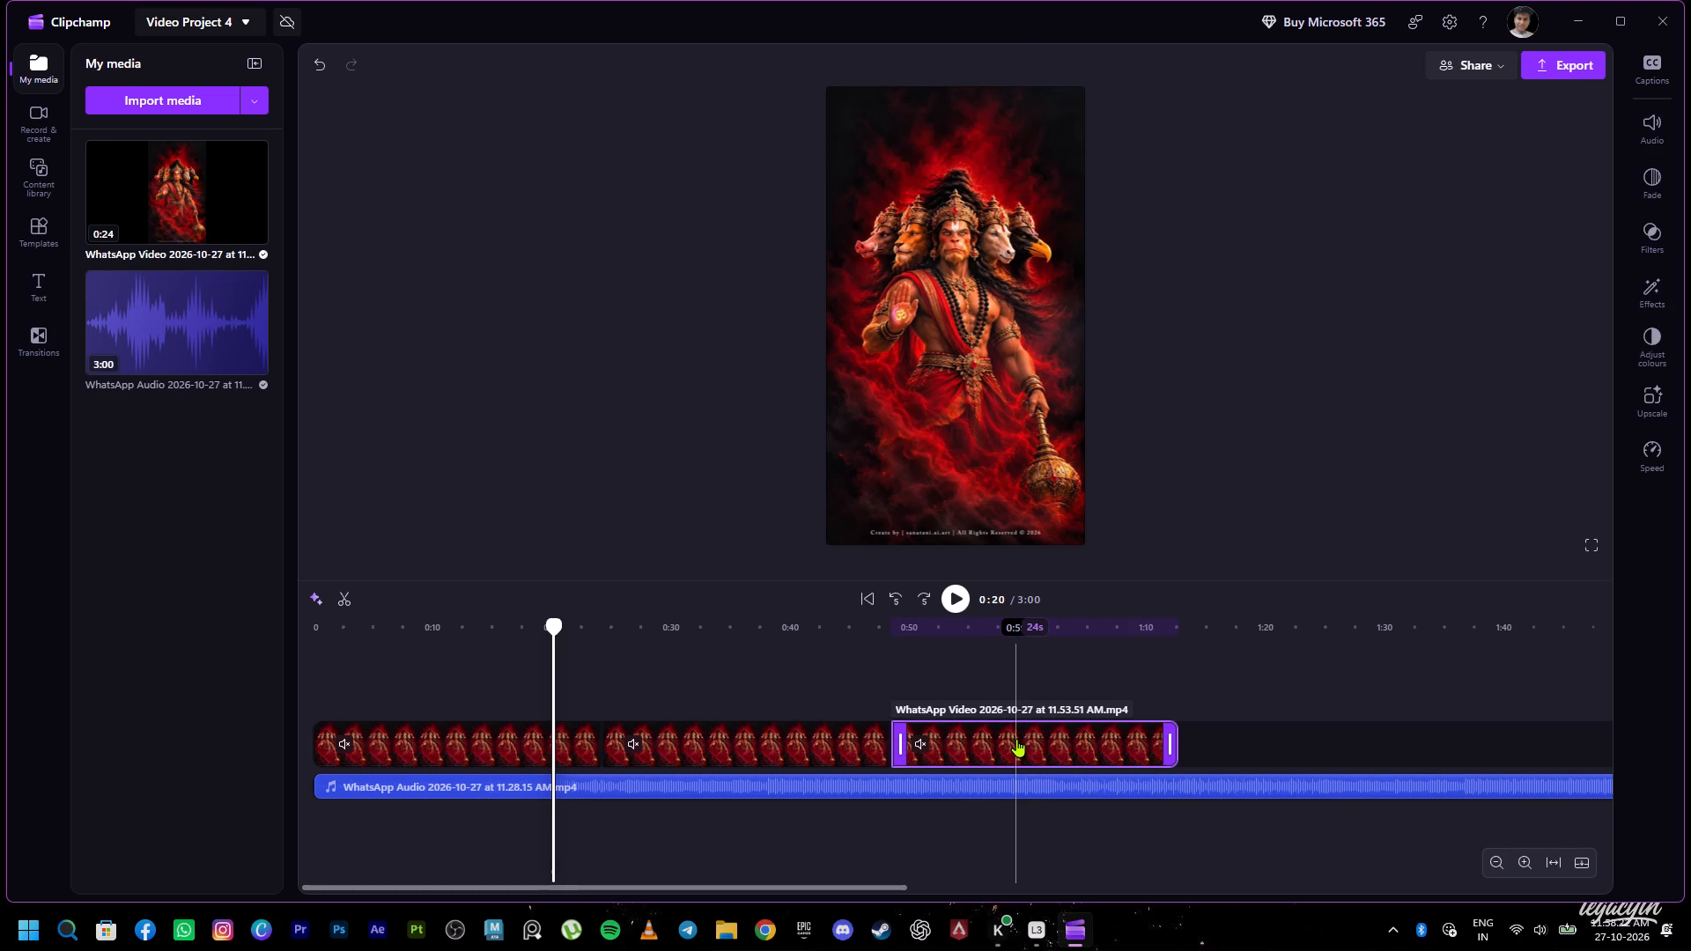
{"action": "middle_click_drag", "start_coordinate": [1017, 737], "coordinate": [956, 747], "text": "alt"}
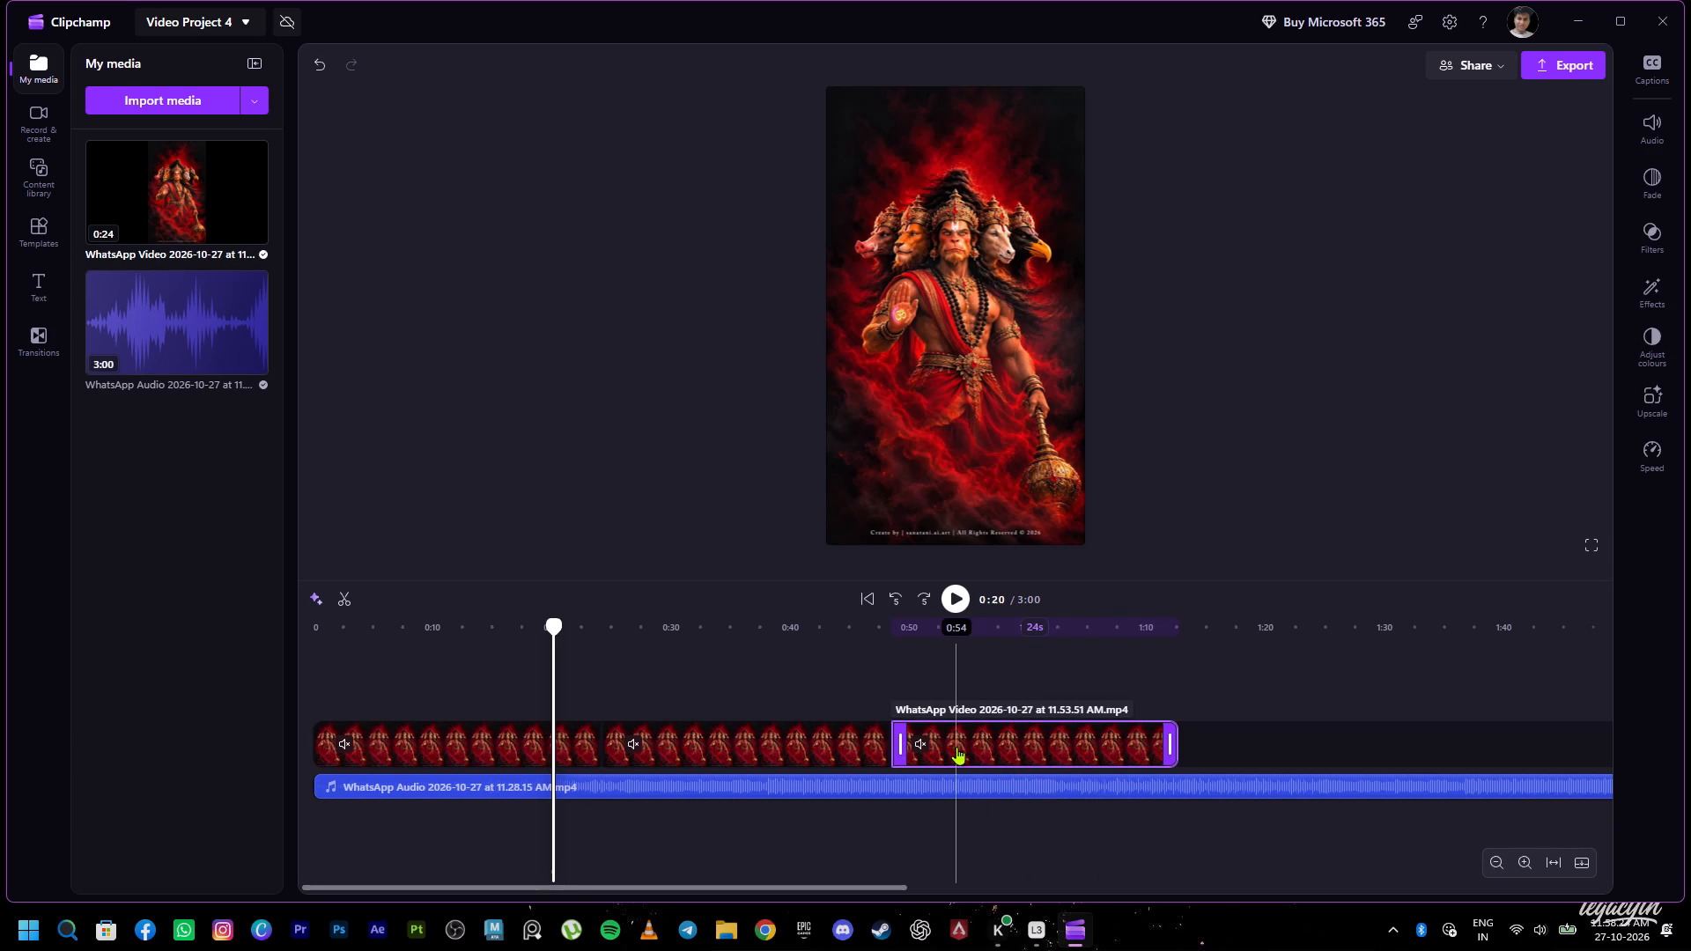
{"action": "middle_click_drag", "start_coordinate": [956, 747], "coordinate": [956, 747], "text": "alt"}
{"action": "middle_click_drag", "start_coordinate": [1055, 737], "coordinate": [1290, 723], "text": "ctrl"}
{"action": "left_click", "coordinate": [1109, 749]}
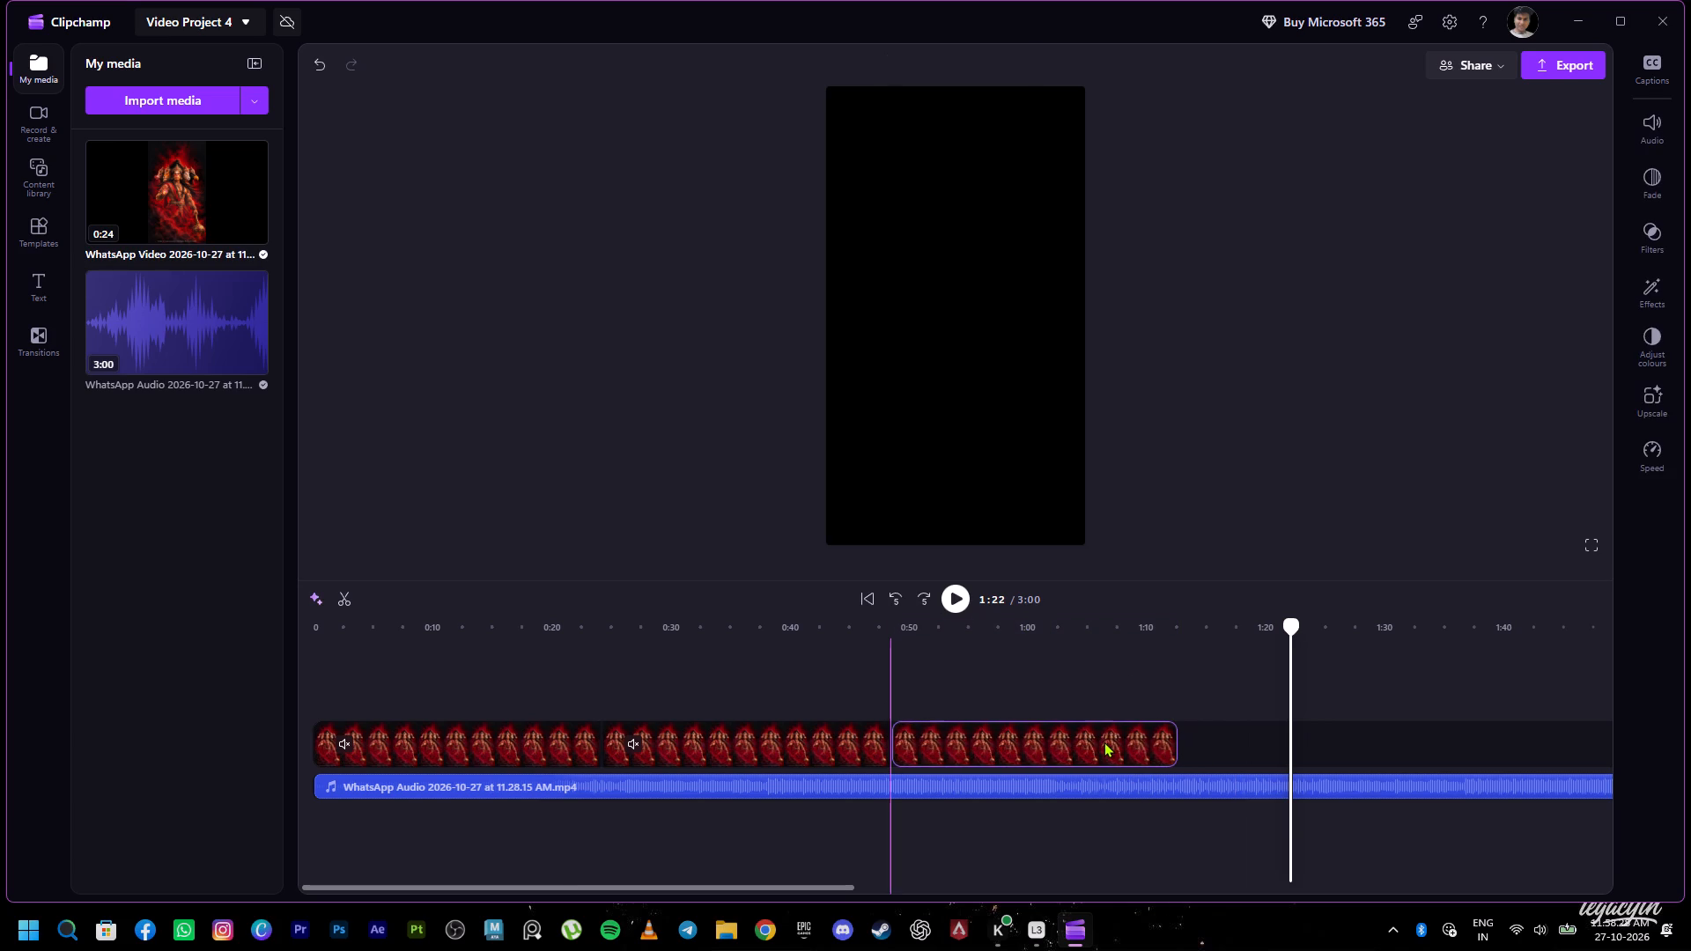
Add a fourth copy of the WhatsApp video directly after the third clip and mute it.
{"action": "left_click_drag", "start_coordinate": [211, 196], "coordinate": [1269, 739]}
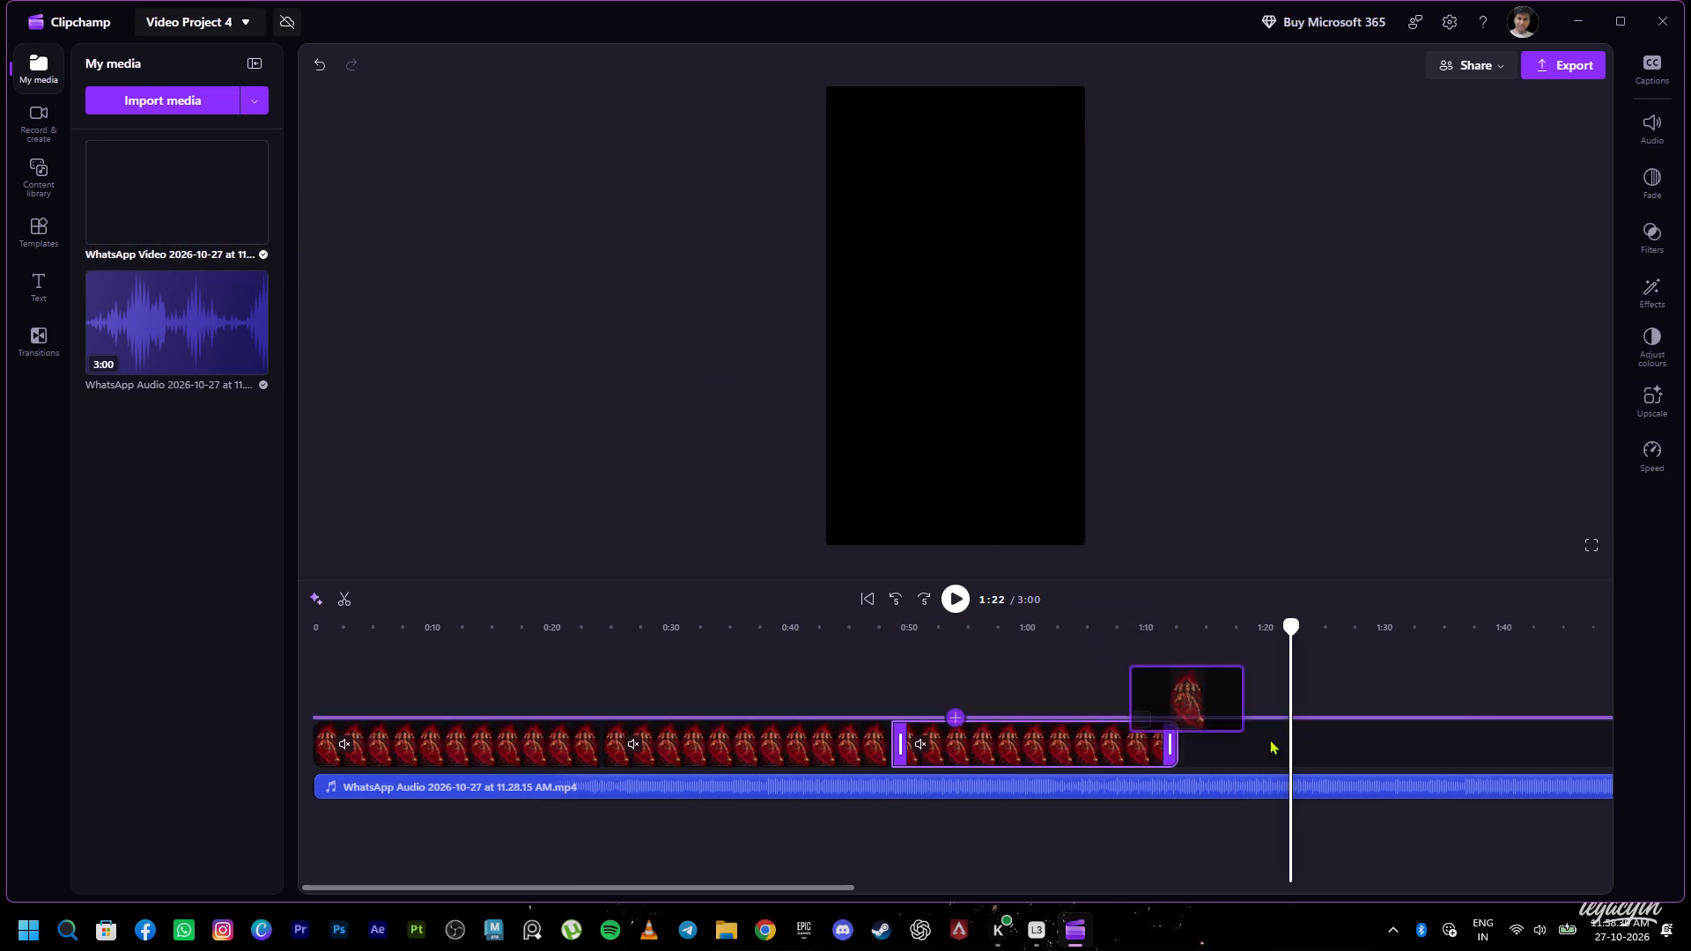
{"action": "left_click_drag", "start_coordinate": [1269, 739], "coordinate": [1274, 754]}
{"action": "left_click", "coordinate": [1215, 741]}
Play the assembled sequence from the start to review the repeated video clips with the audio track.
{"action": "scroll", "coordinate": [1172, 759], "scroll_direction": "down", "scroll_amount": 4}
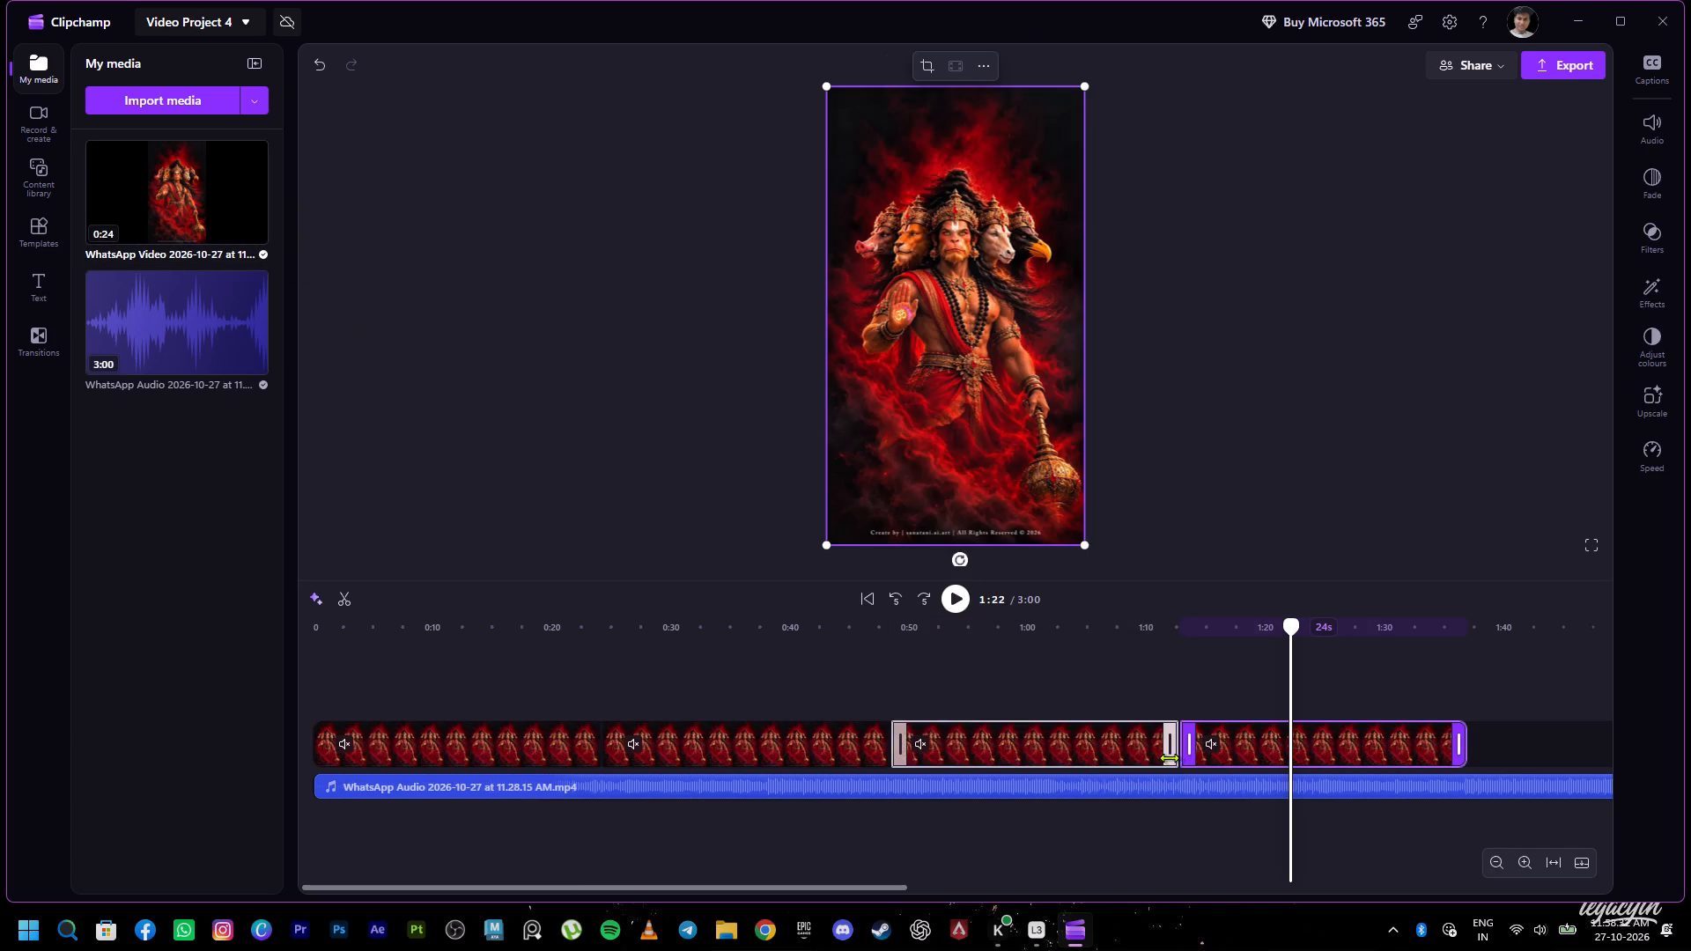
{"action": "scroll", "coordinate": [1004, 819], "scroll_direction": "down", "scroll_amount": 3}
{"action": "scroll", "coordinate": [1064, 803], "scroll_direction": "down", "scroll_amount": 2, "text": "ctrl"}
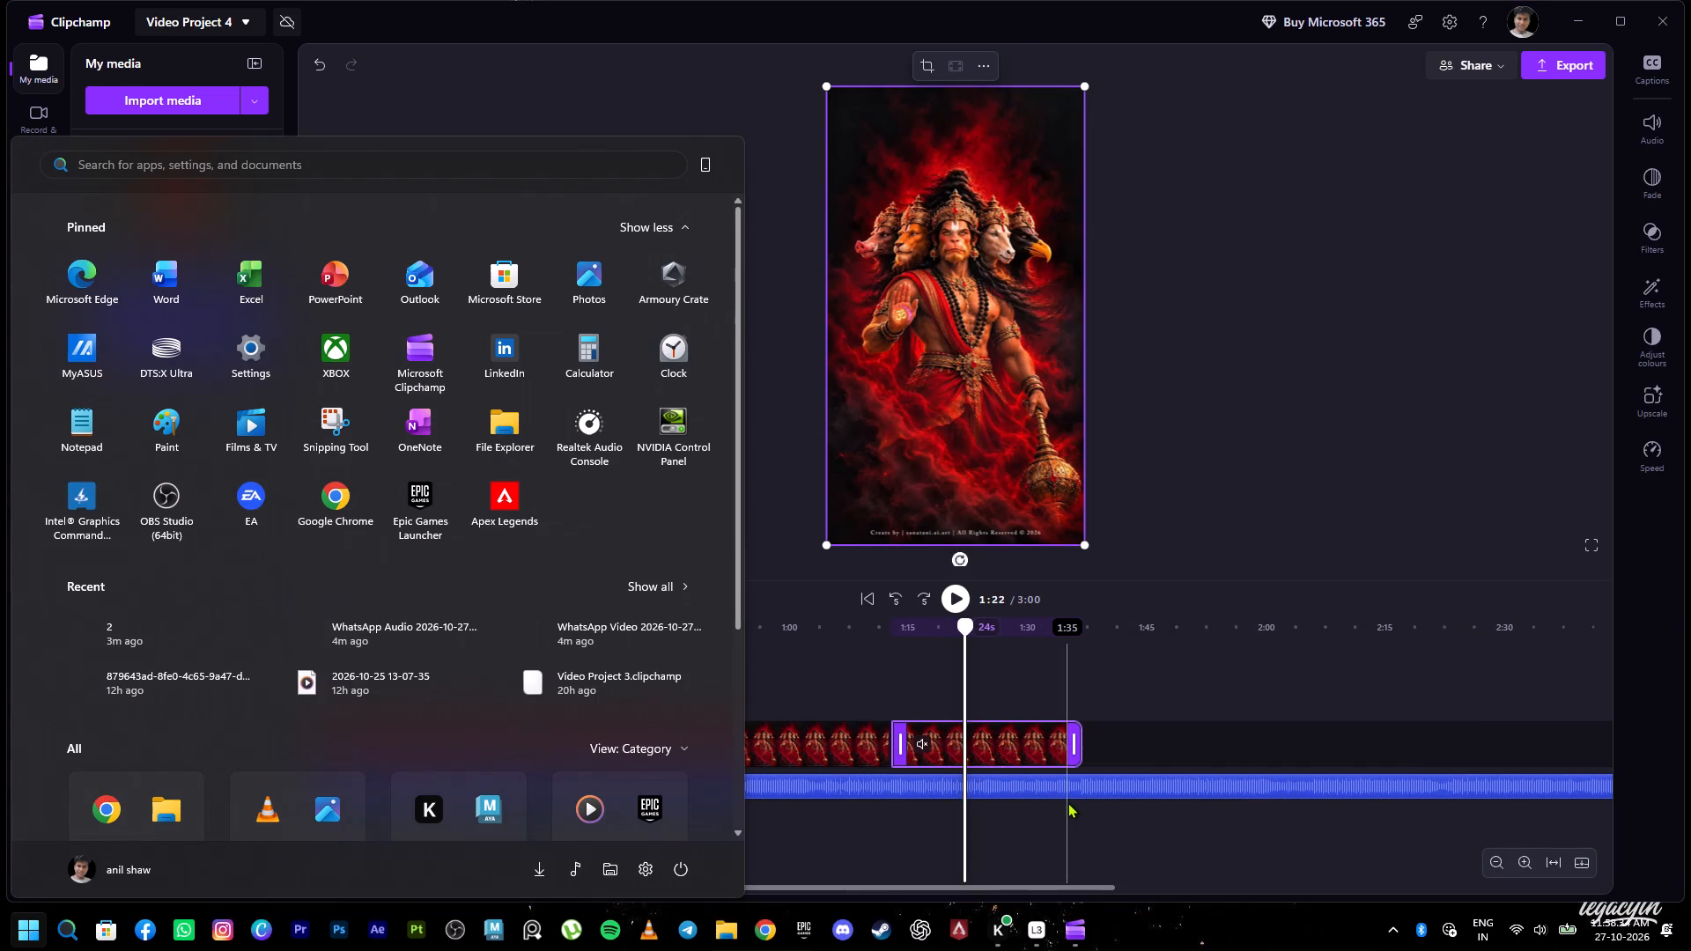
{"action": "left_click", "coordinate": [1171, 745]}
{"action": "scroll", "coordinate": [1170, 746], "scroll_direction": "down", "scroll_amount": 3}
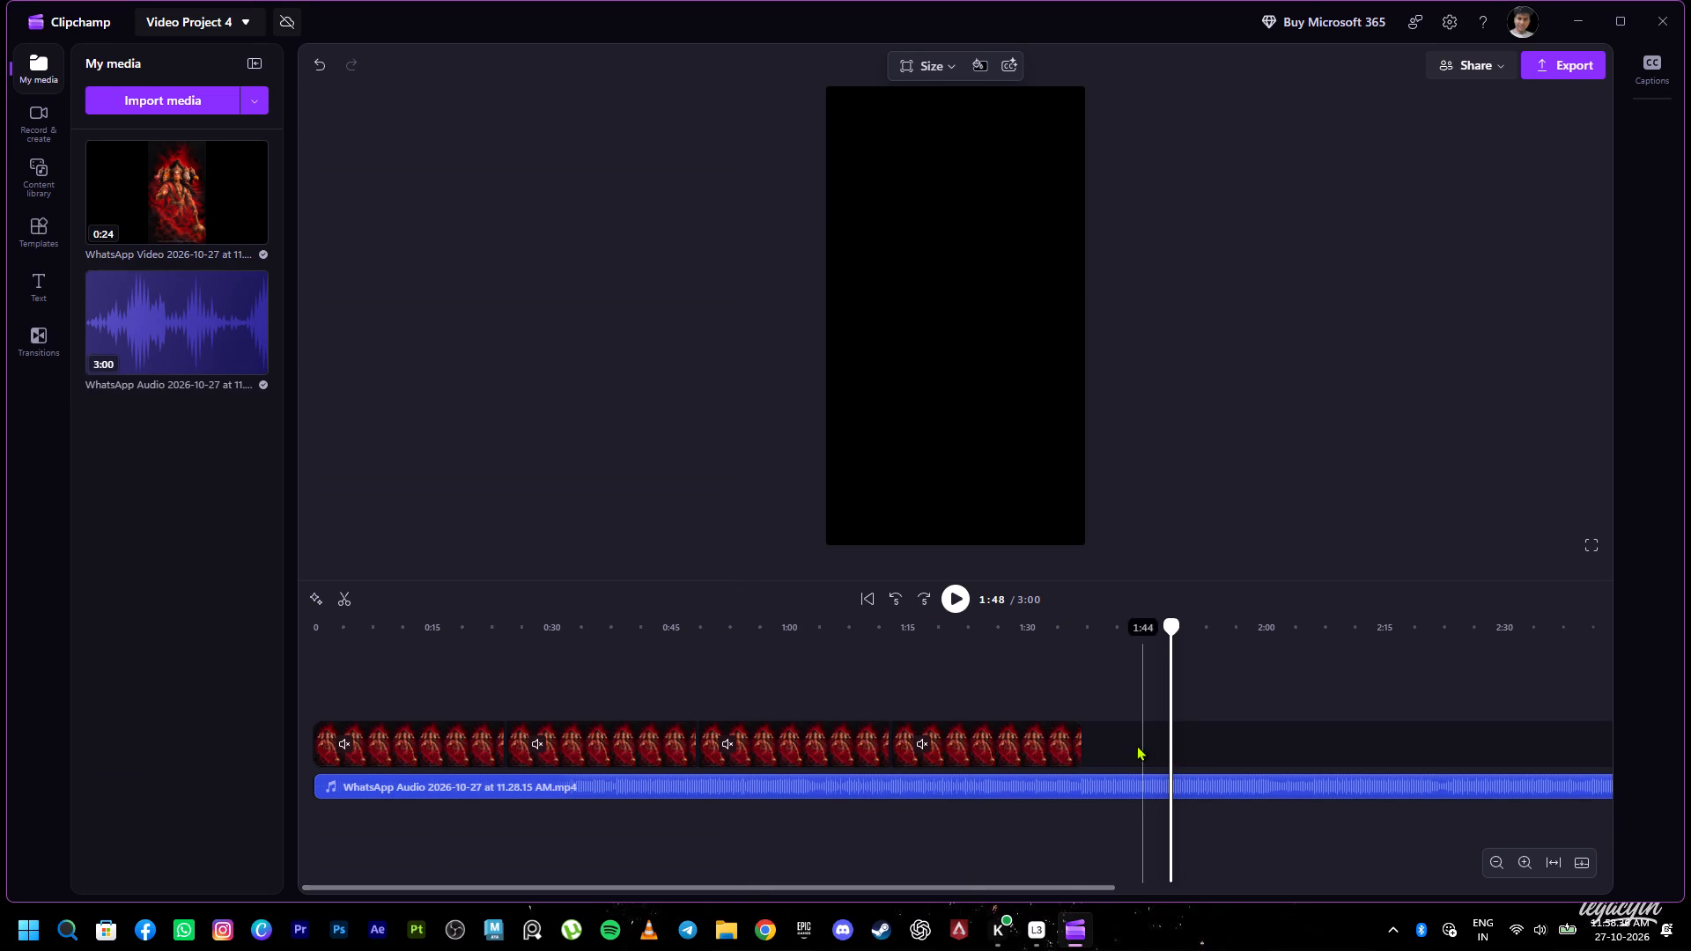
{"action": "left_click_drag", "start_coordinate": [1164, 620], "coordinate": [249, 671]}
{"action": "key", "text": "space"}
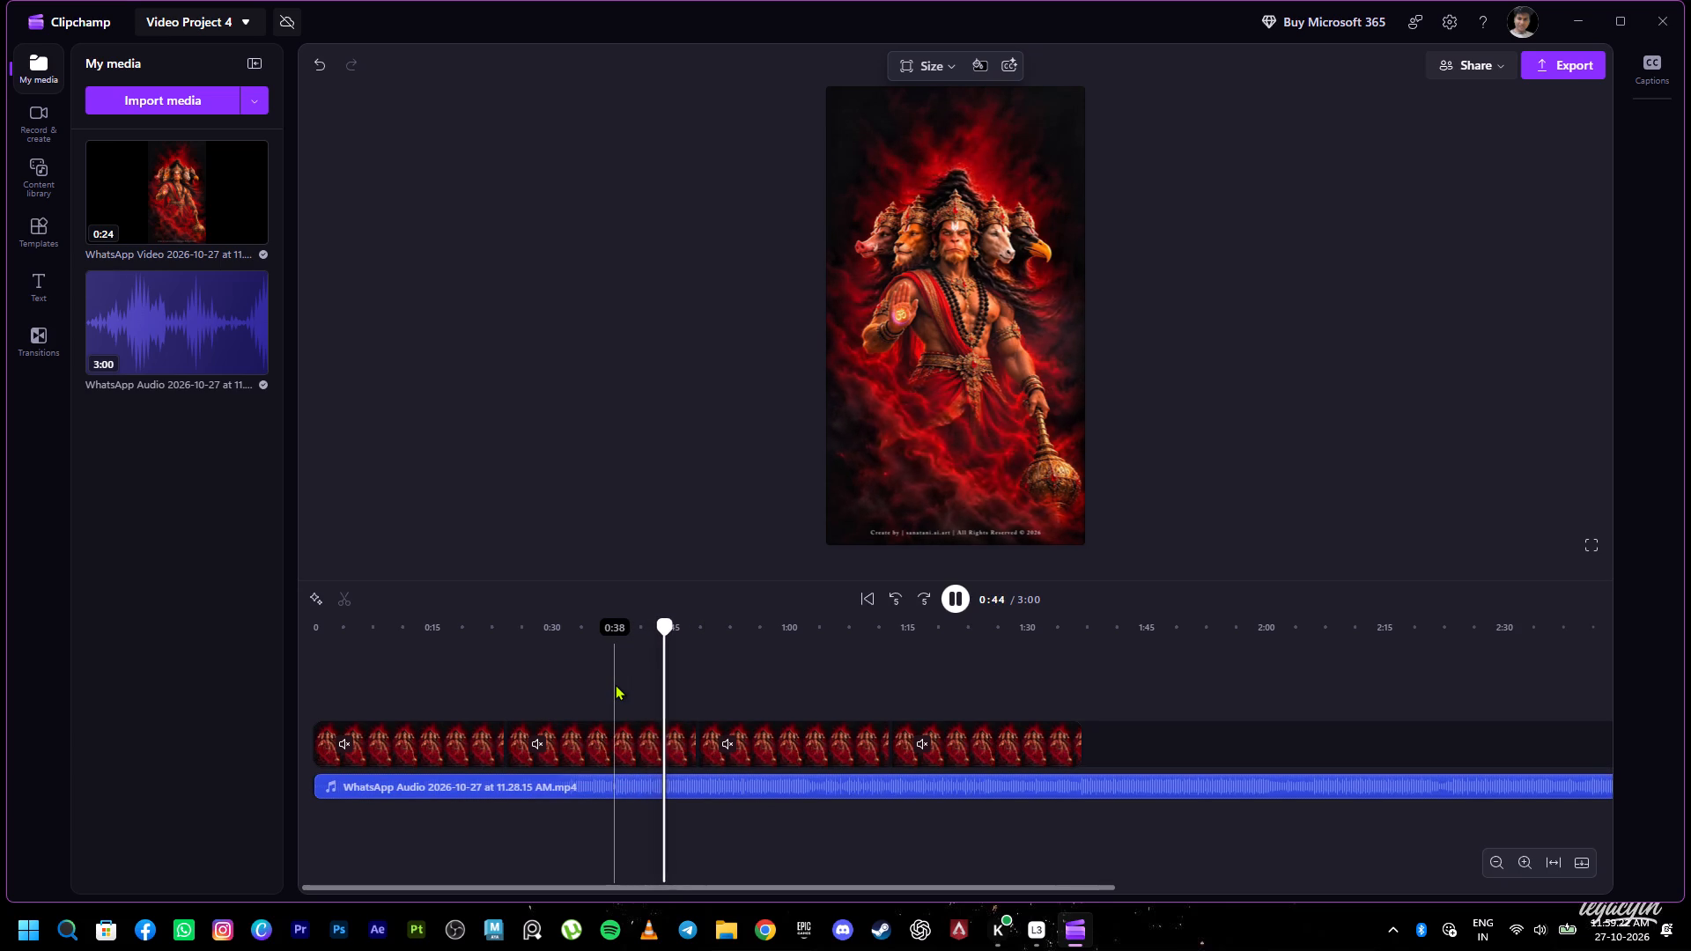
Look over the project's aspect ratio options and pause the playback.
{"action": "left_click", "coordinate": [948, 67]}
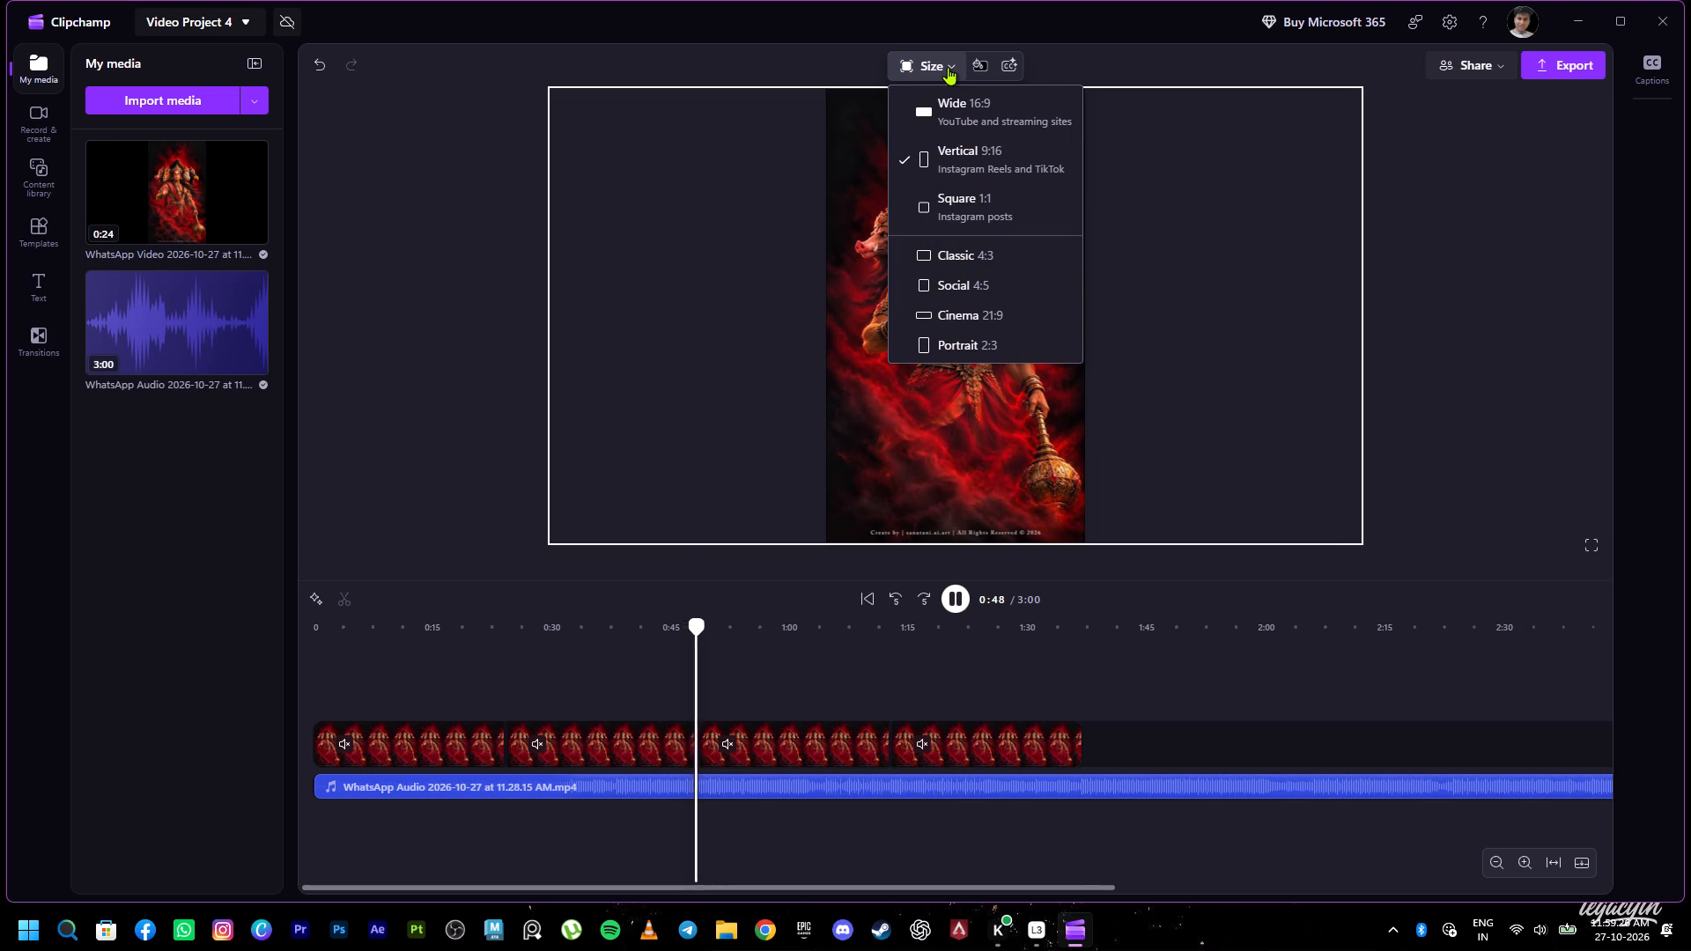
{"action": "left_click", "coordinate": [948, 67]}
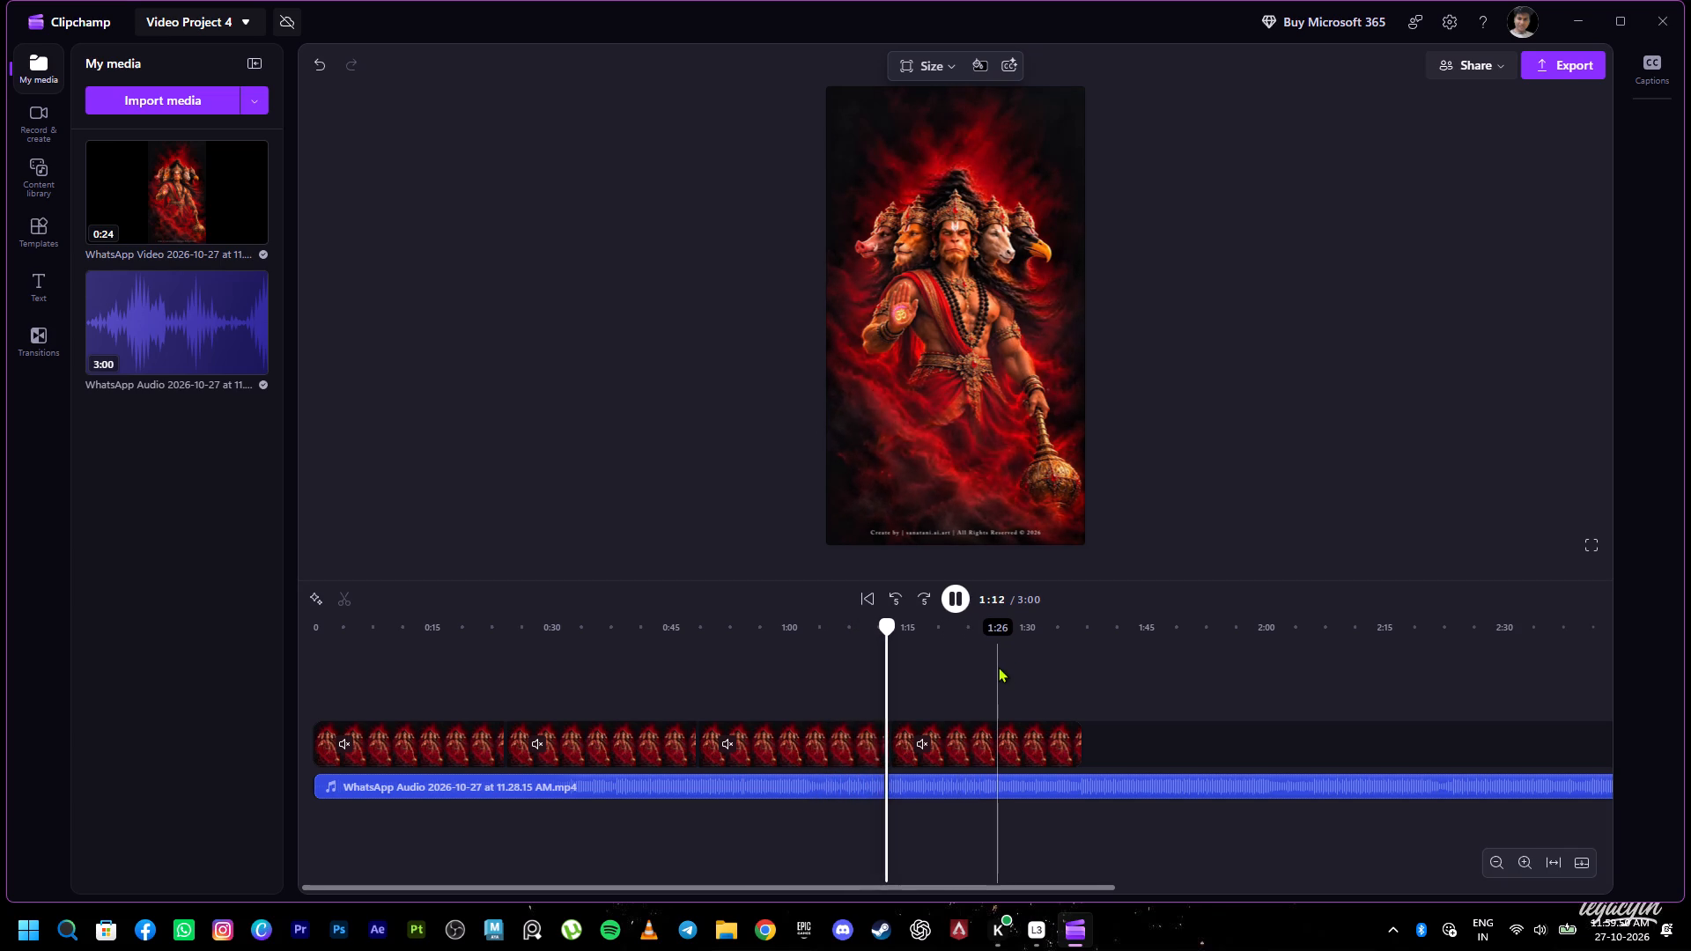
{"action": "key", "text": "space"}
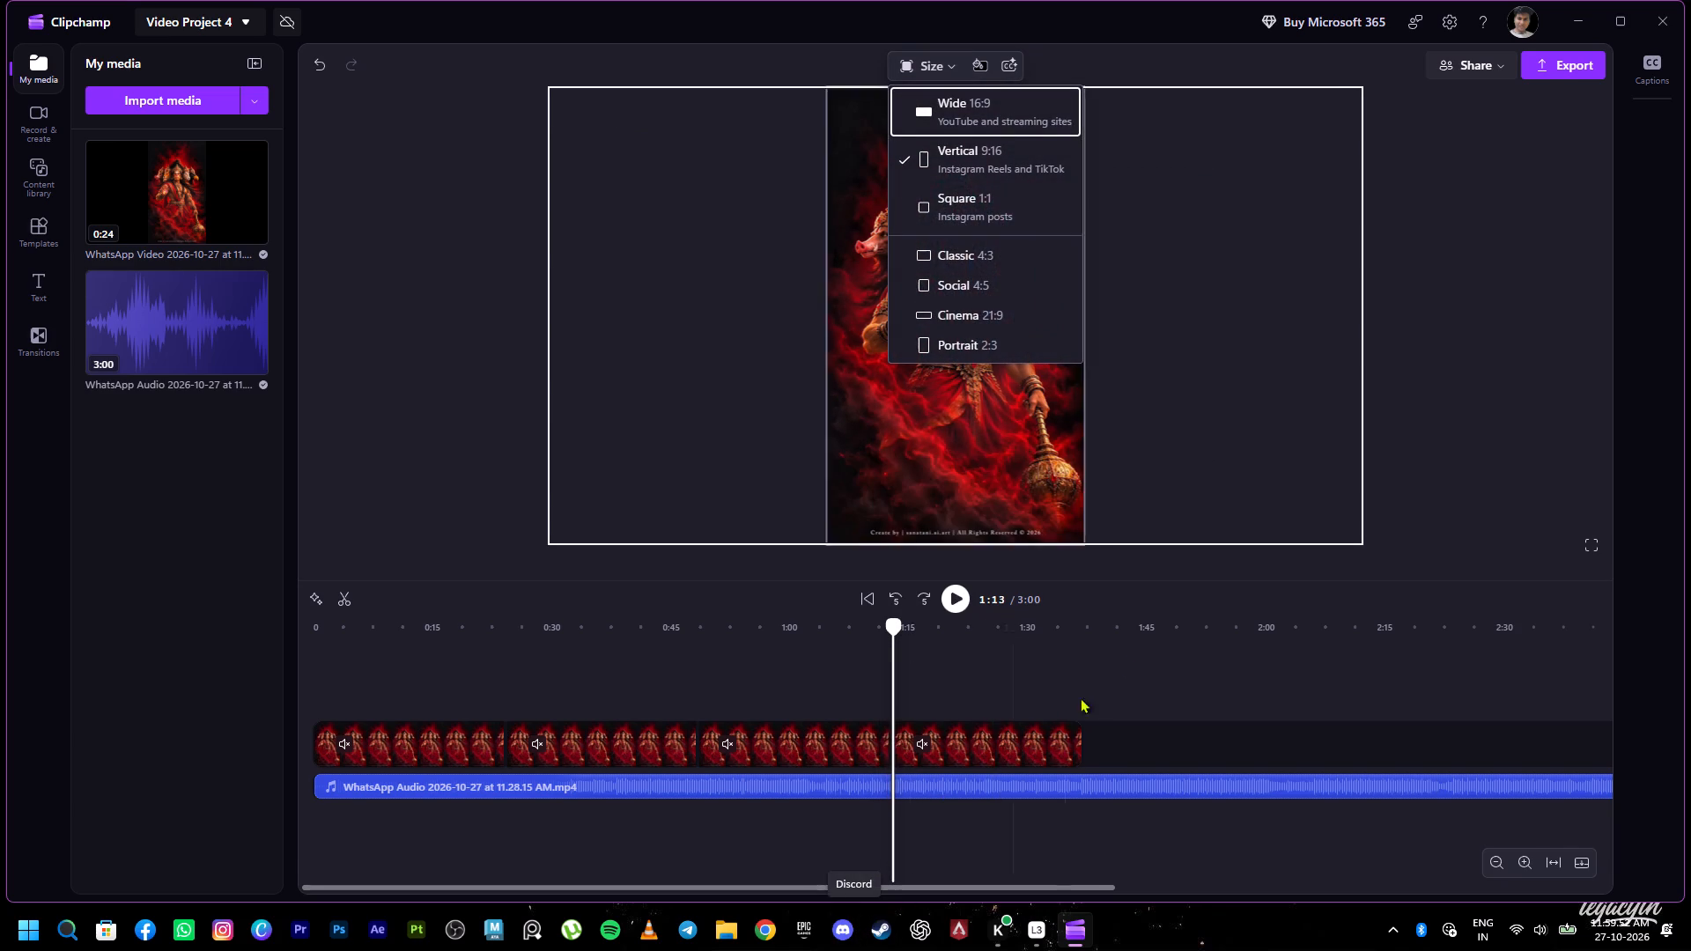
{"action": "left_click", "coordinate": [1208, 427]}
Switch to Google Chrome and search Google for "4k wallpaper".
{"action": "left_click", "coordinate": [762, 933]}
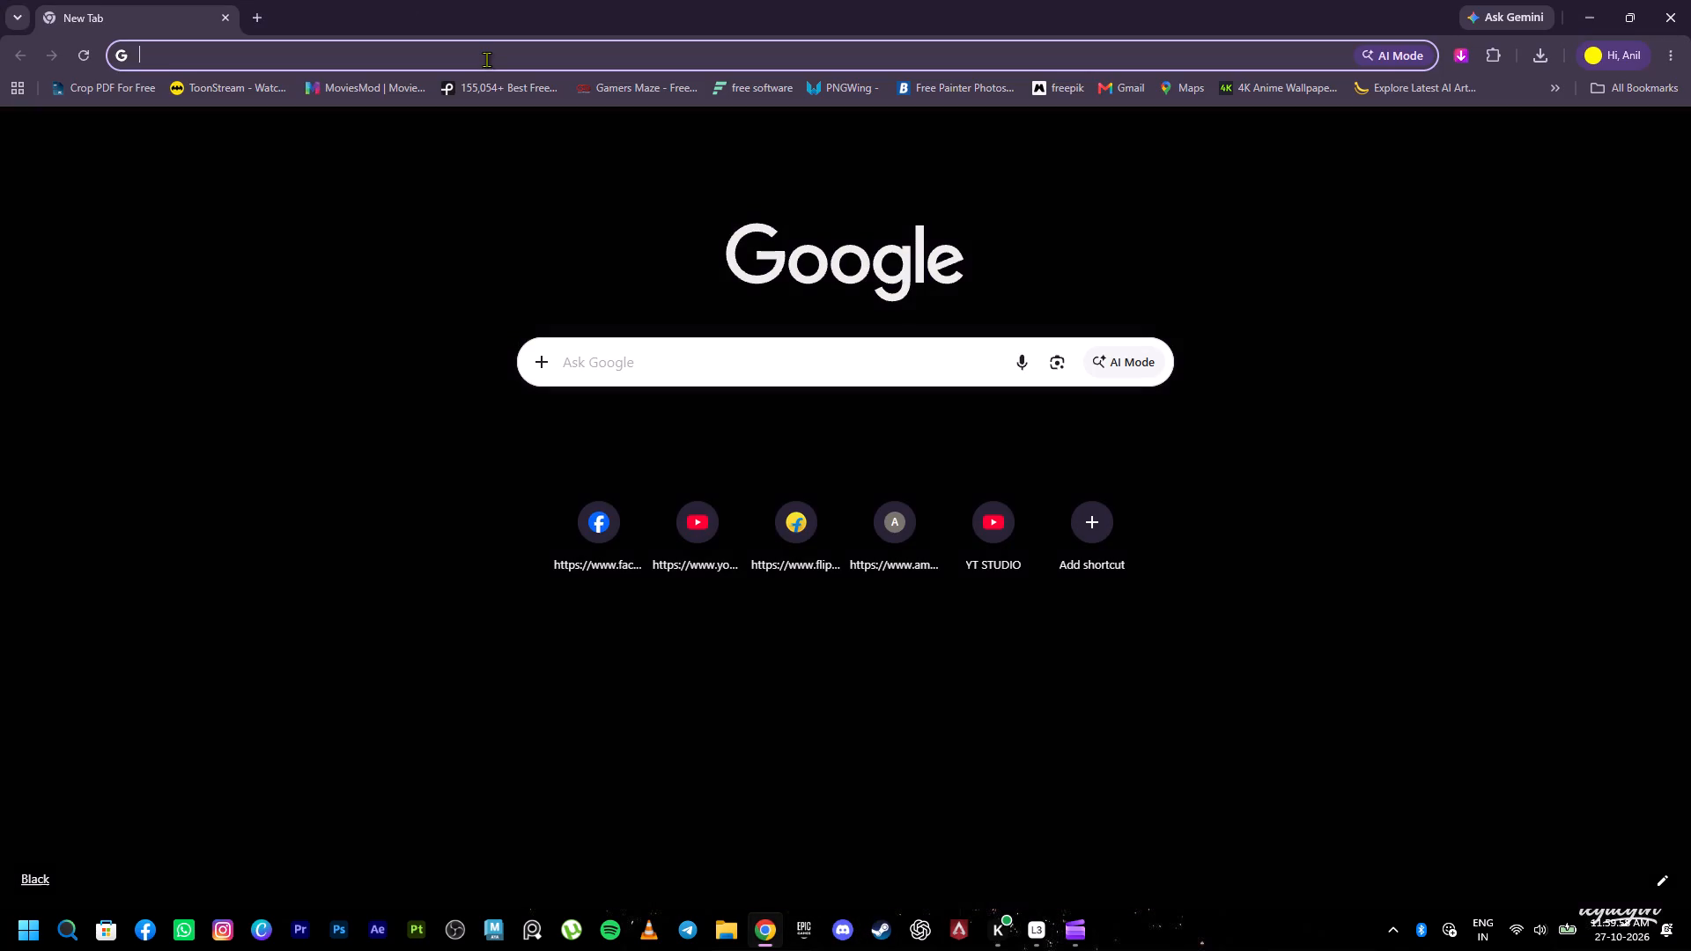
{"action": "left_click", "coordinate": [486, 58]}
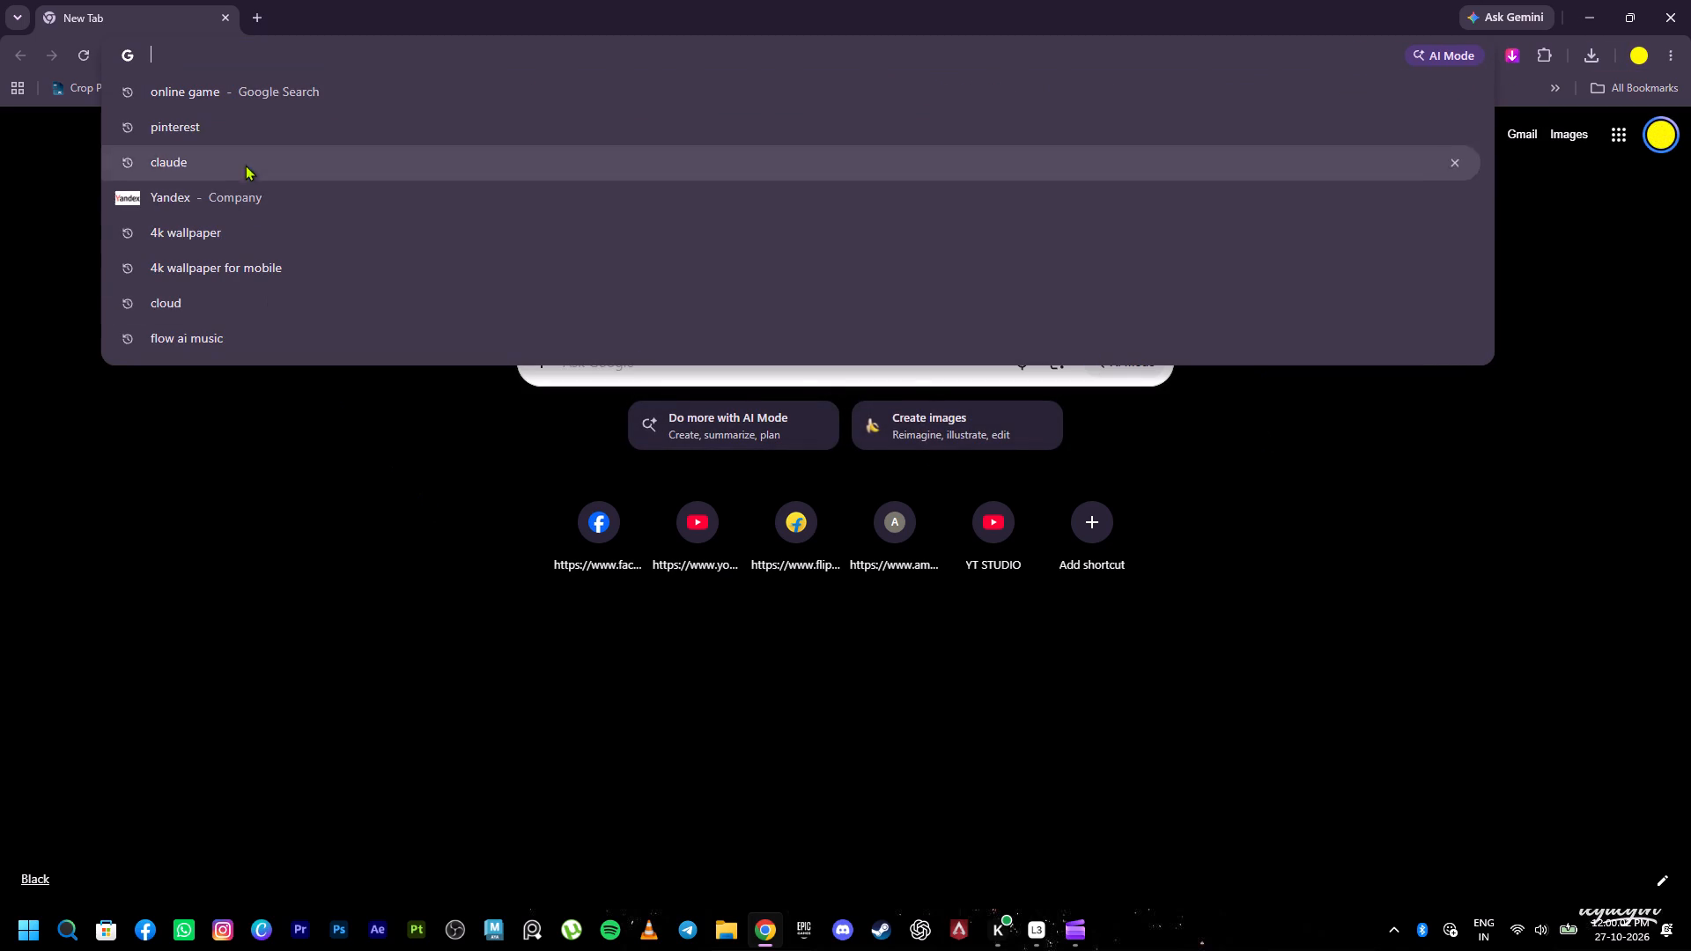
{"action": "left_click", "coordinate": [264, 232]}
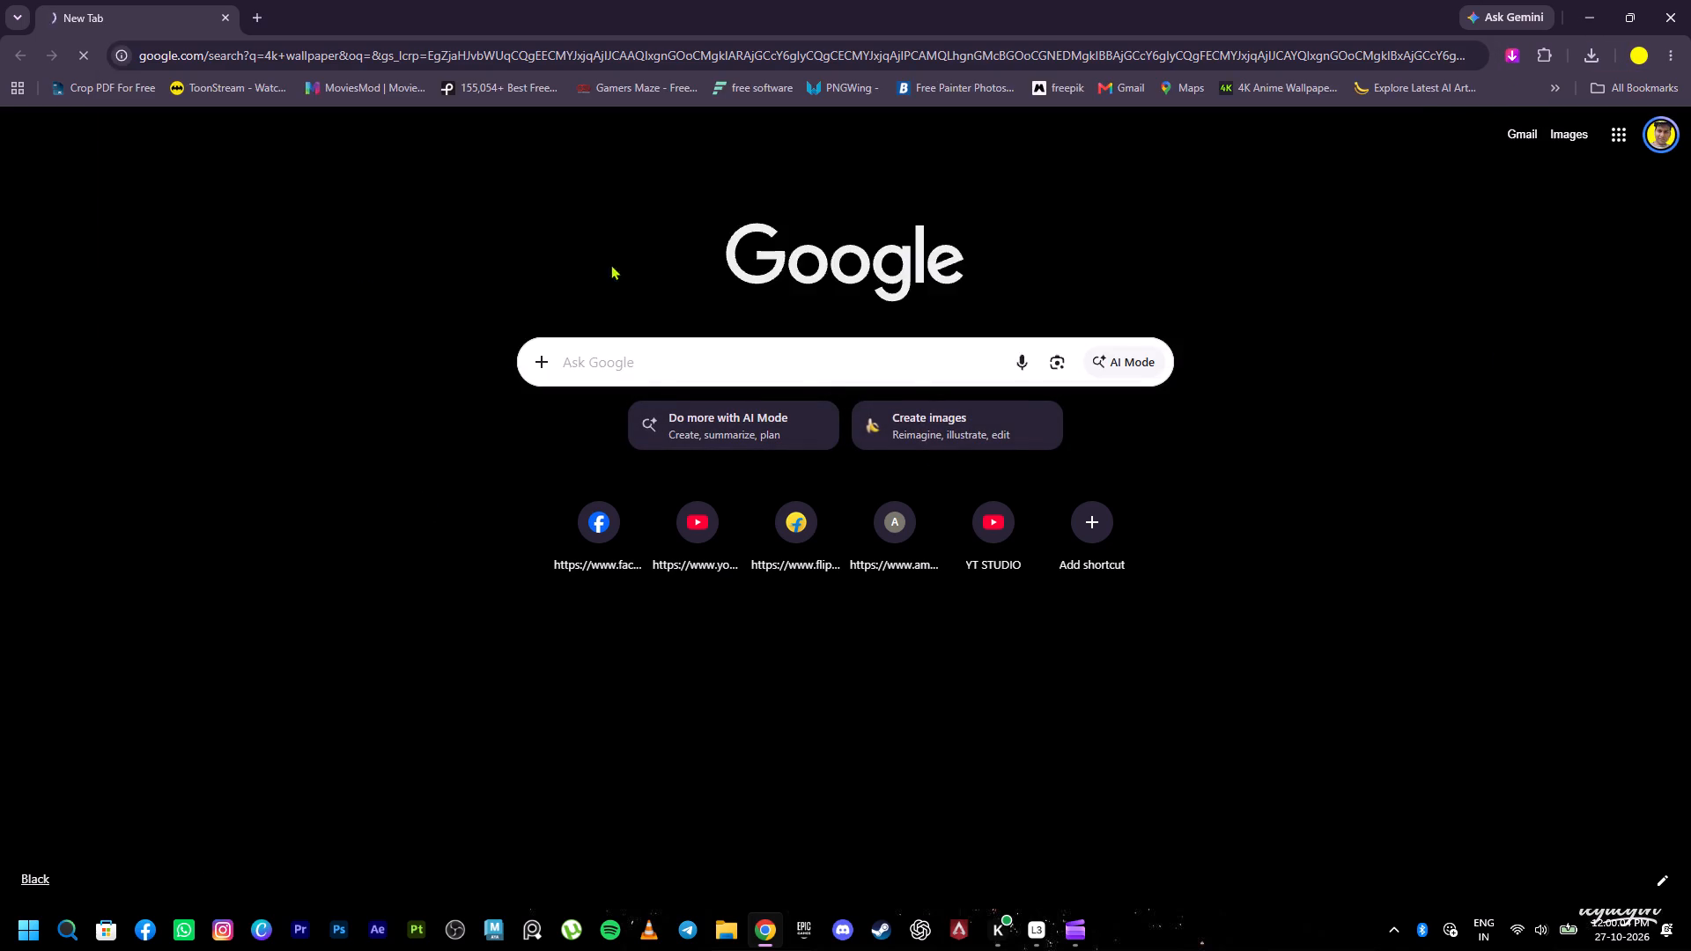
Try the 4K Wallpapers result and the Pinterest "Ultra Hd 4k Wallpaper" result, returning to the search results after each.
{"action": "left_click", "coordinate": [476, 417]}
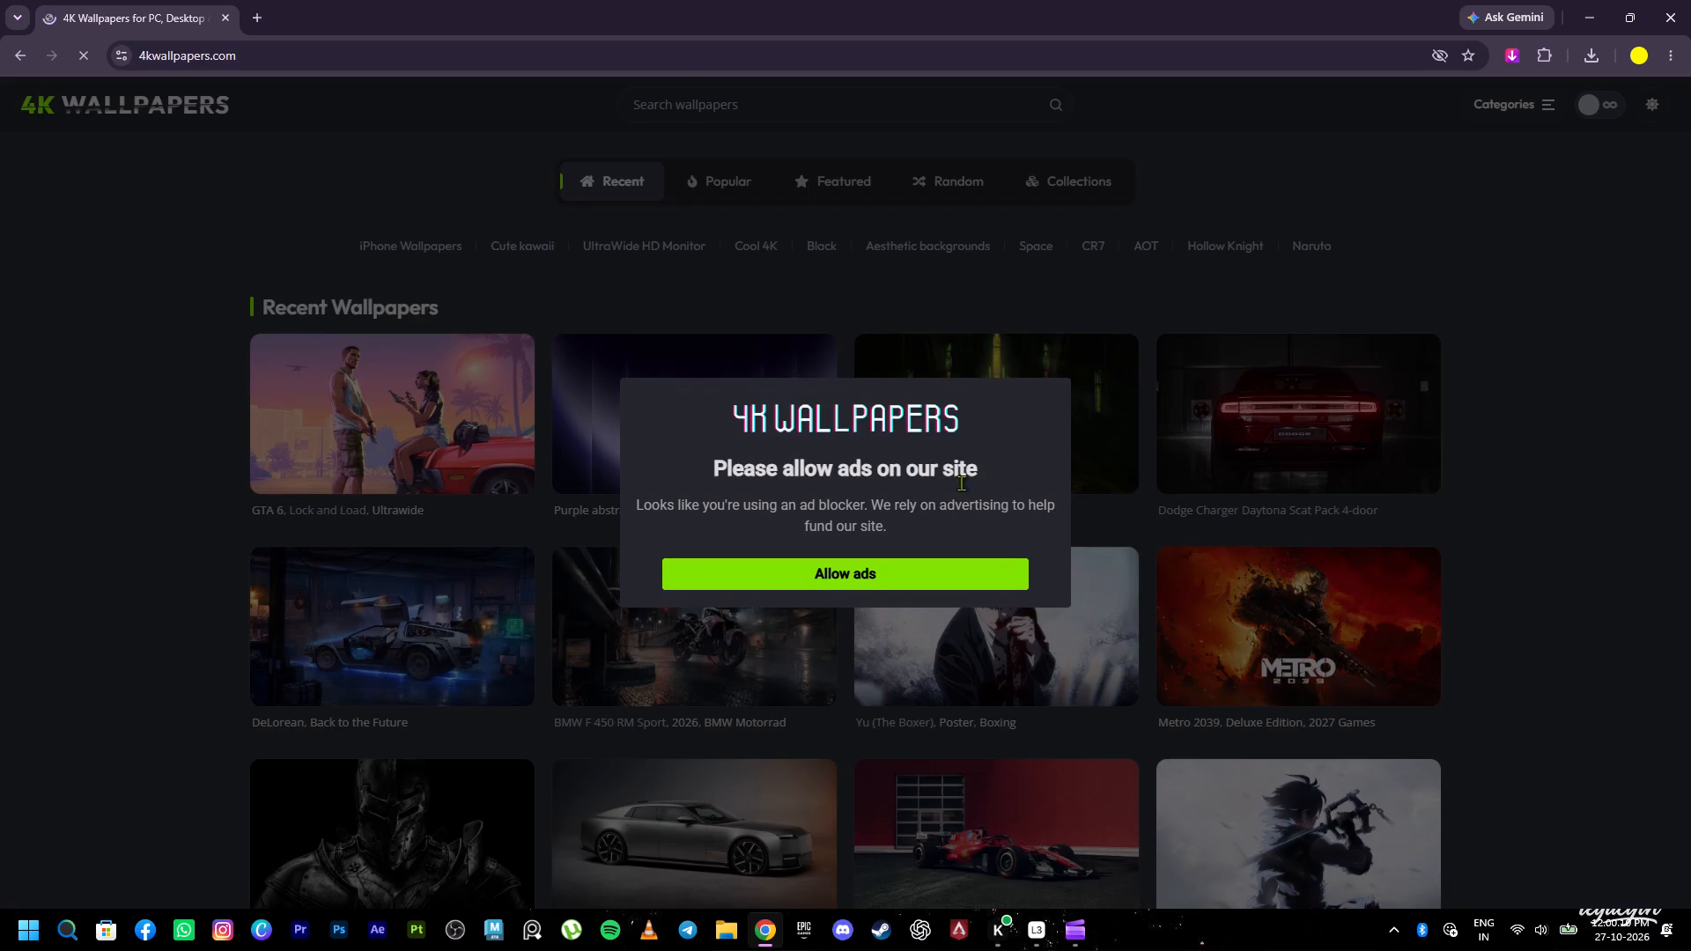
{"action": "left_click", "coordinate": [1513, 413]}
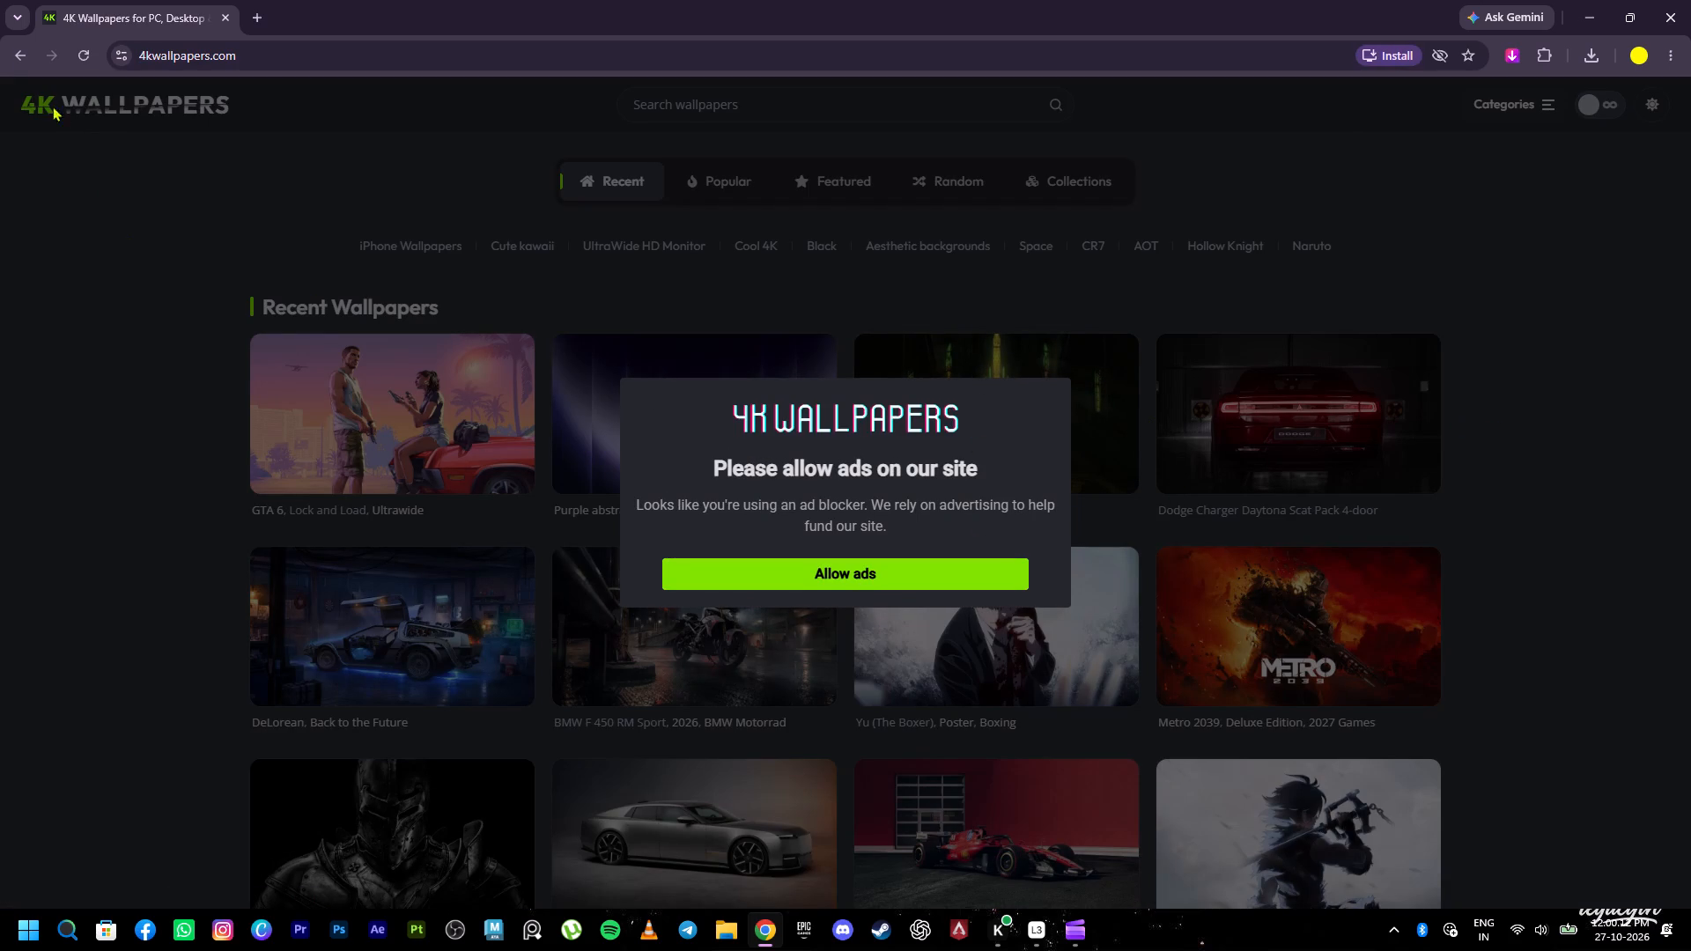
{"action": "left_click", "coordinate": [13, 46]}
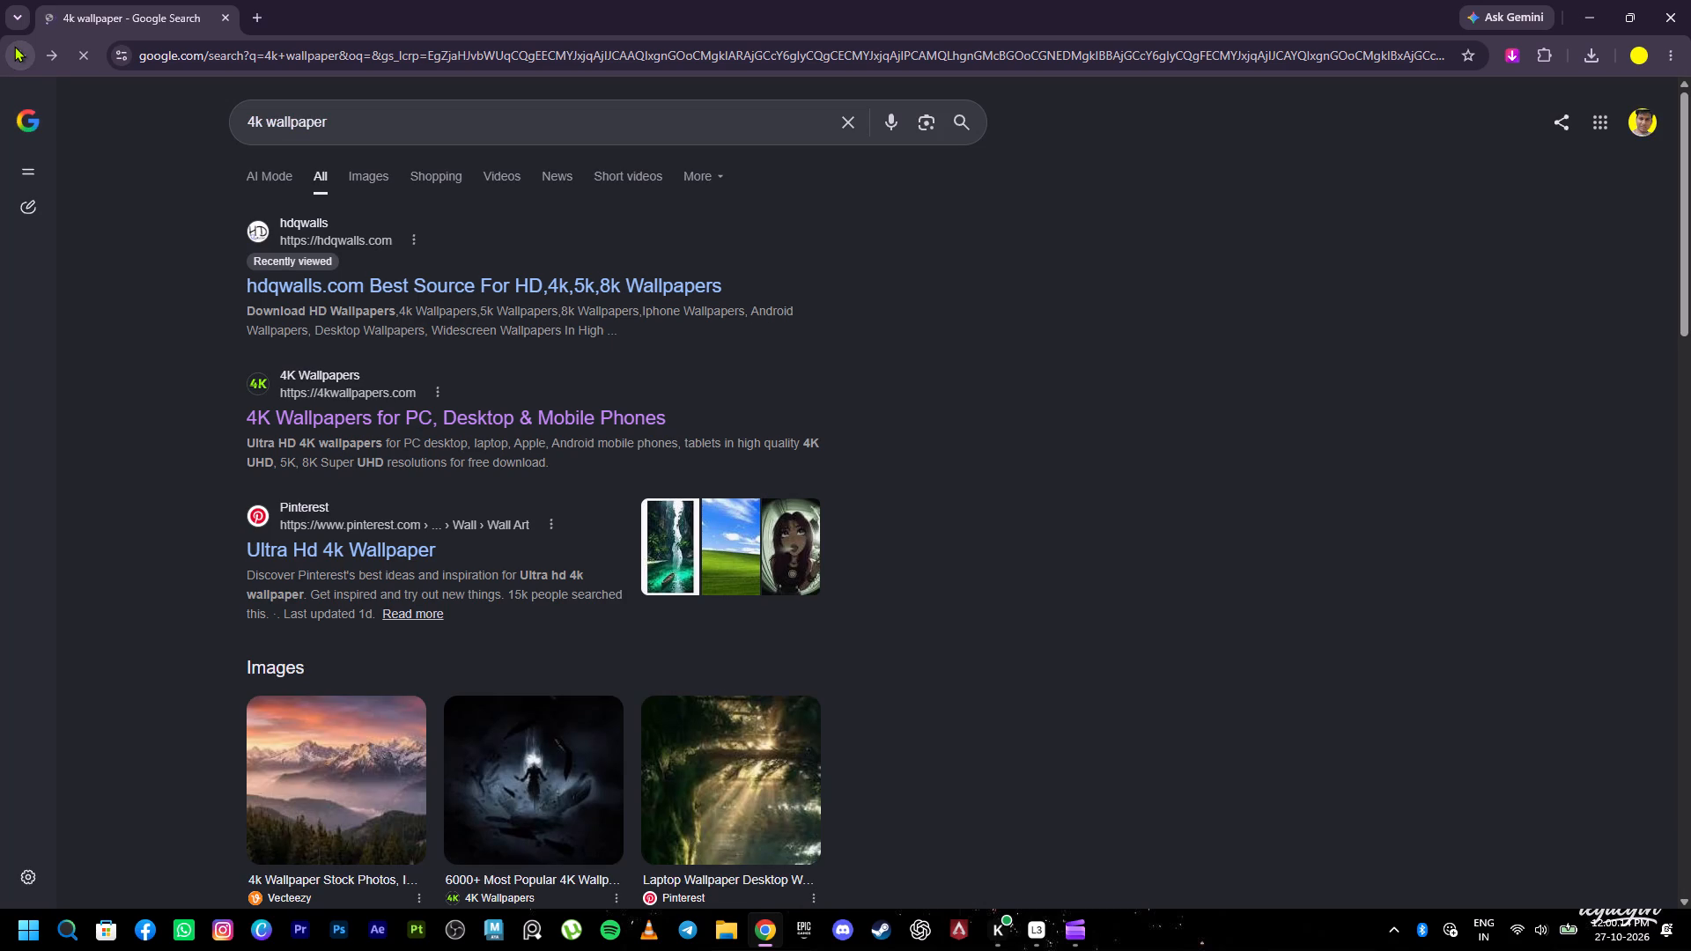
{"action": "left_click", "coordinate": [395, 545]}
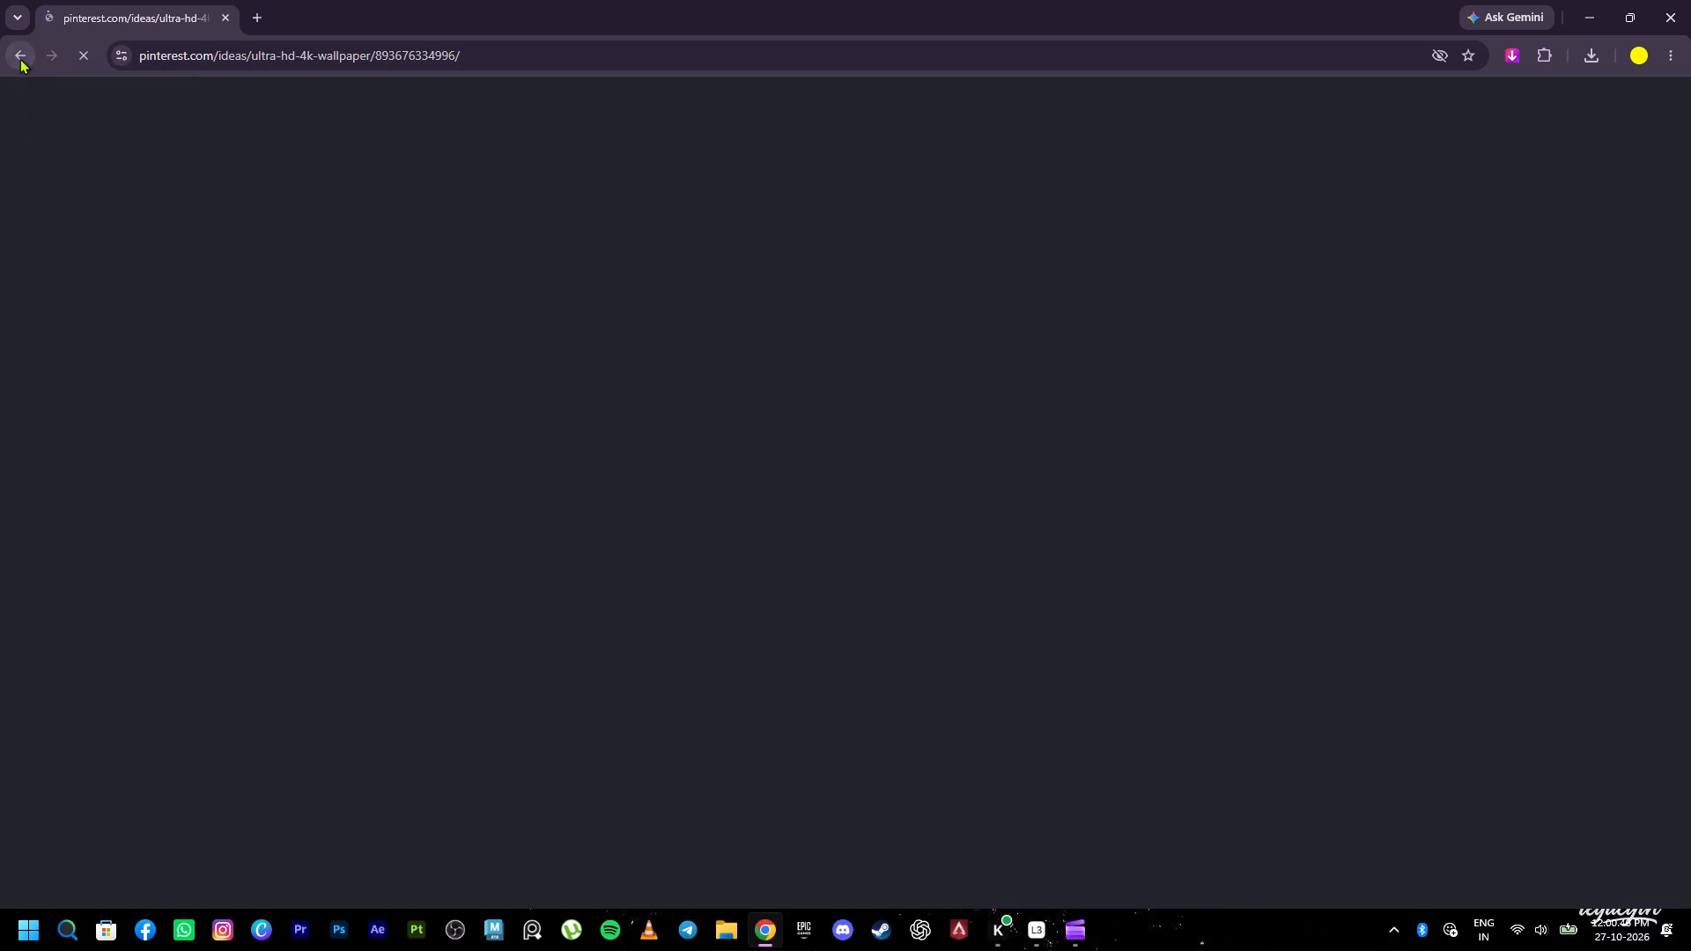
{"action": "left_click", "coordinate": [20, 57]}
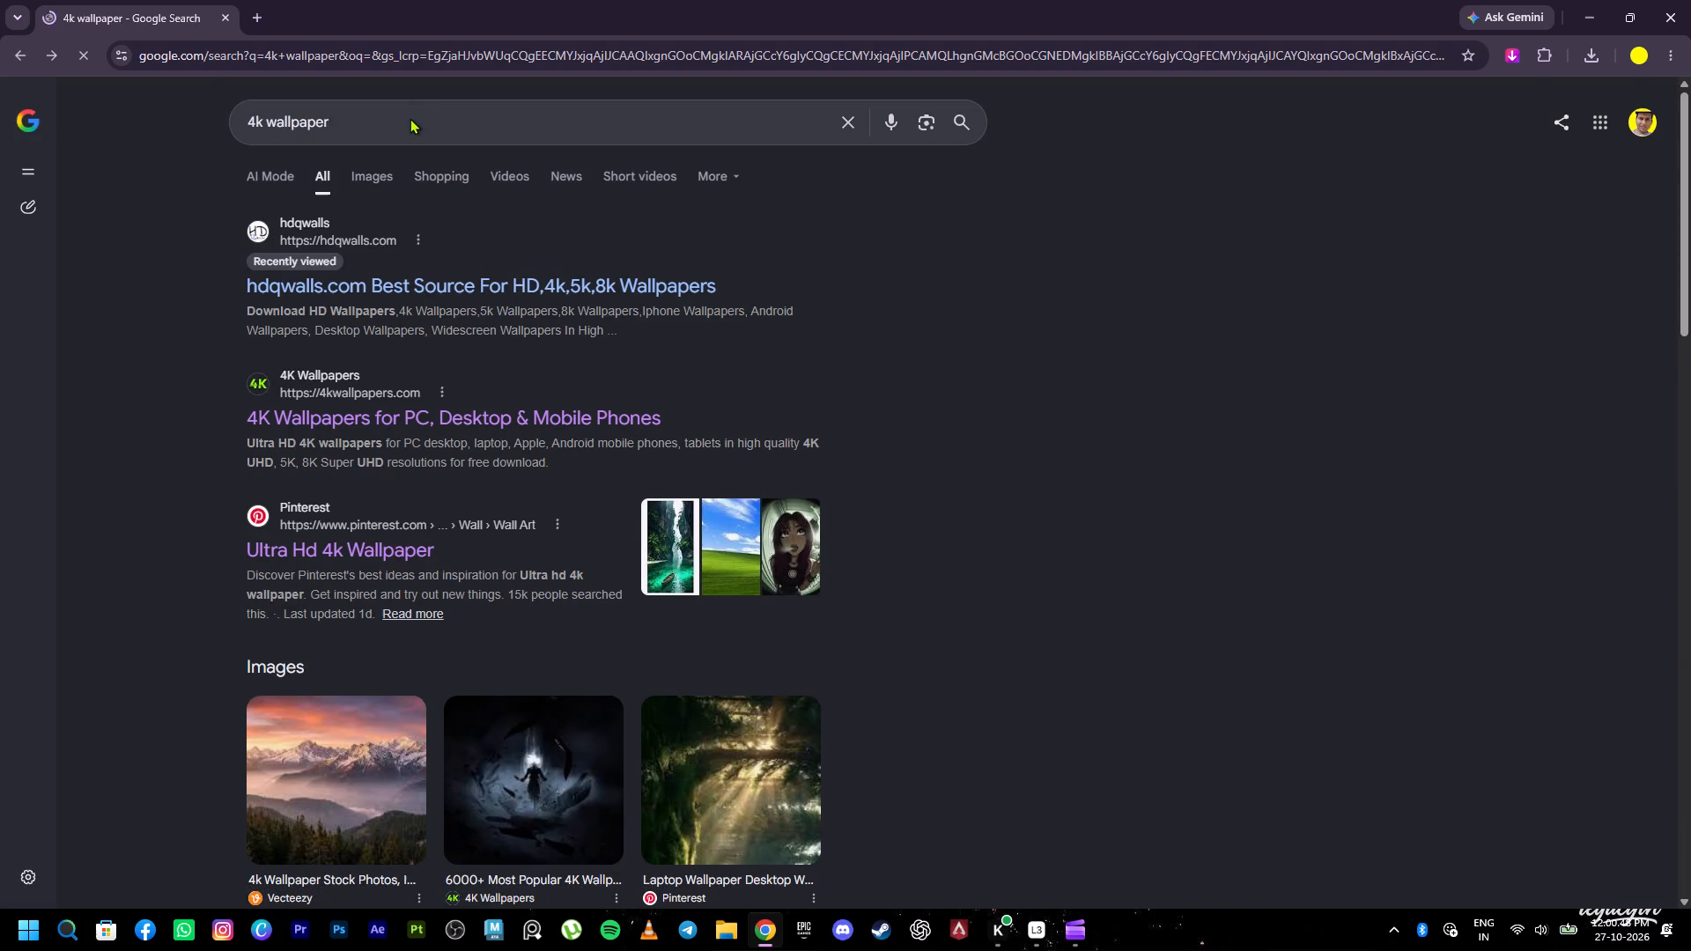
Replace the search text and search Google for "pinterest".
{"action": "left_click", "coordinate": [410, 118]}
{"action": "key", "text": "BackSpace"}
{"action": "key", "text": "BackSpace"}
{"action": "key", "text": "BackSpace"}
{"action": "key", "text": "BackSpace"}
{"action": "key", "text": "BackSpace"}
{"action": "key", "text": "BackSpace"}
{"action": "key", "text": "BackSpace"}
{"action": "key", "text": "BackSpace"}
{"action": "key", "text": "BackSpace"}
{"action": "key", "text": "BackSpace"}
{"action": "key", "text": "BackSpace"}
{"action": "key", "text": "BackSpace"}
{"action": "key", "text": "BackSpace"}
{"action": "key", "text": "BackSpace"}
{"action": "key", "text": "BackSpace"}
{"action": "key", "text": "BackSpace"}
{"action": "key", "text": "BackSpace"}
{"action": "key", "text": "BackSpace"}
{"action": "key", "text": "BackSpace"}
{"action": "key", "text": "BackSpace"}
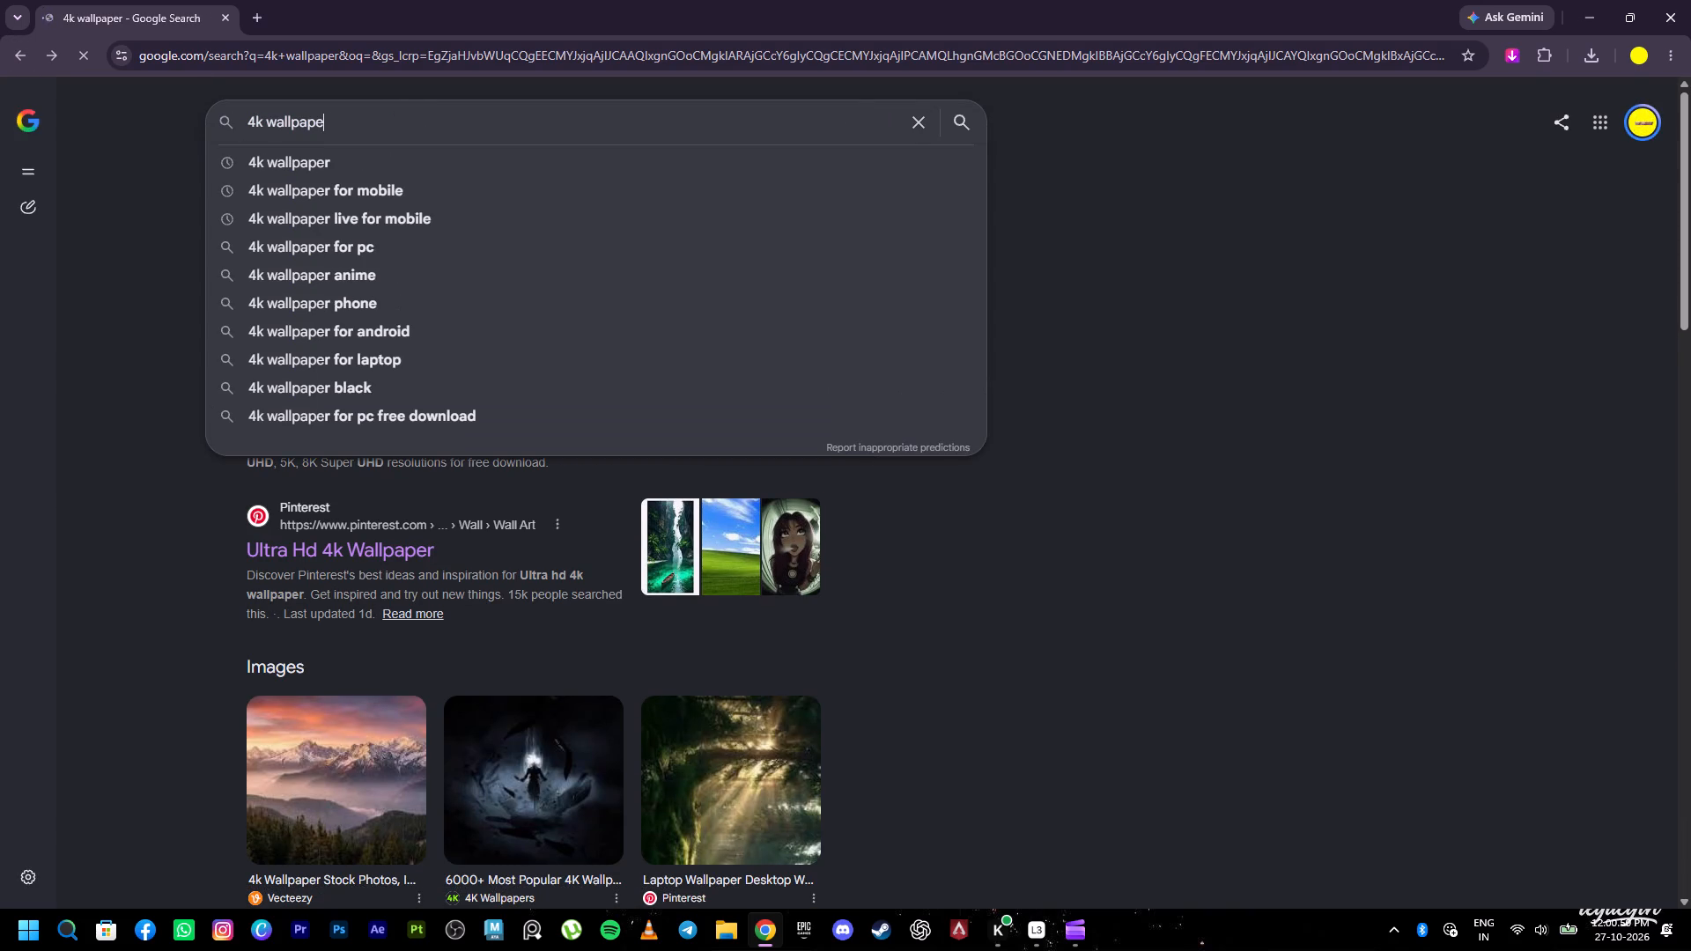
{"action": "type", "text": "pintr"}
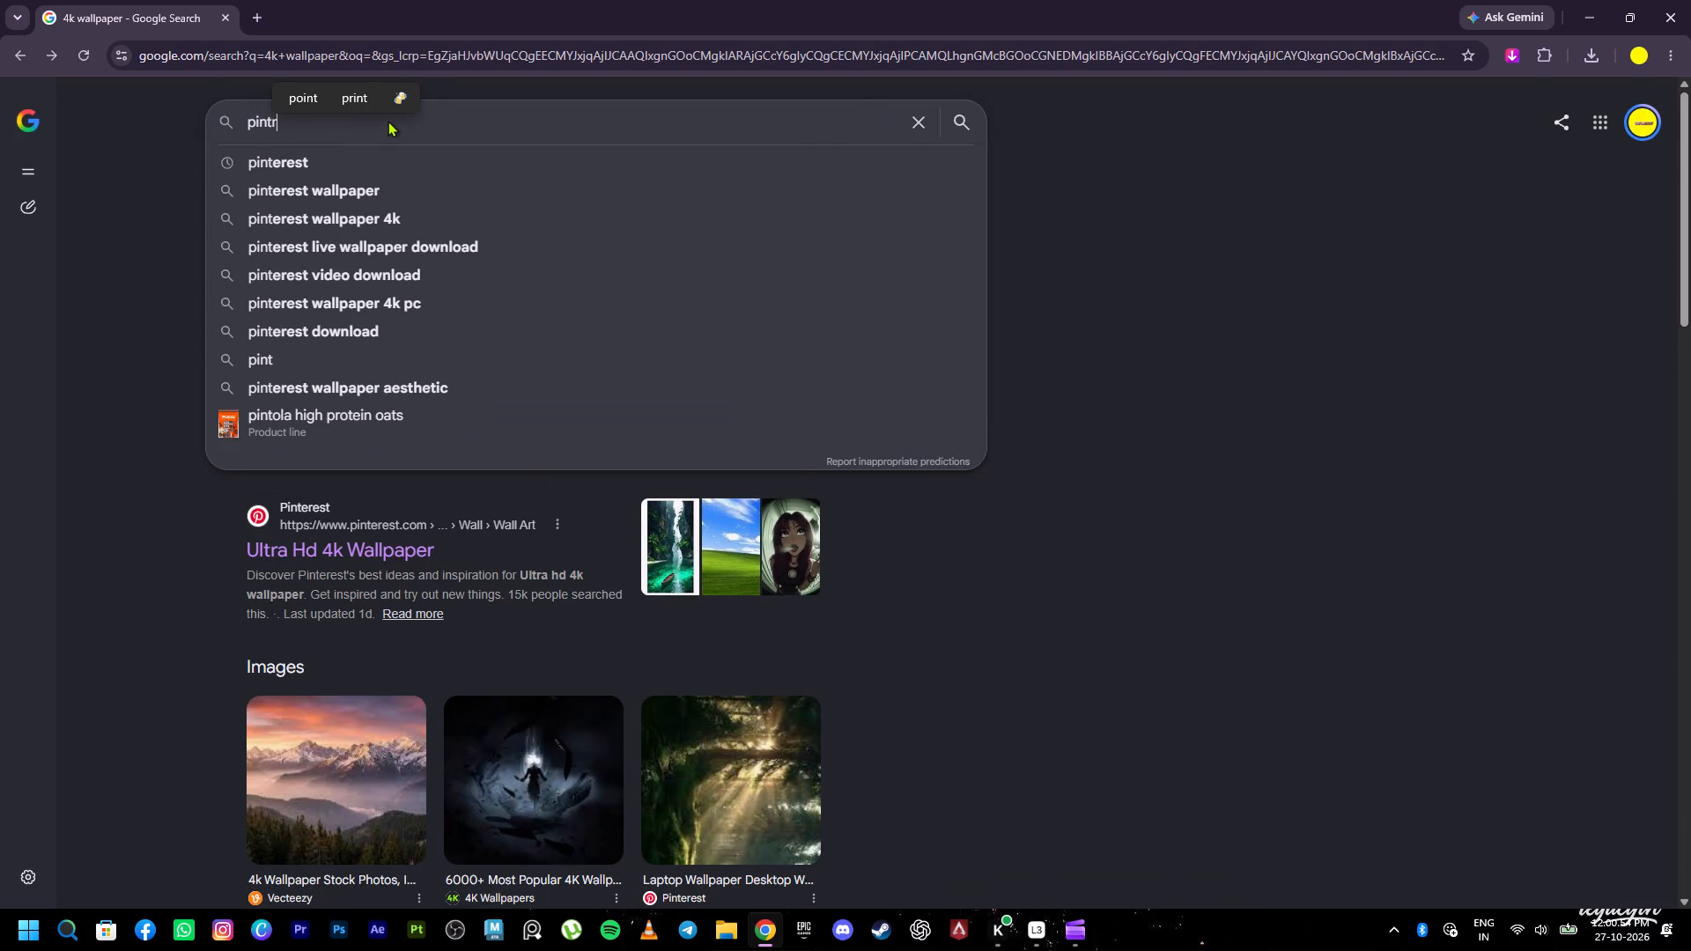
{"action": "left_click", "coordinate": [379, 162]}
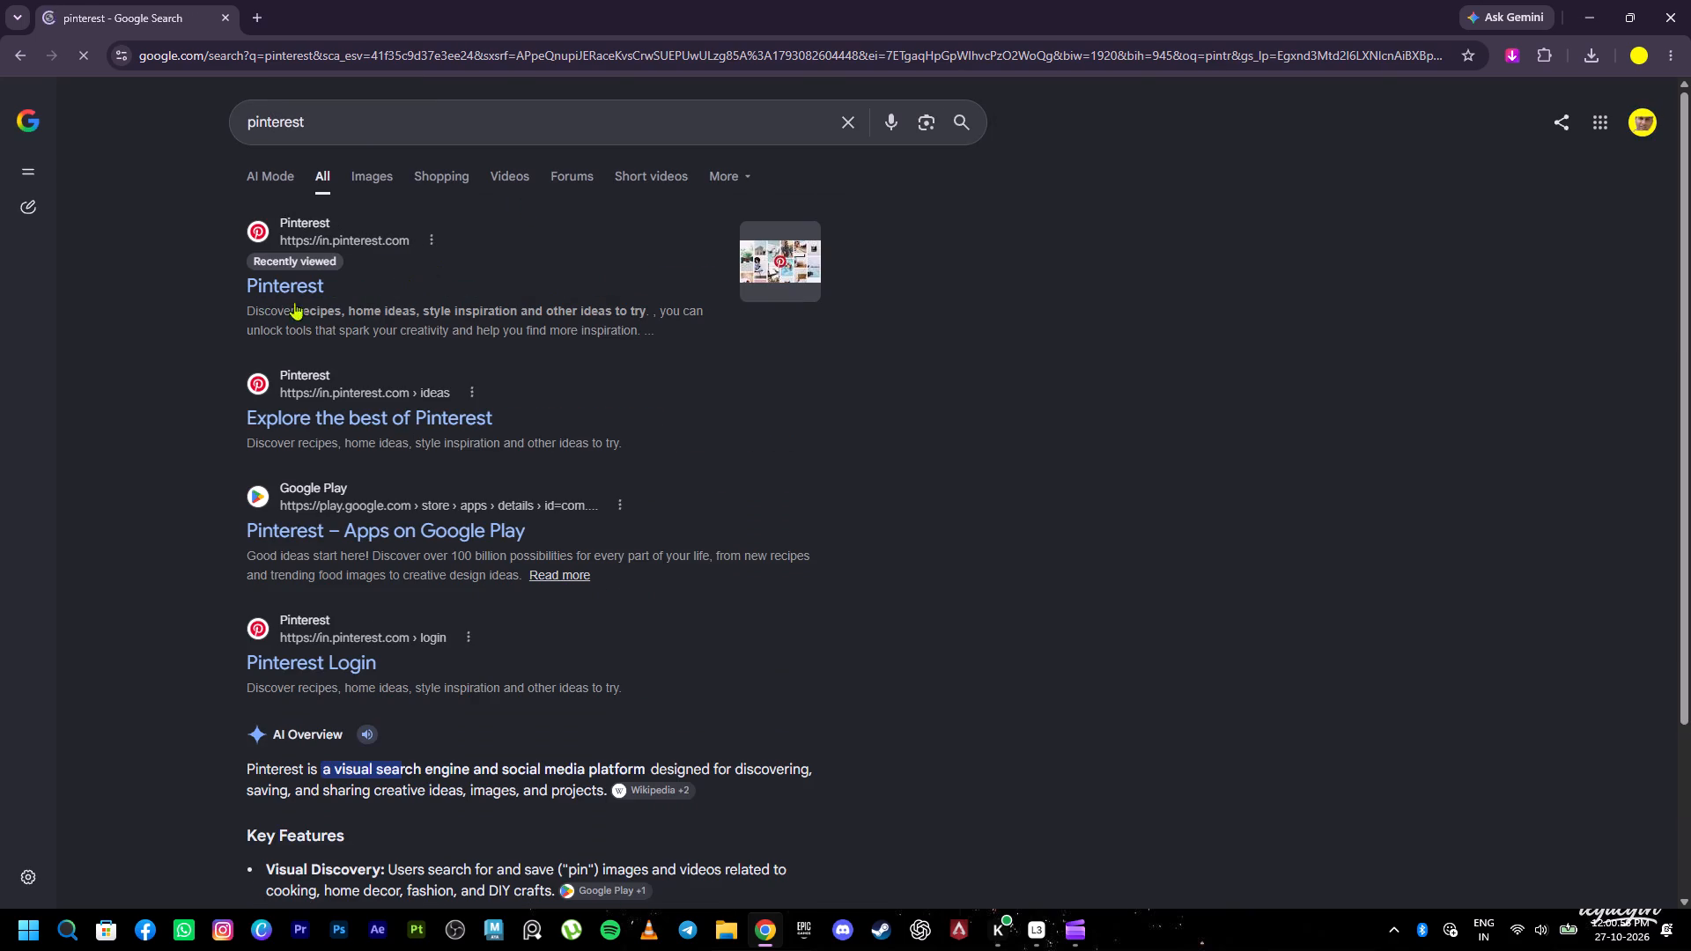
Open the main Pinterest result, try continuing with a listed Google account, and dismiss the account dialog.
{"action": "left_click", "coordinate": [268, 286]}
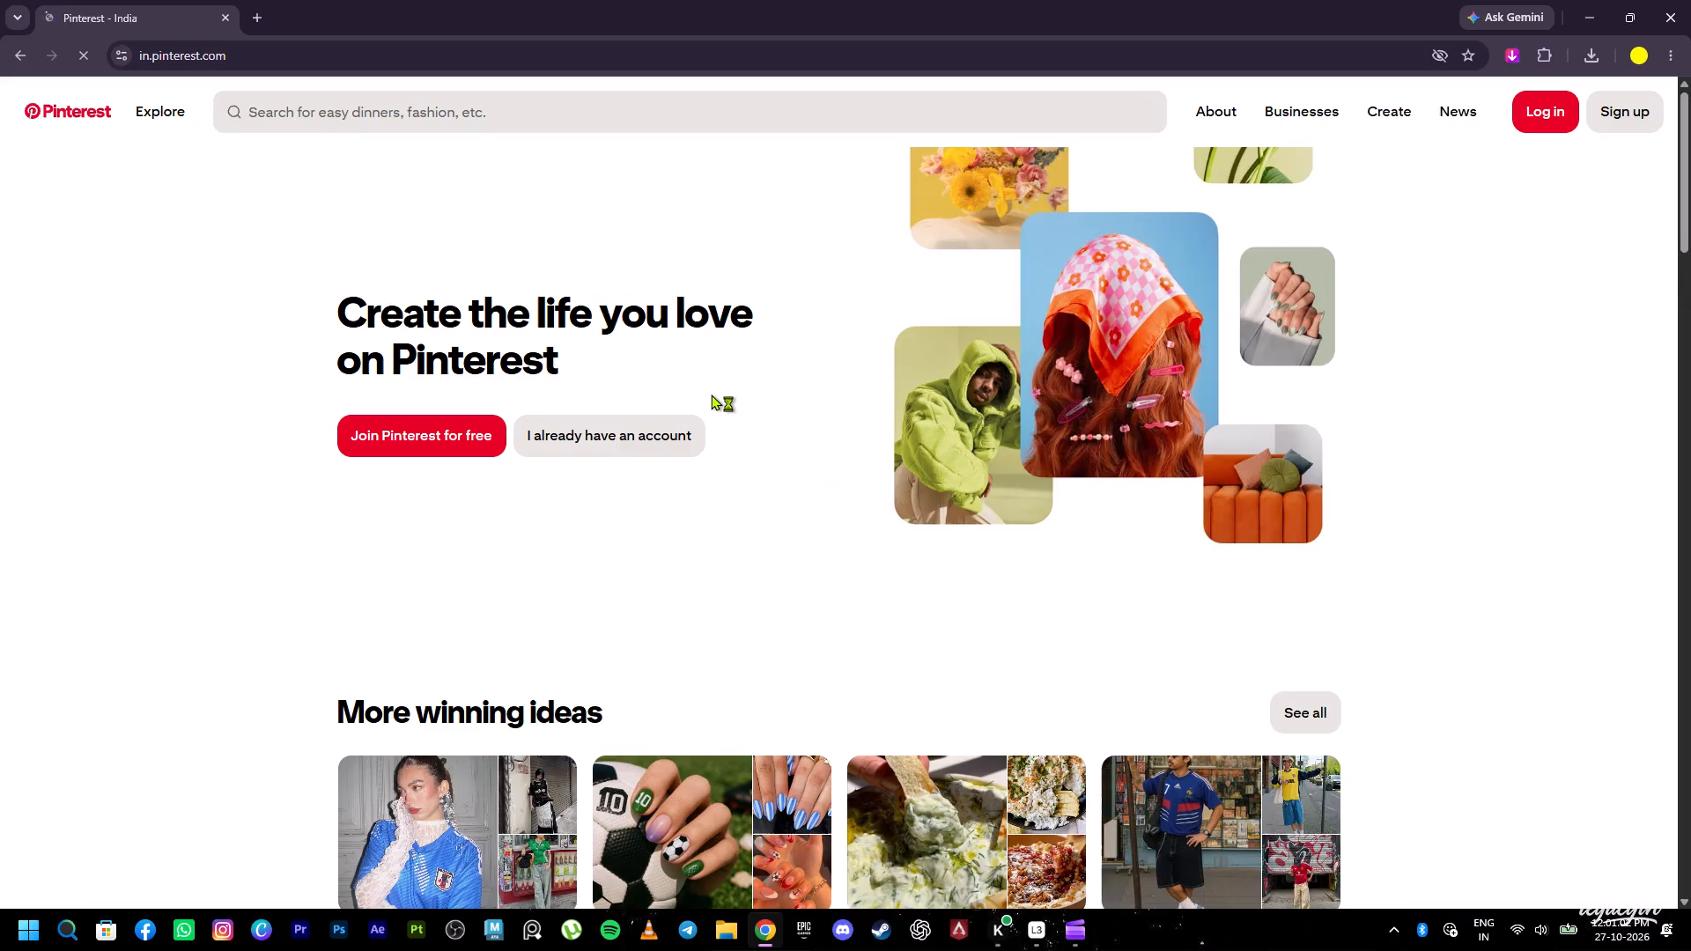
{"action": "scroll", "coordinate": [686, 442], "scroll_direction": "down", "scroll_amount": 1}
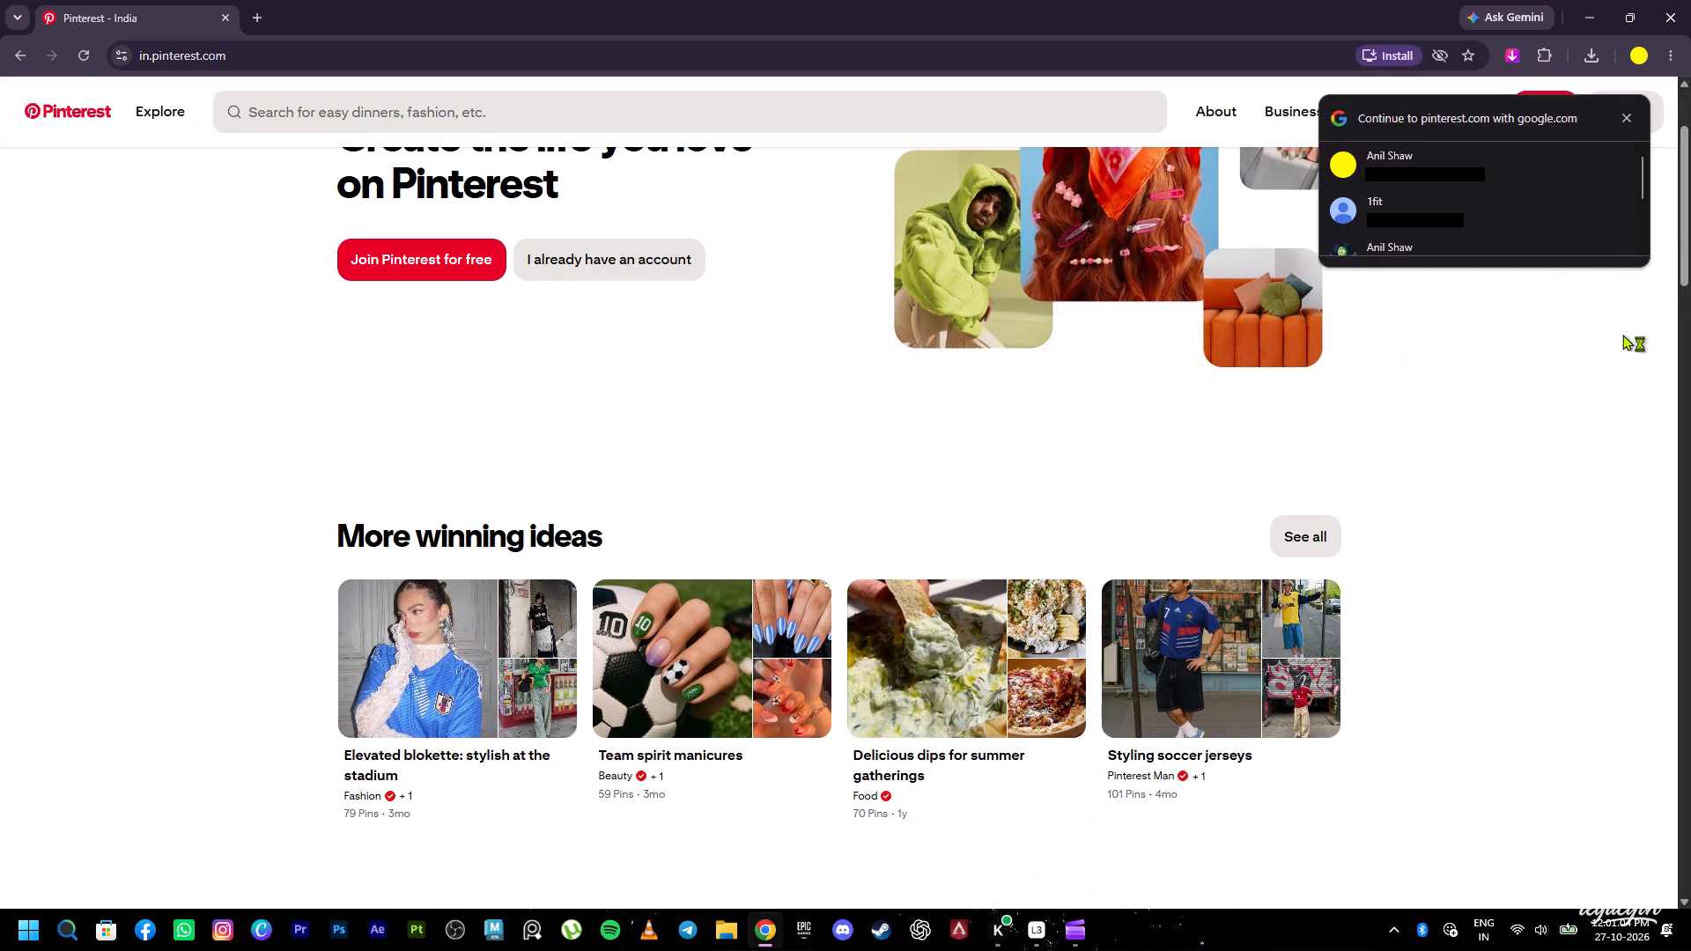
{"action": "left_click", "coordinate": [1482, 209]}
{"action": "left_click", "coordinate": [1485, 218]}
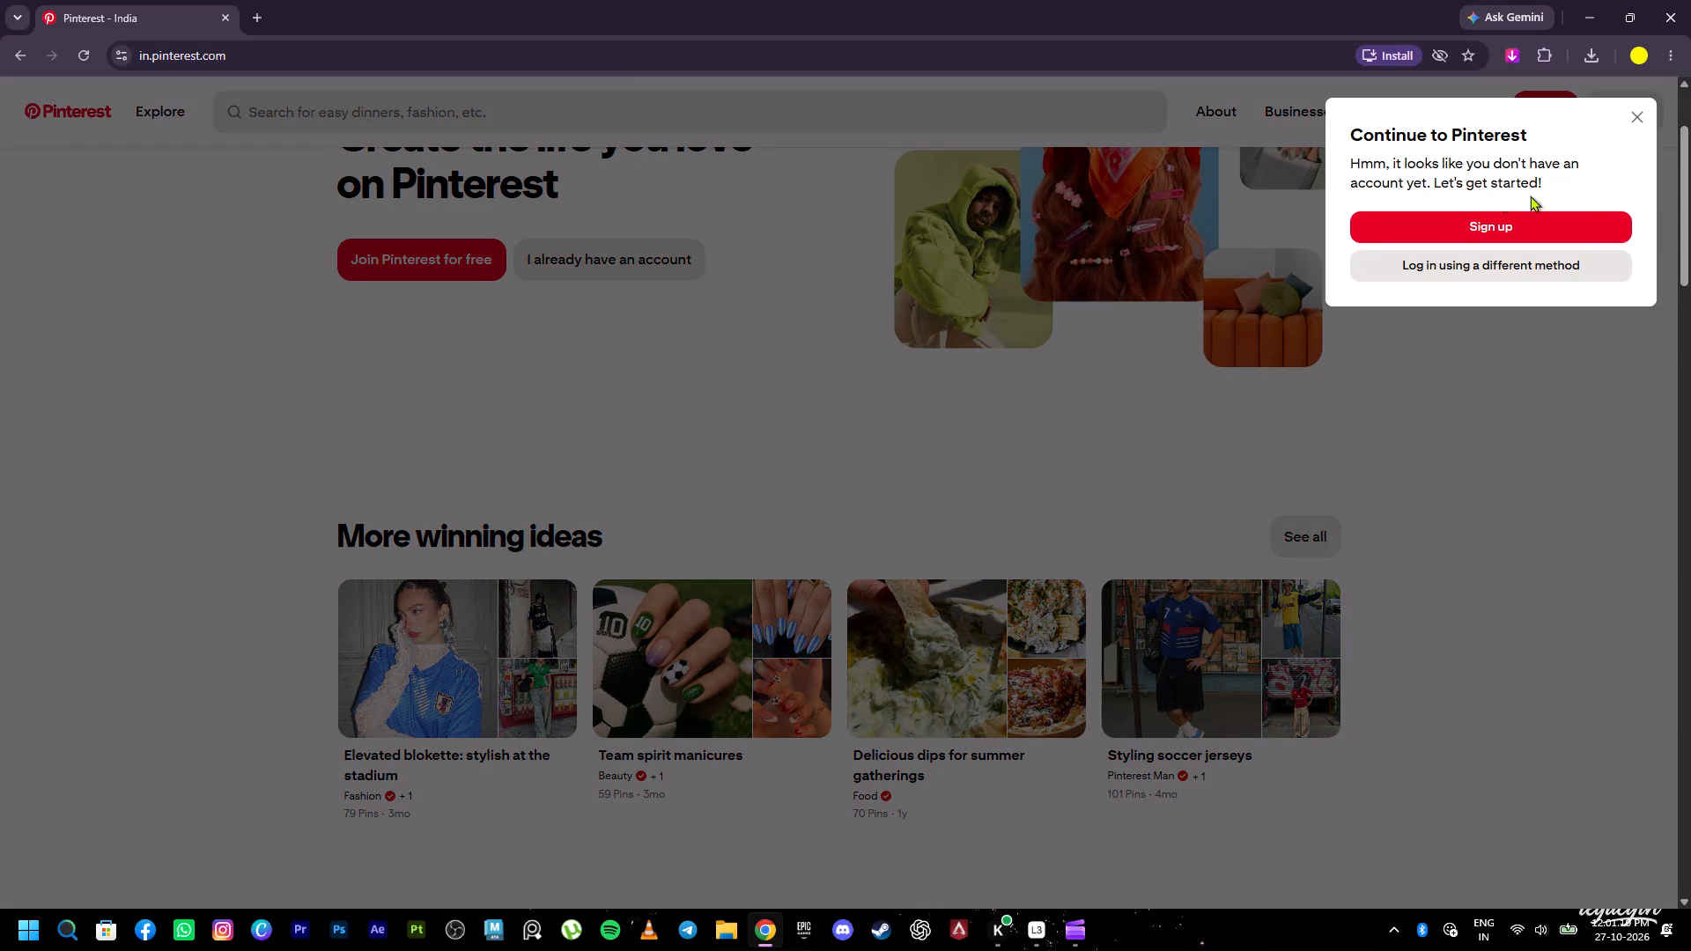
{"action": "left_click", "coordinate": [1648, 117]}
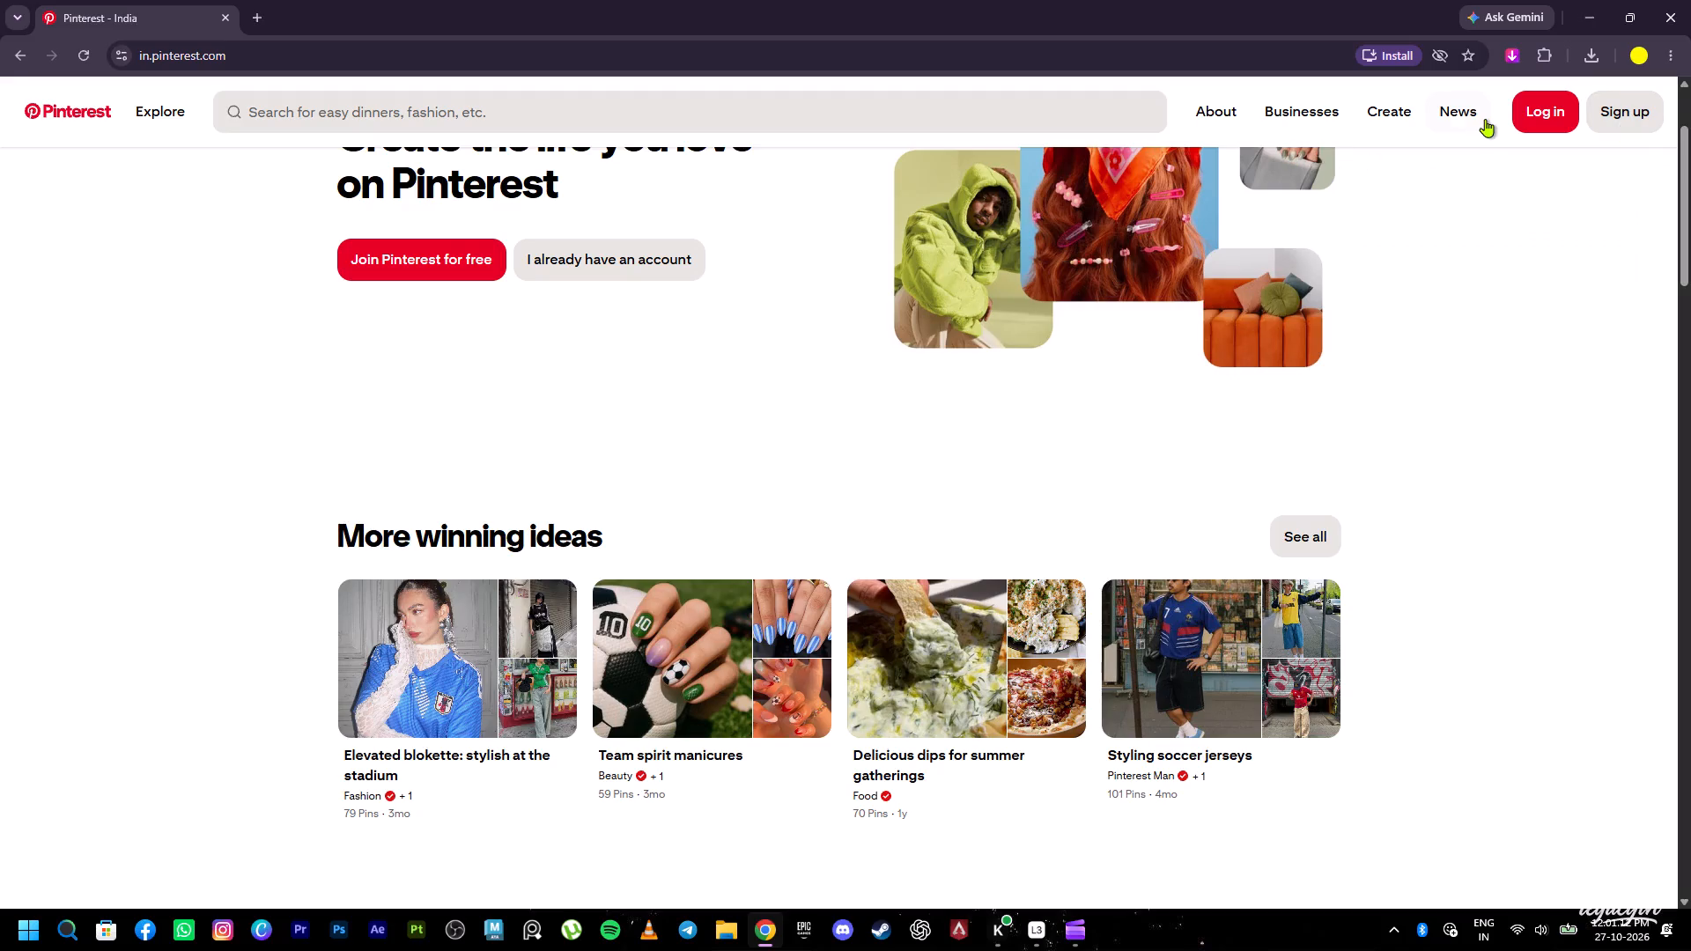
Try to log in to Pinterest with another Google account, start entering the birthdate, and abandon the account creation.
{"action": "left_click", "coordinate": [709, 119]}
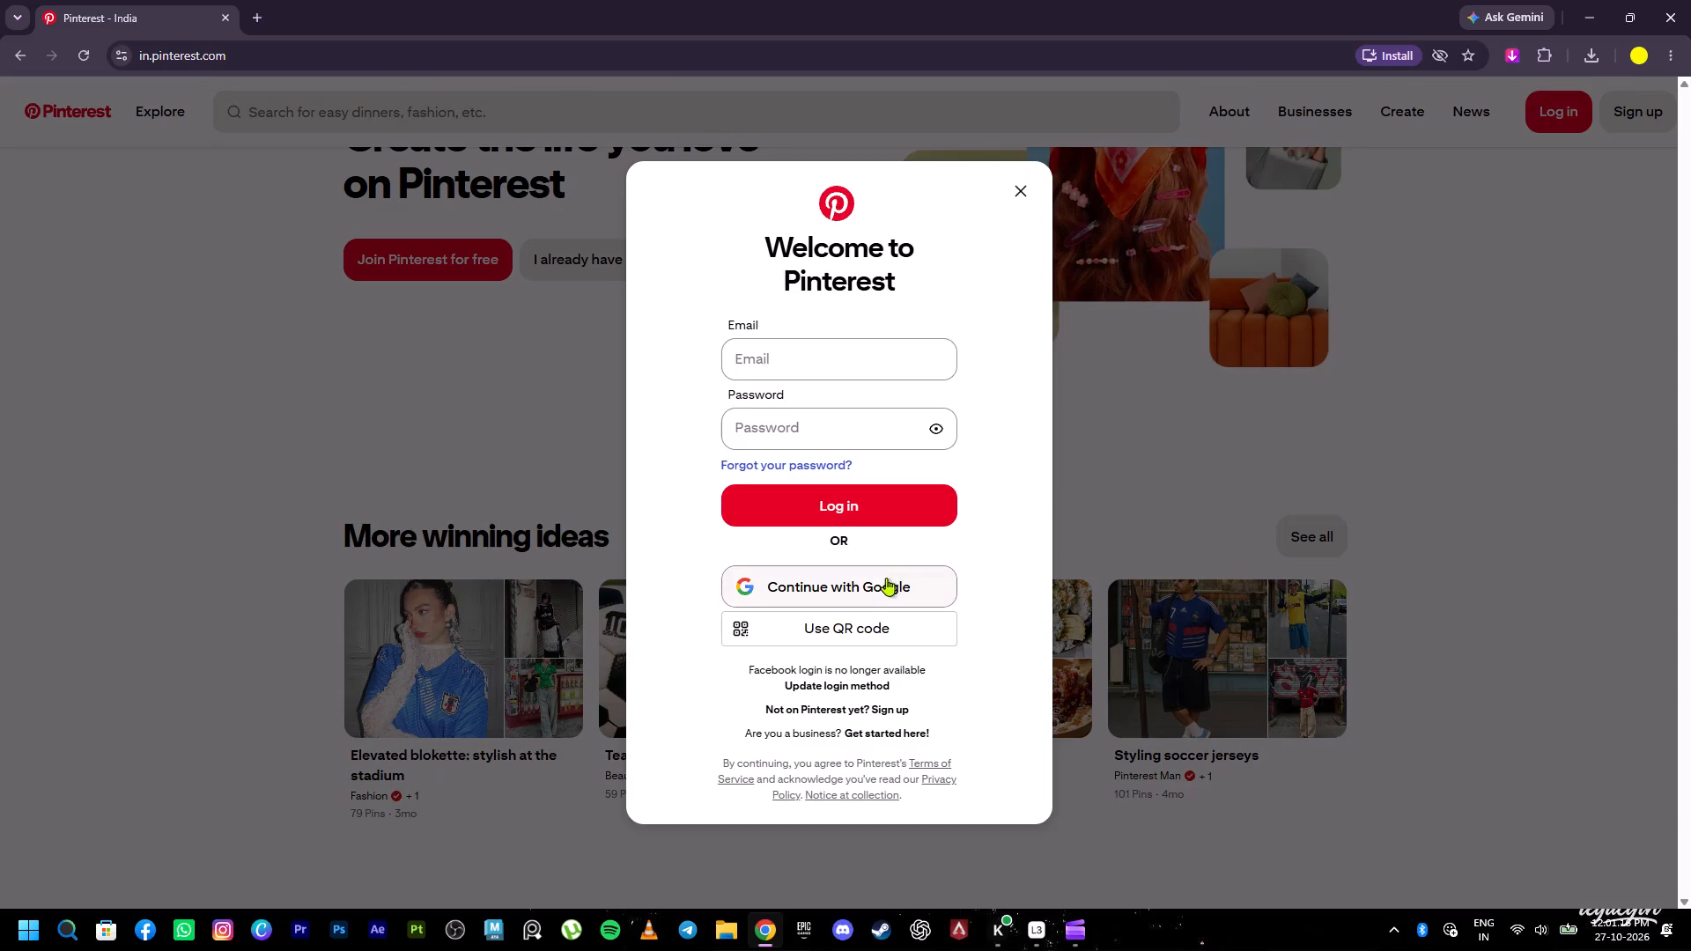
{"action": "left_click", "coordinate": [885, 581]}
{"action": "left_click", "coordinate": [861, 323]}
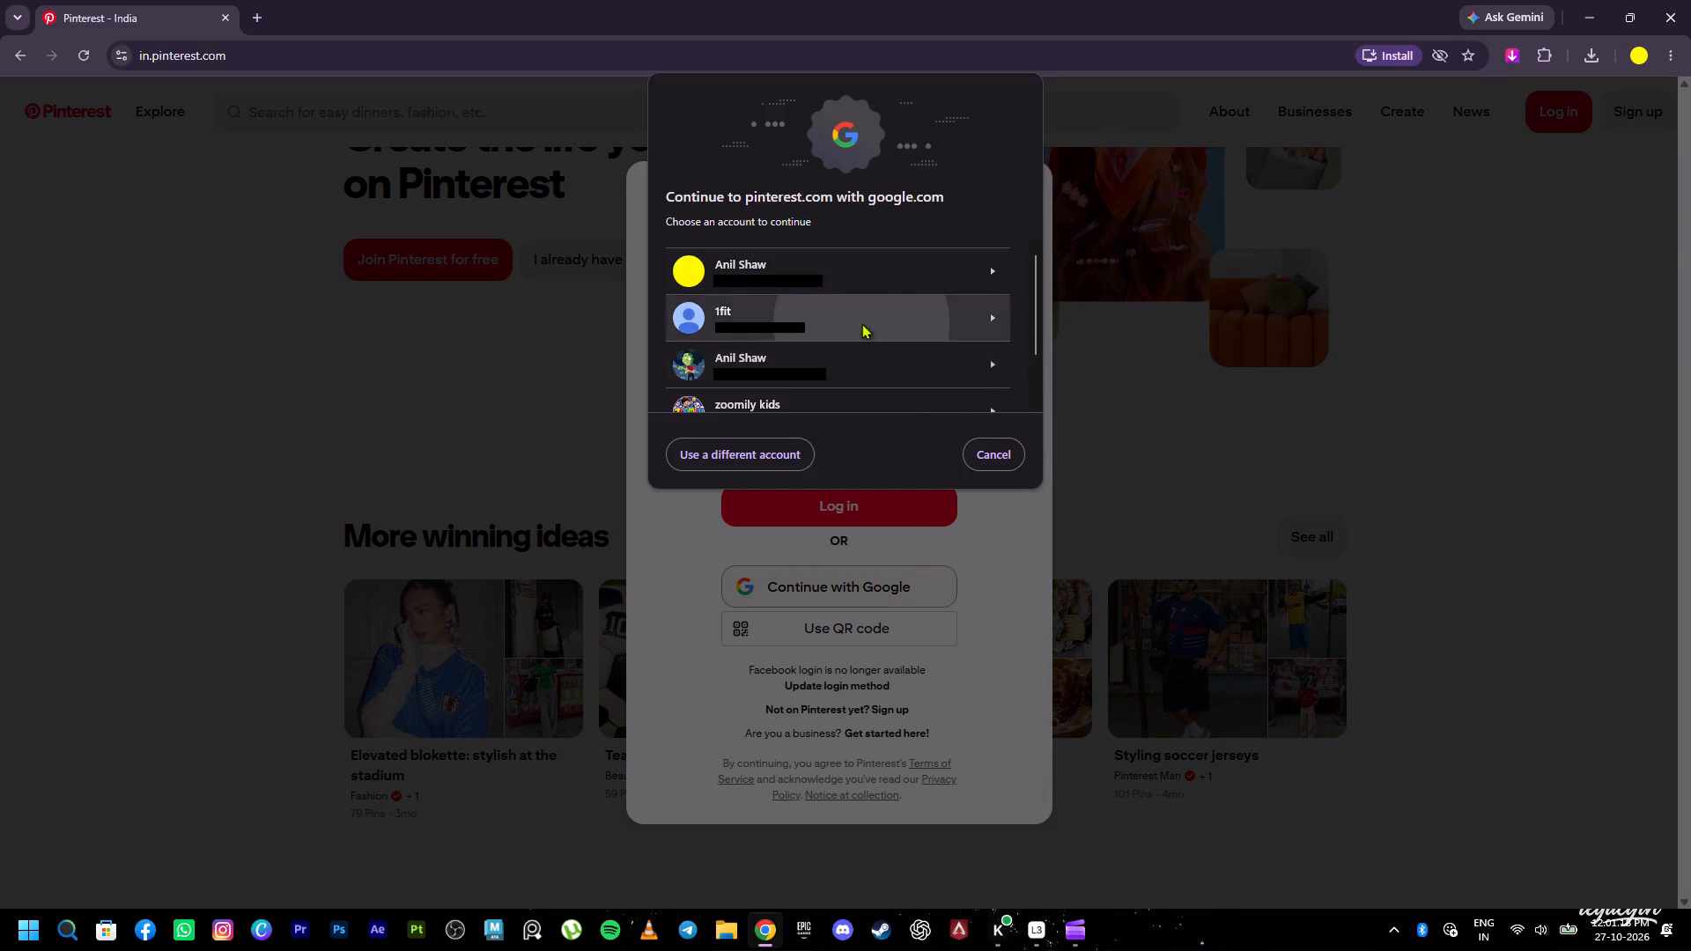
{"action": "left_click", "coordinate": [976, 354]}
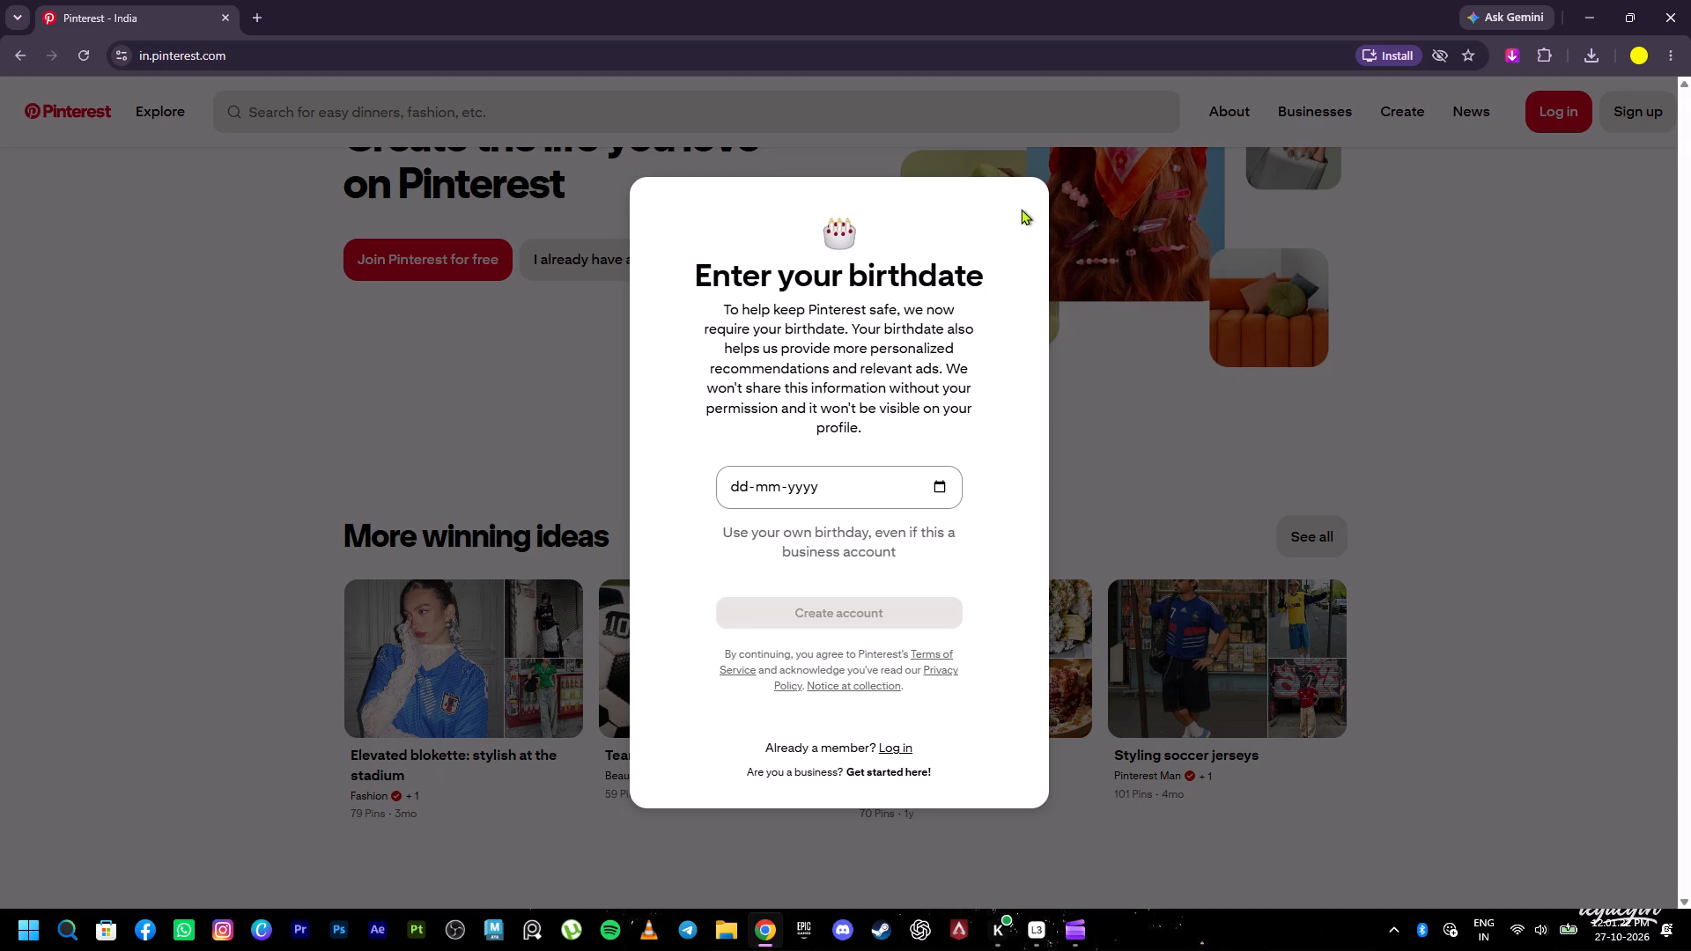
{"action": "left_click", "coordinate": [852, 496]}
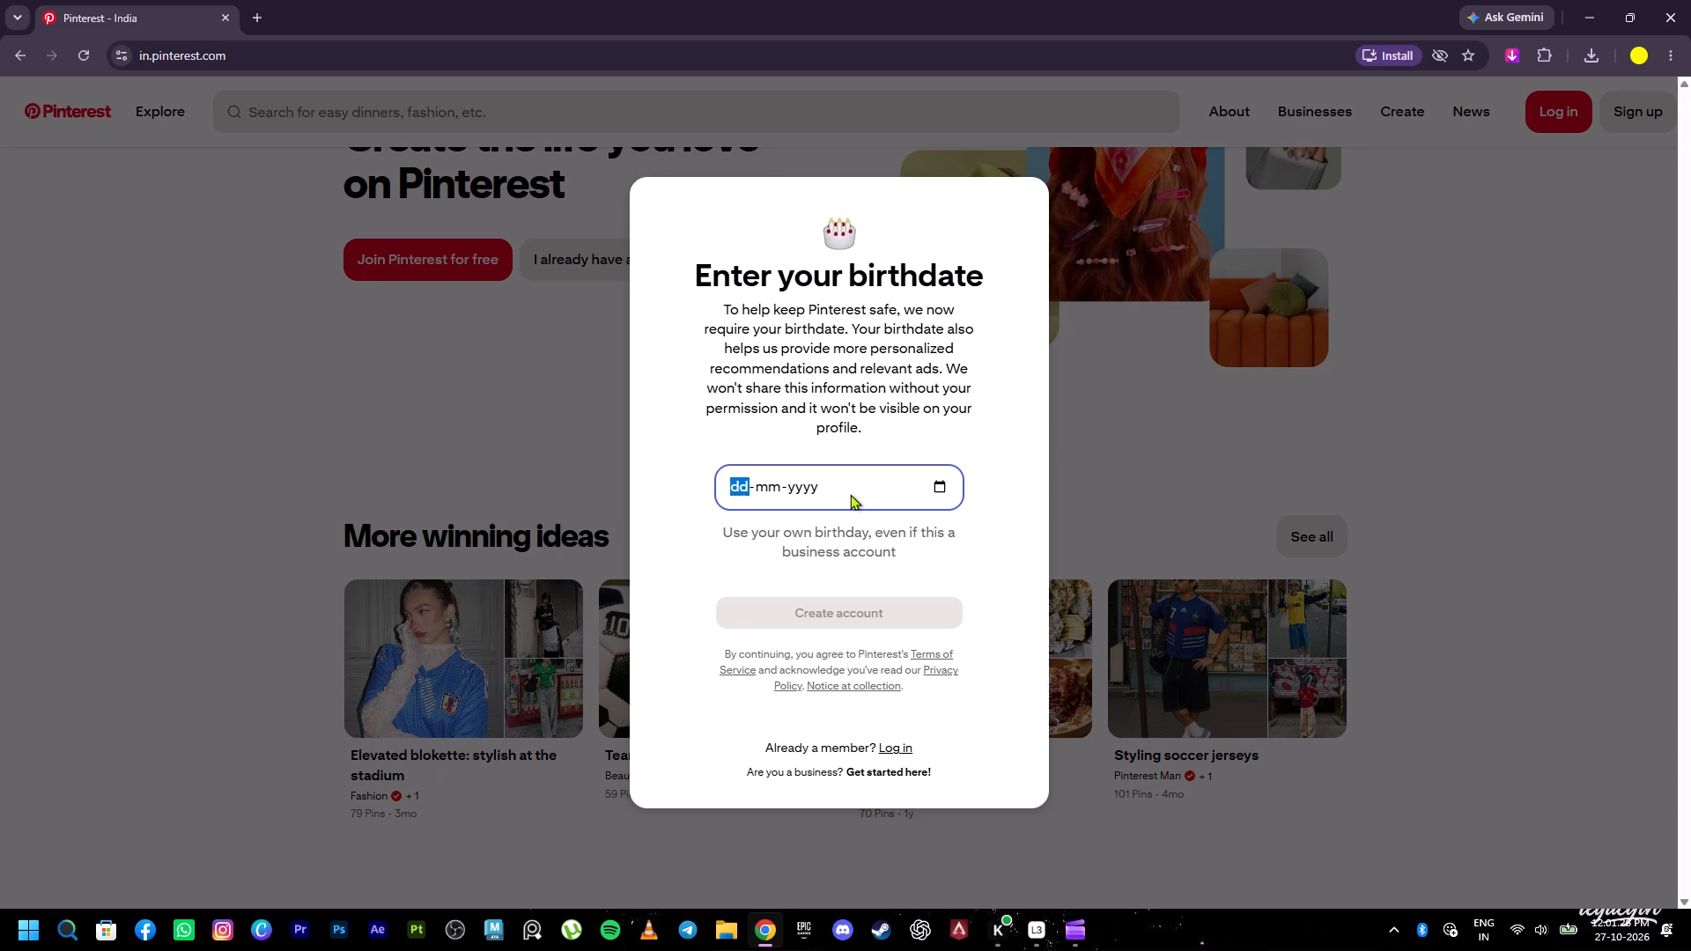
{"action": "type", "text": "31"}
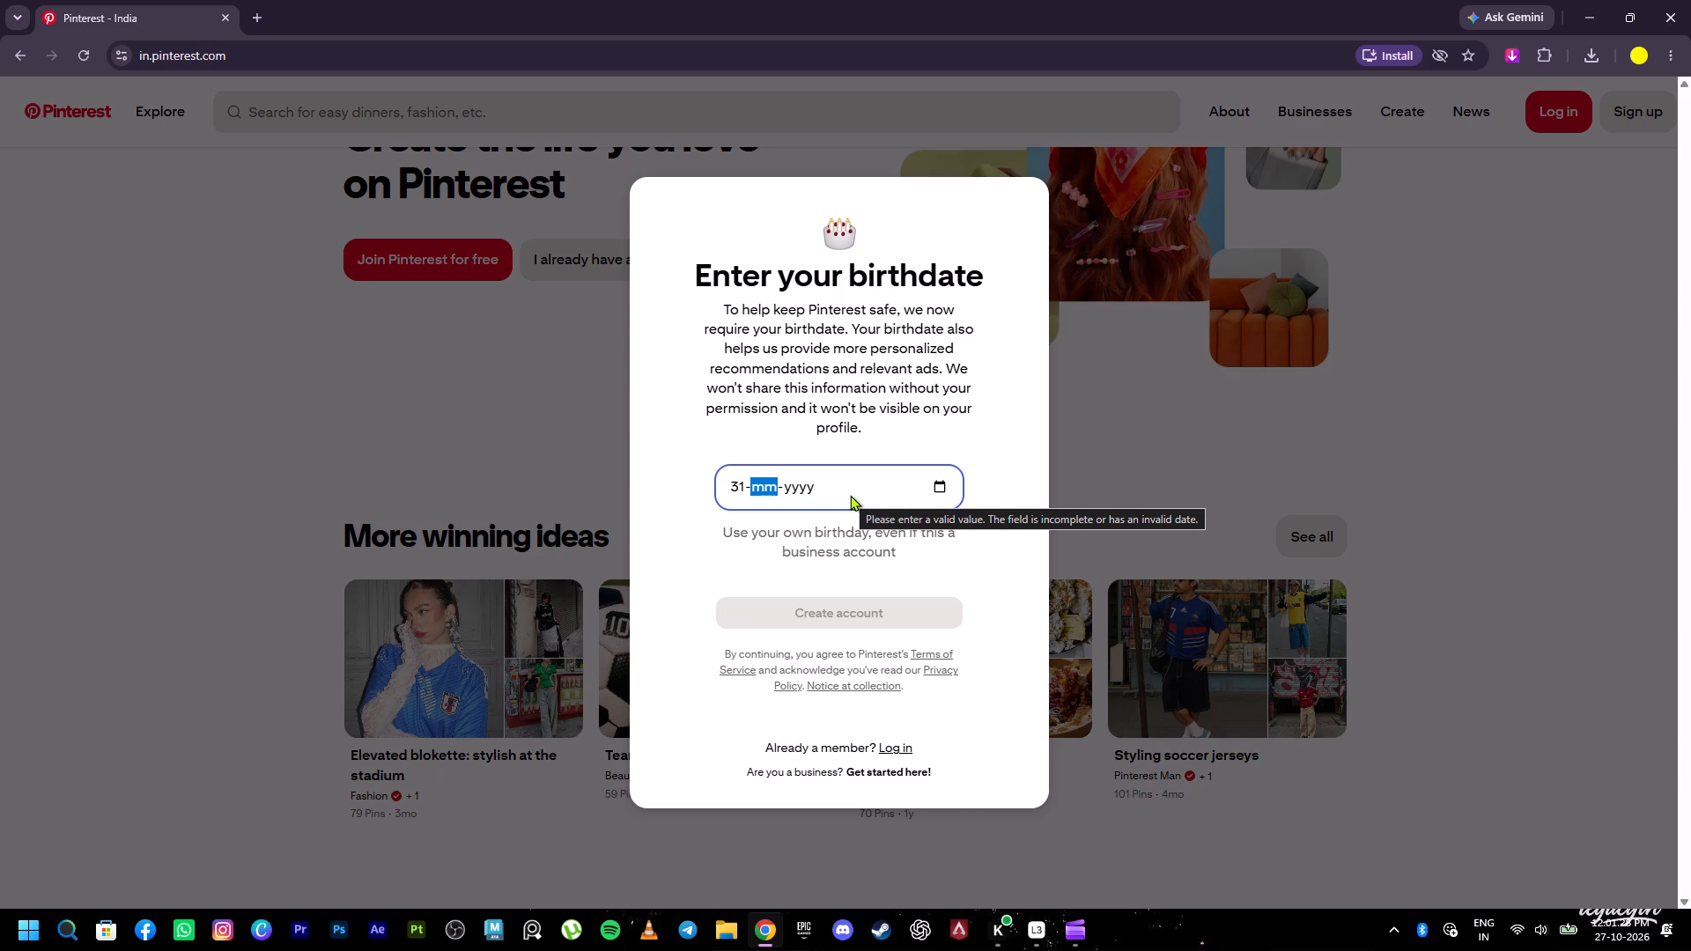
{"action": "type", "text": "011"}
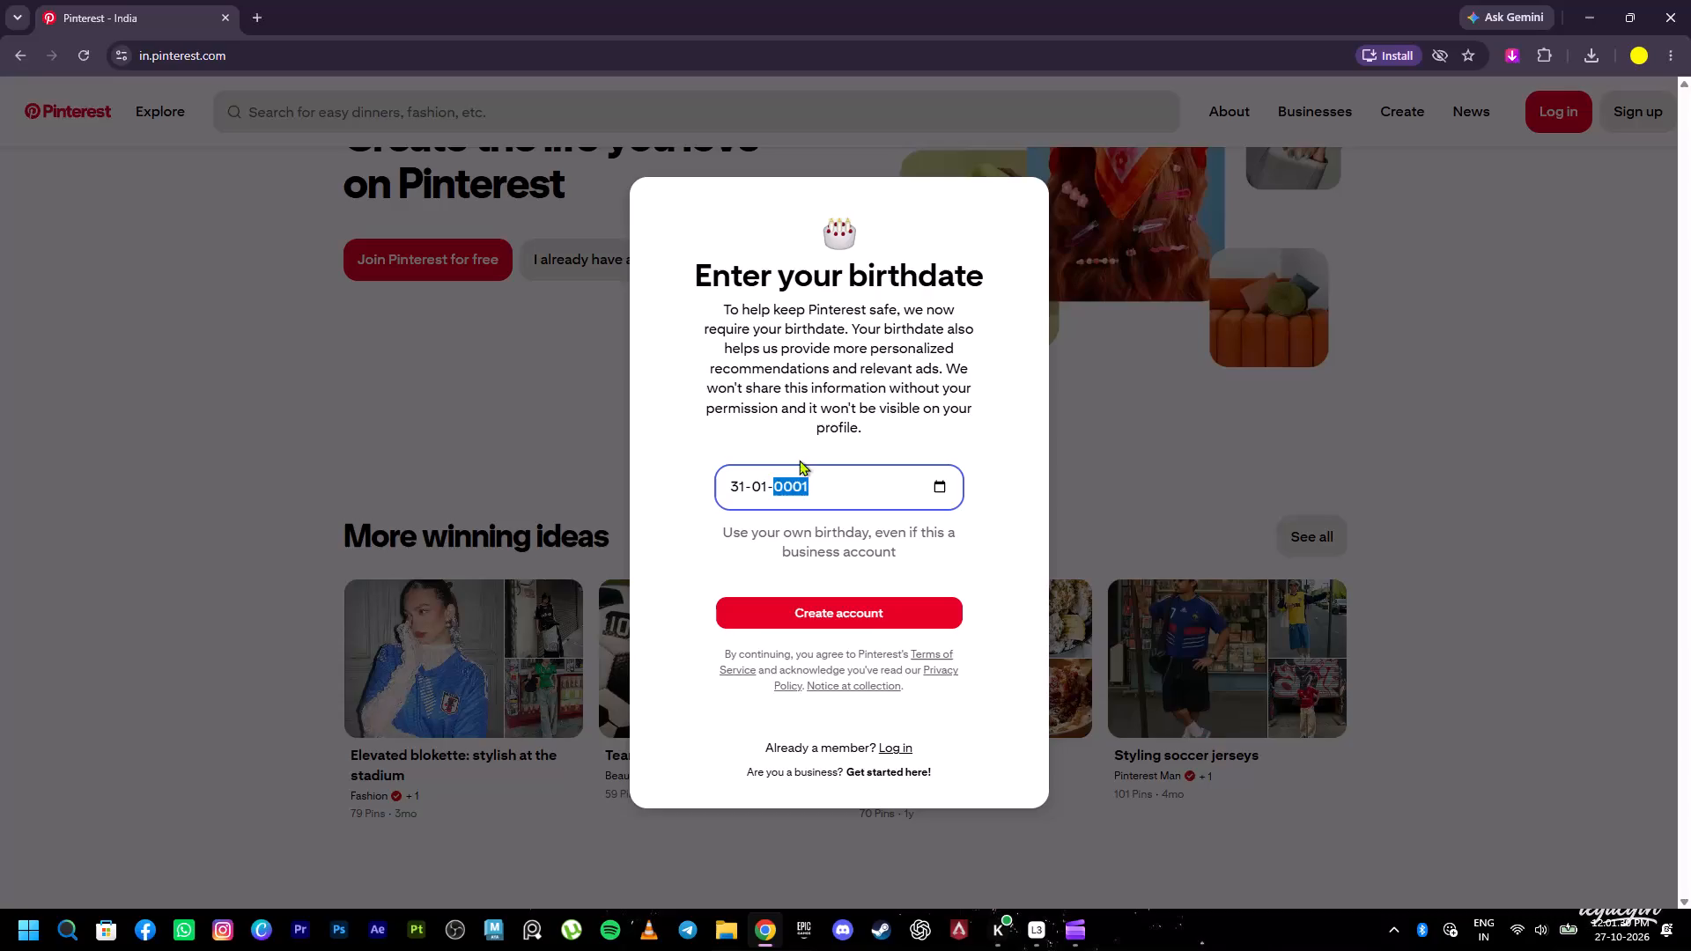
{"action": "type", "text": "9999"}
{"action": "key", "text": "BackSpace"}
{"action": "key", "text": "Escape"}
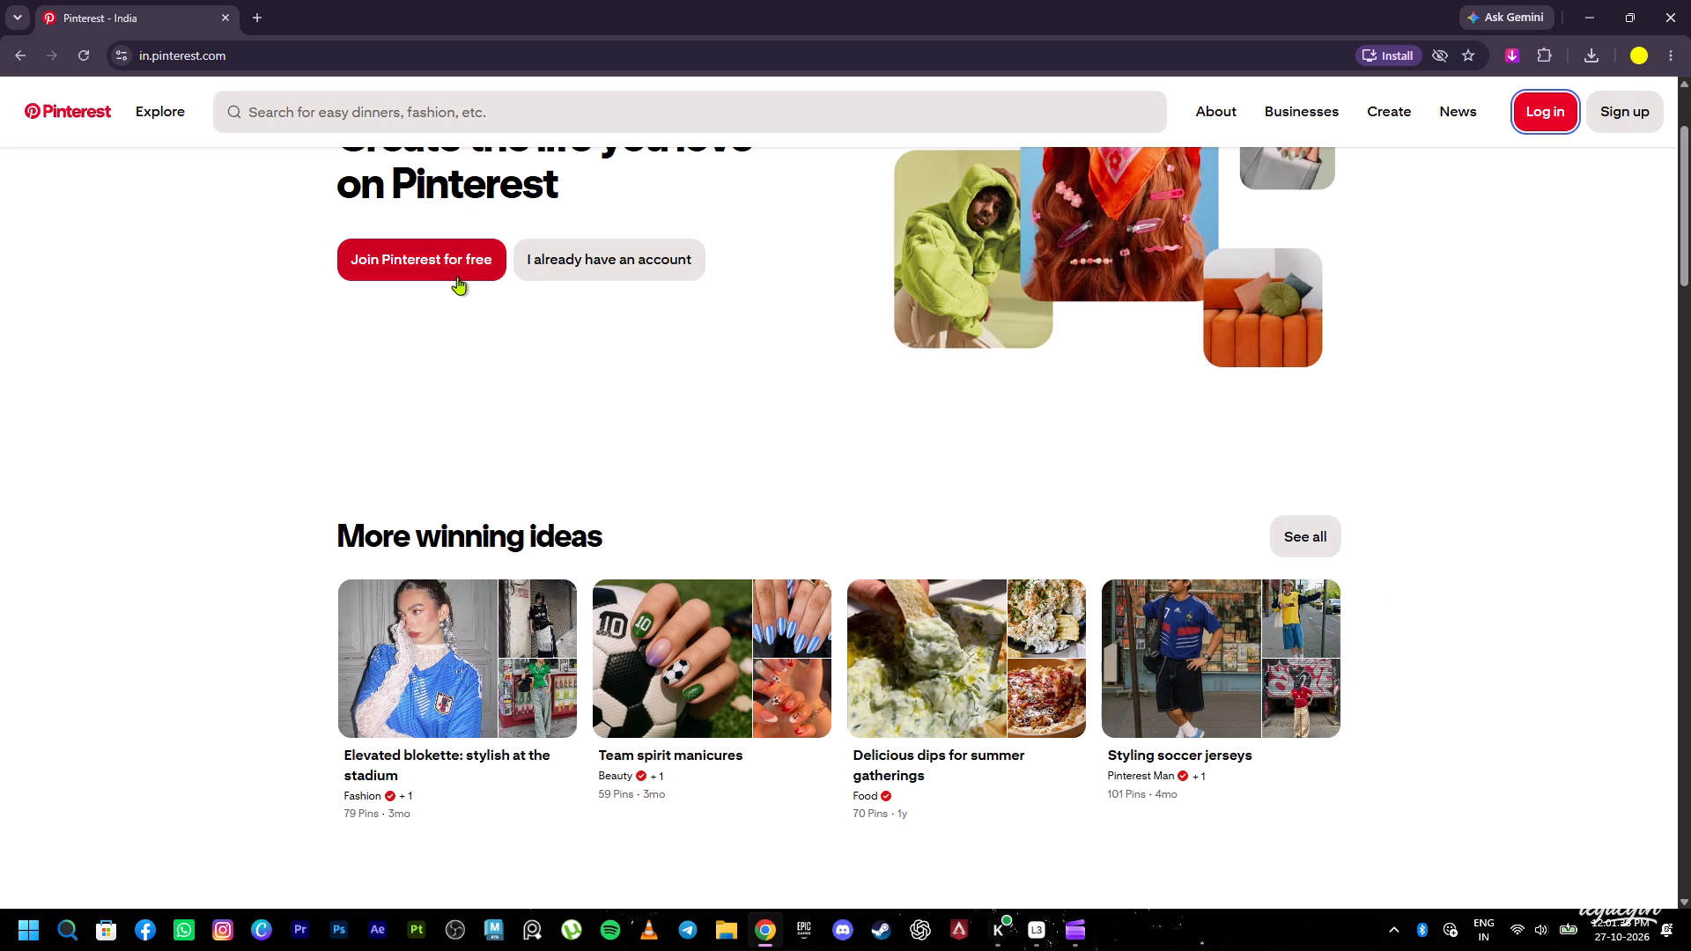
Look over the Pinterest home page, open and close its Create site, and go back out of the Google searches.
{"action": "scroll", "coordinate": [843, 461], "scroll_direction": "down", "scroll_amount": 2}
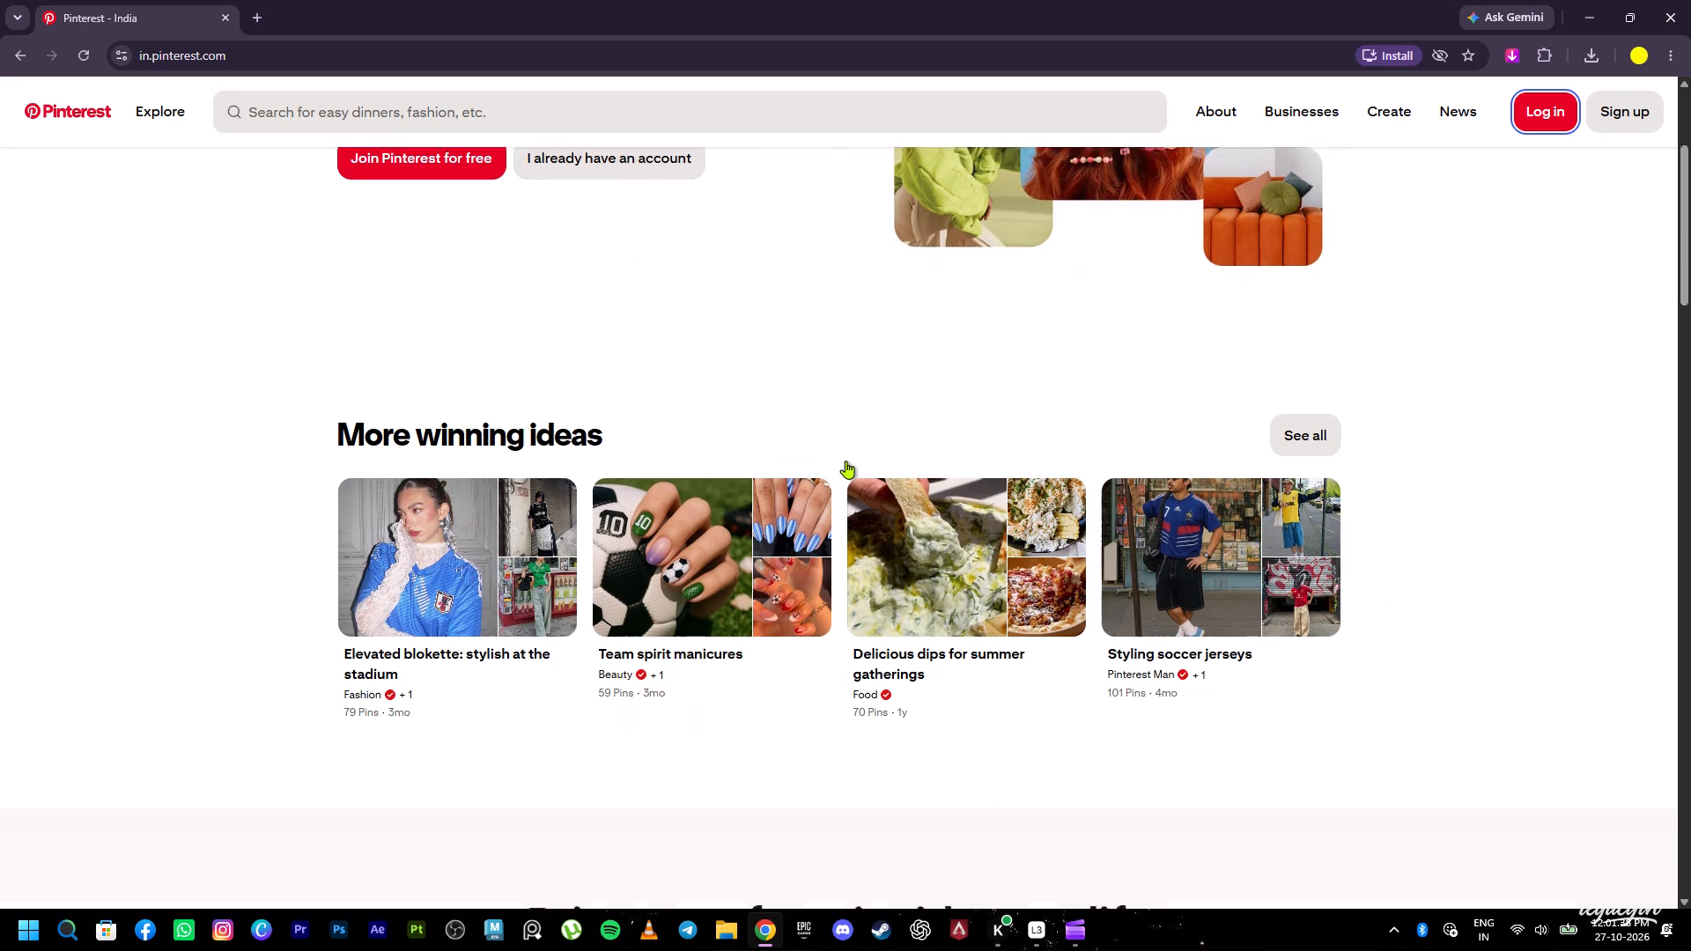
{"action": "scroll", "coordinate": [845, 461], "scroll_direction": "down", "scroll_amount": 5}
{"action": "scroll", "coordinate": [845, 461], "scroll_direction": "up", "scroll_amount": 8}
{"action": "left_click", "coordinate": [778, 107]}
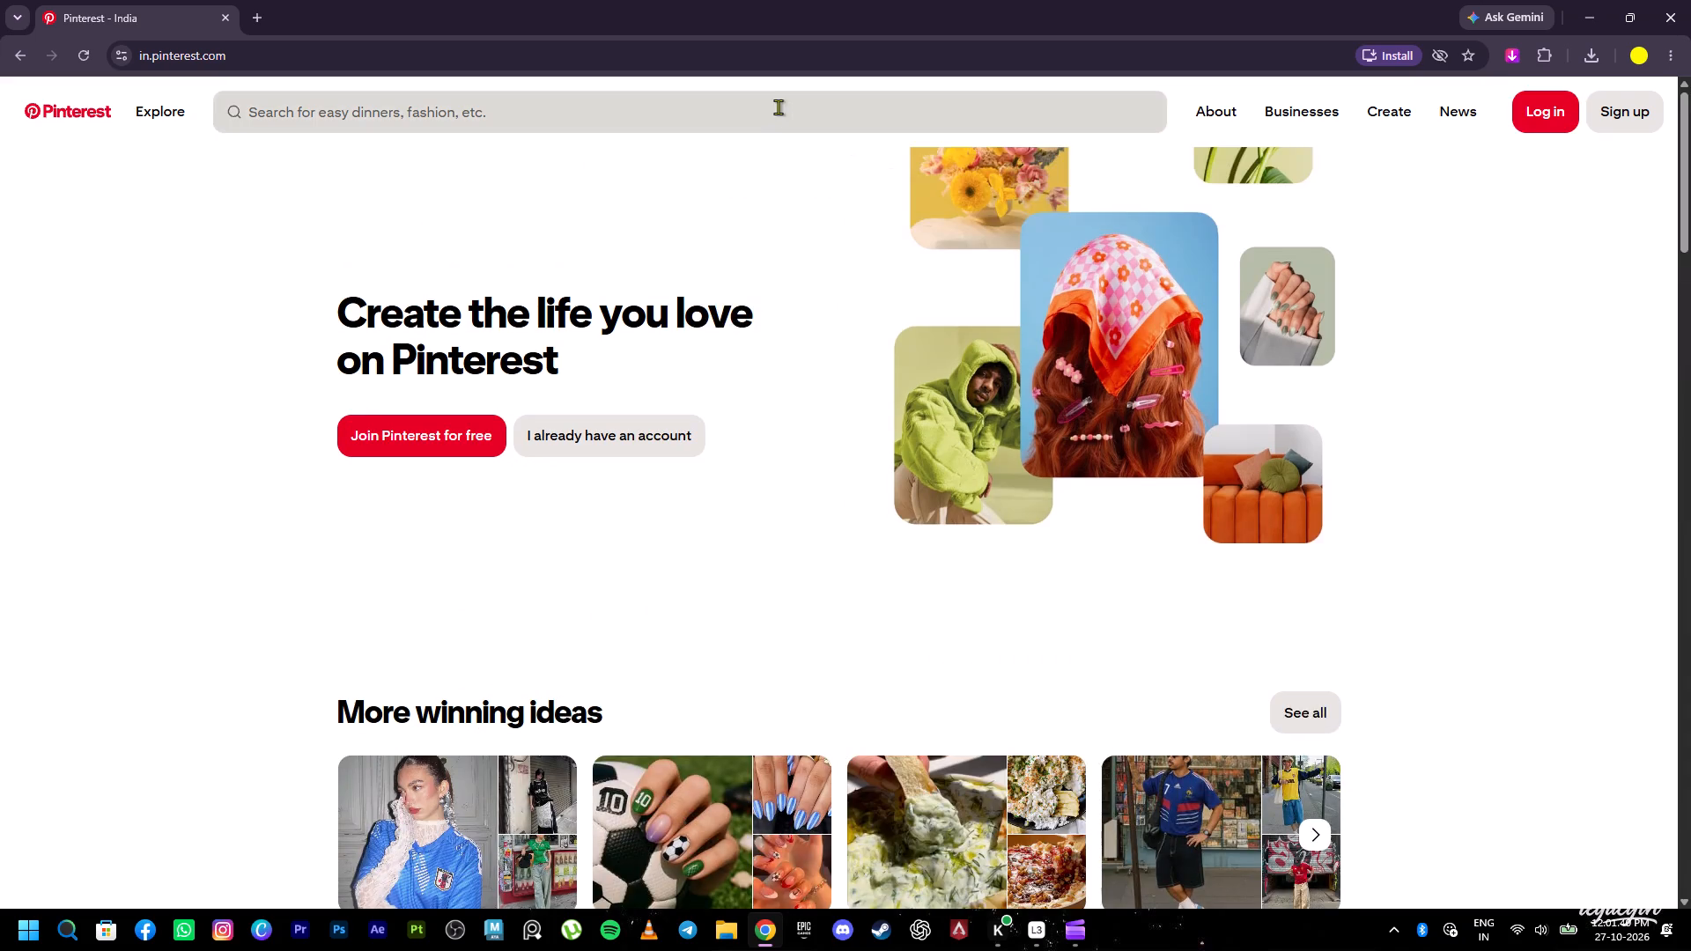
{"action": "left_click", "coordinate": [1033, 197]}
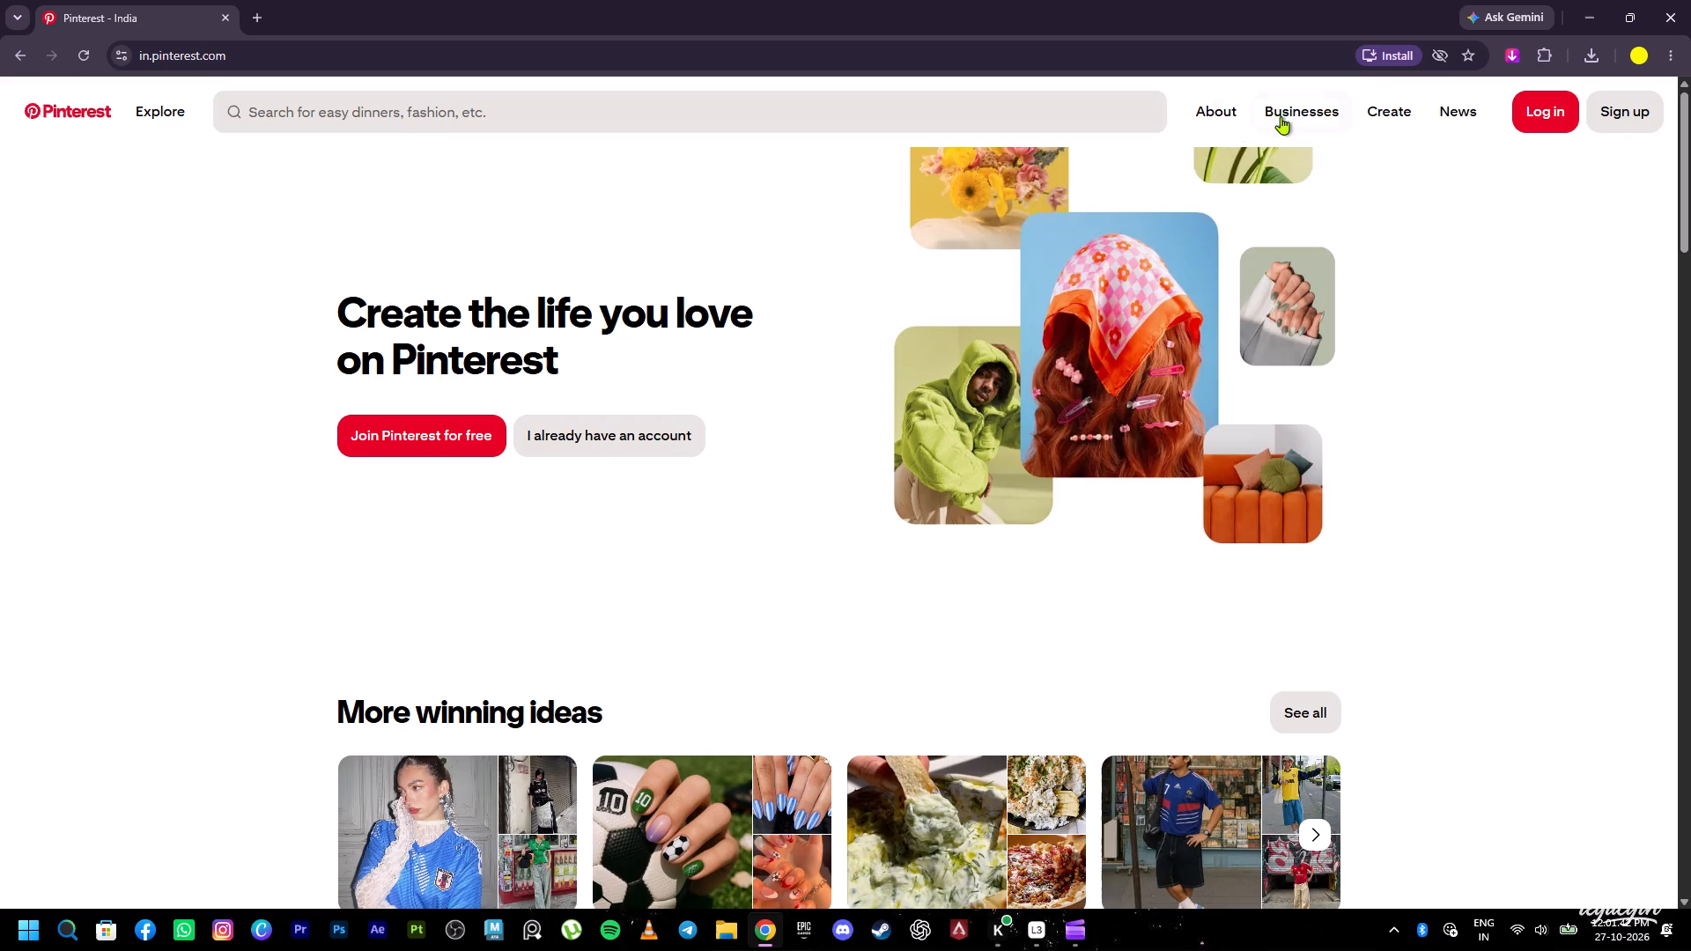
{"action": "left_click", "coordinate": [1385, 111]}
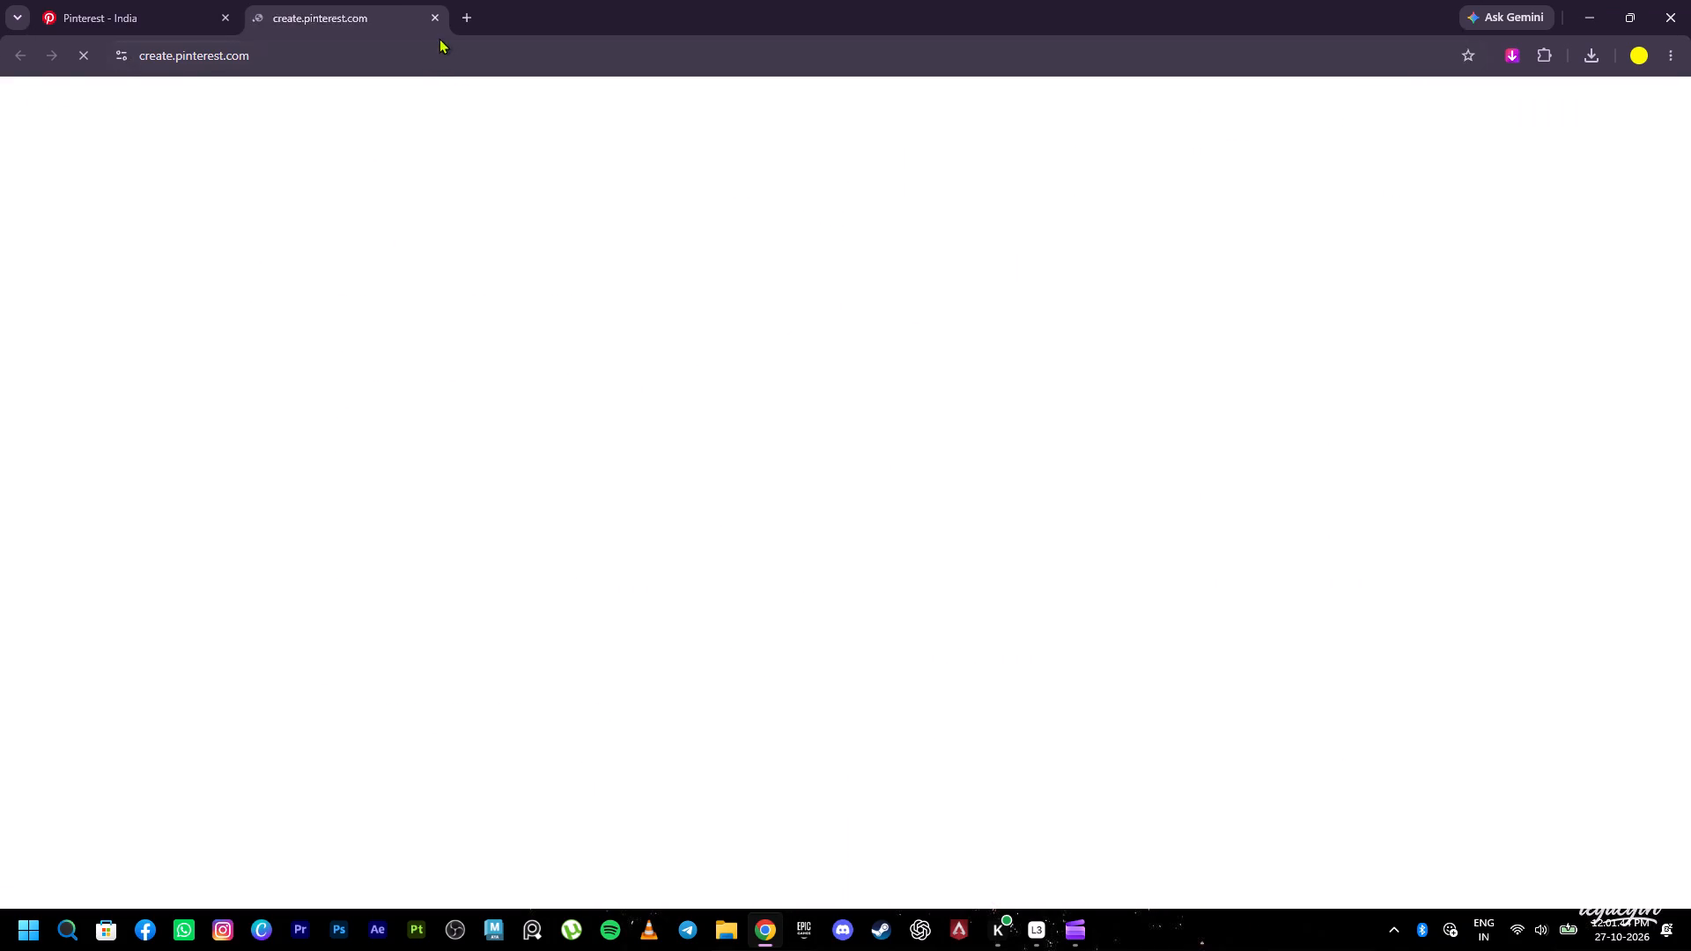
{"action": "left_click", "coordinate": [432, 17]}
{"action": "double_click", "coordinate": [17, 66]}
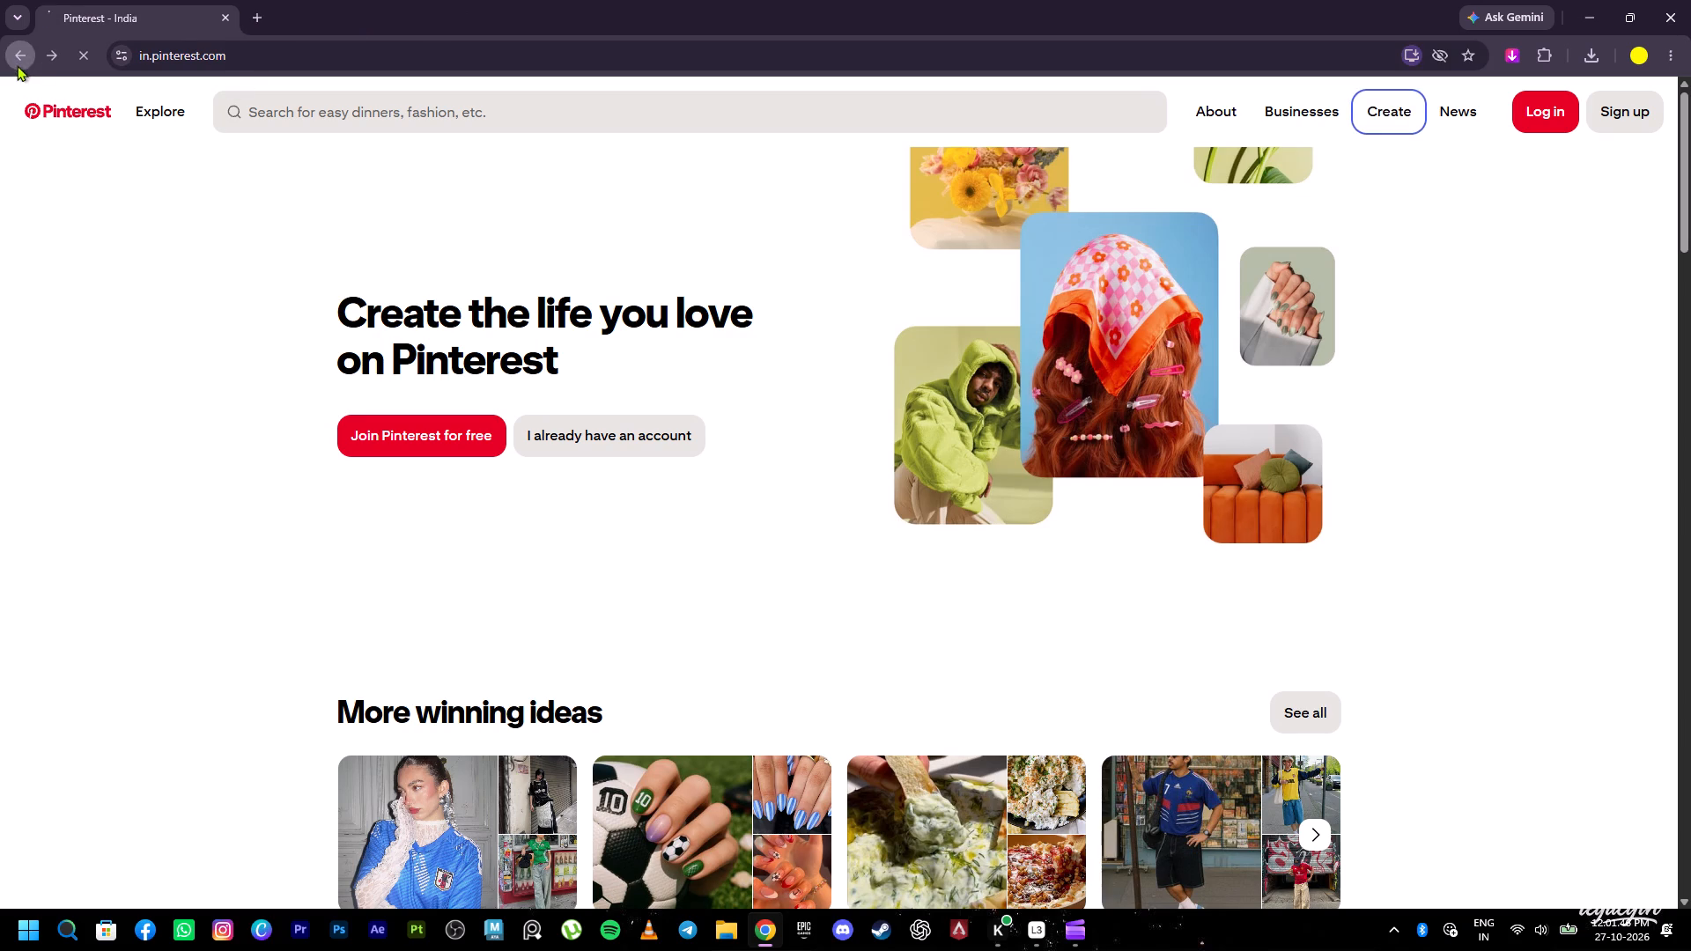
{"action": "left_click", "coordinate": [11, 57]}
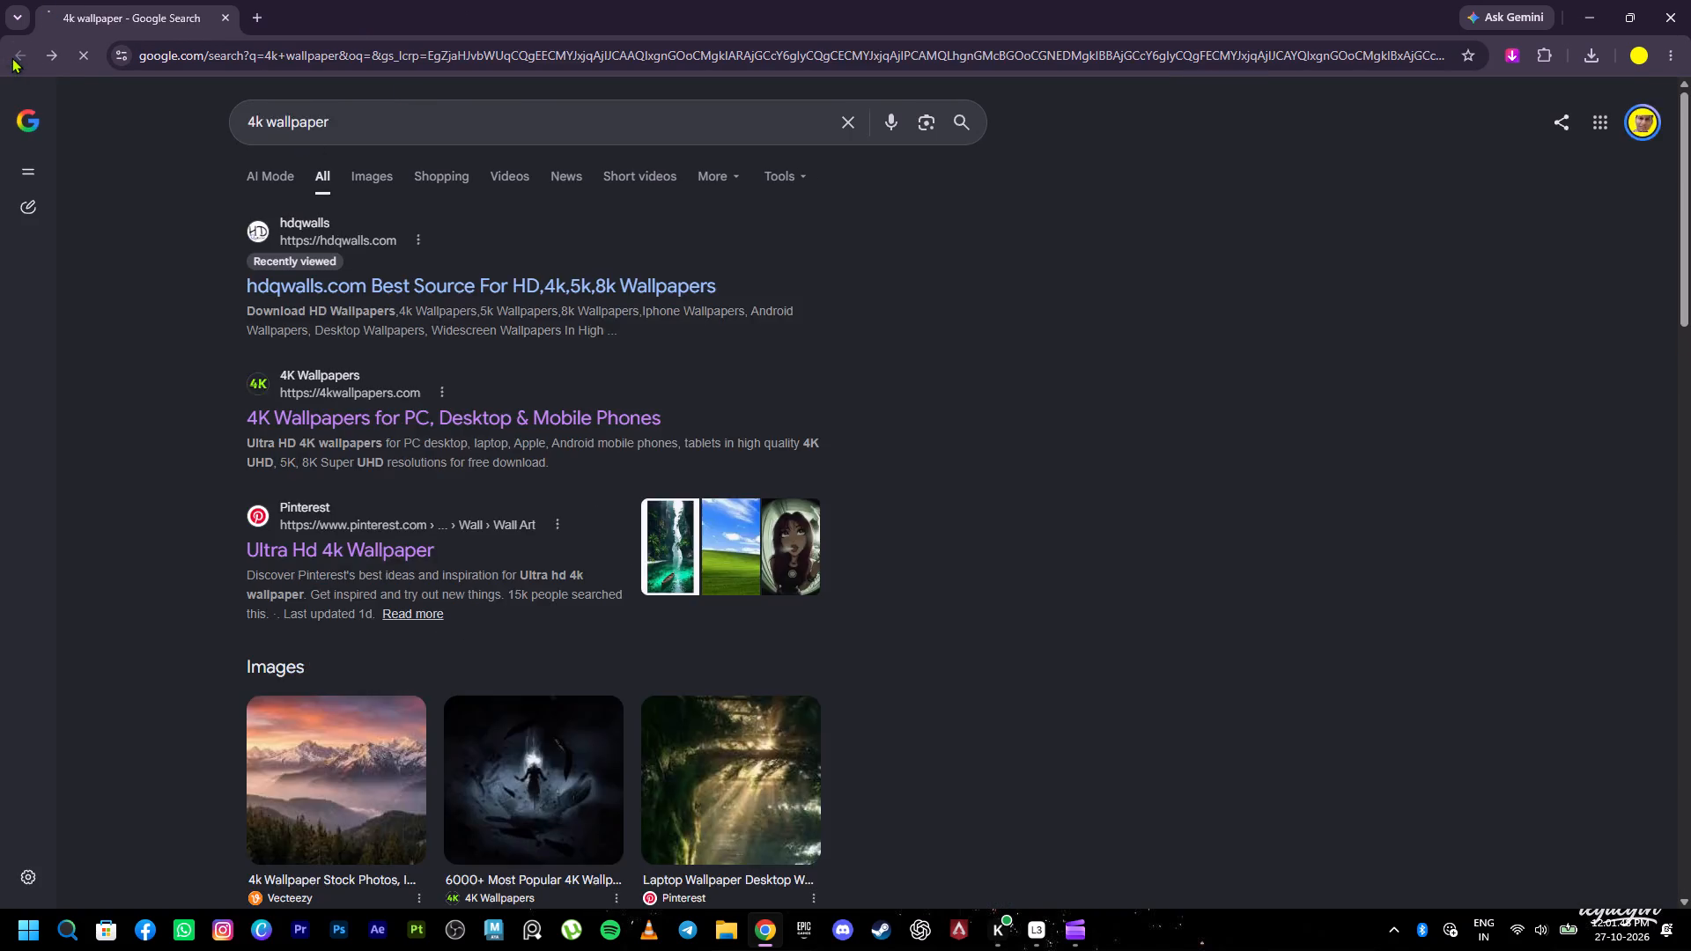
Open the suggested Wallpaper Flare Spider-Man page from the address suggestions for "wall" and search the site for "hanuman".
{"action": "left_click", "coordinate": [310, 55]}
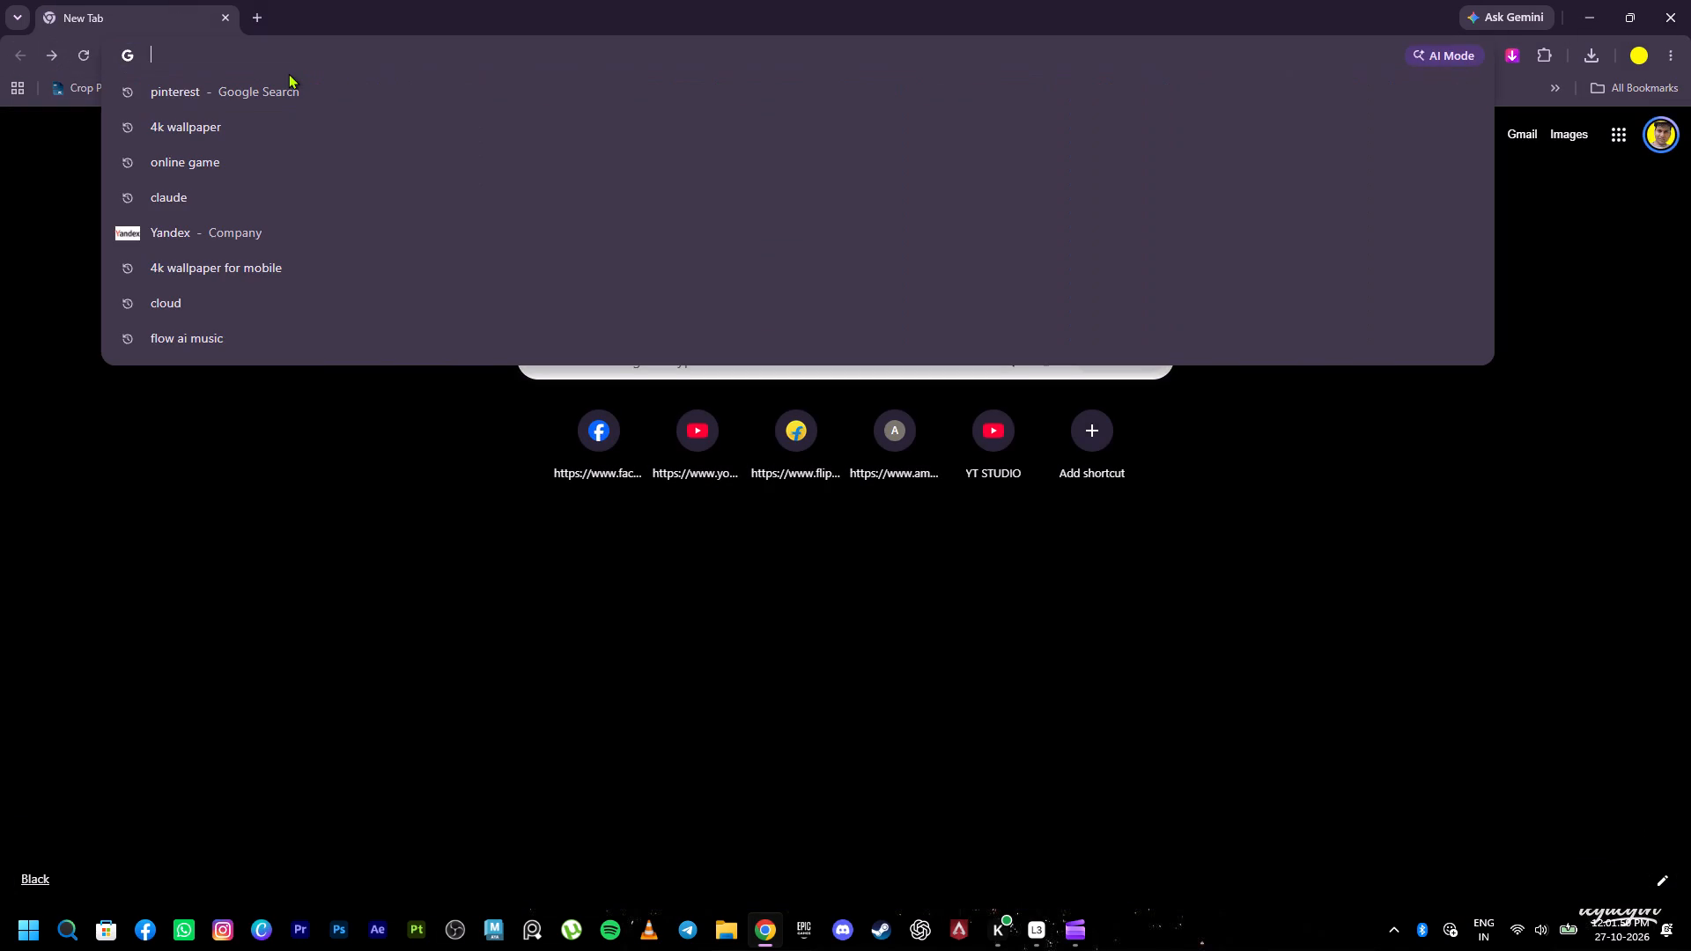
{"action": "type", "text": "wall"}
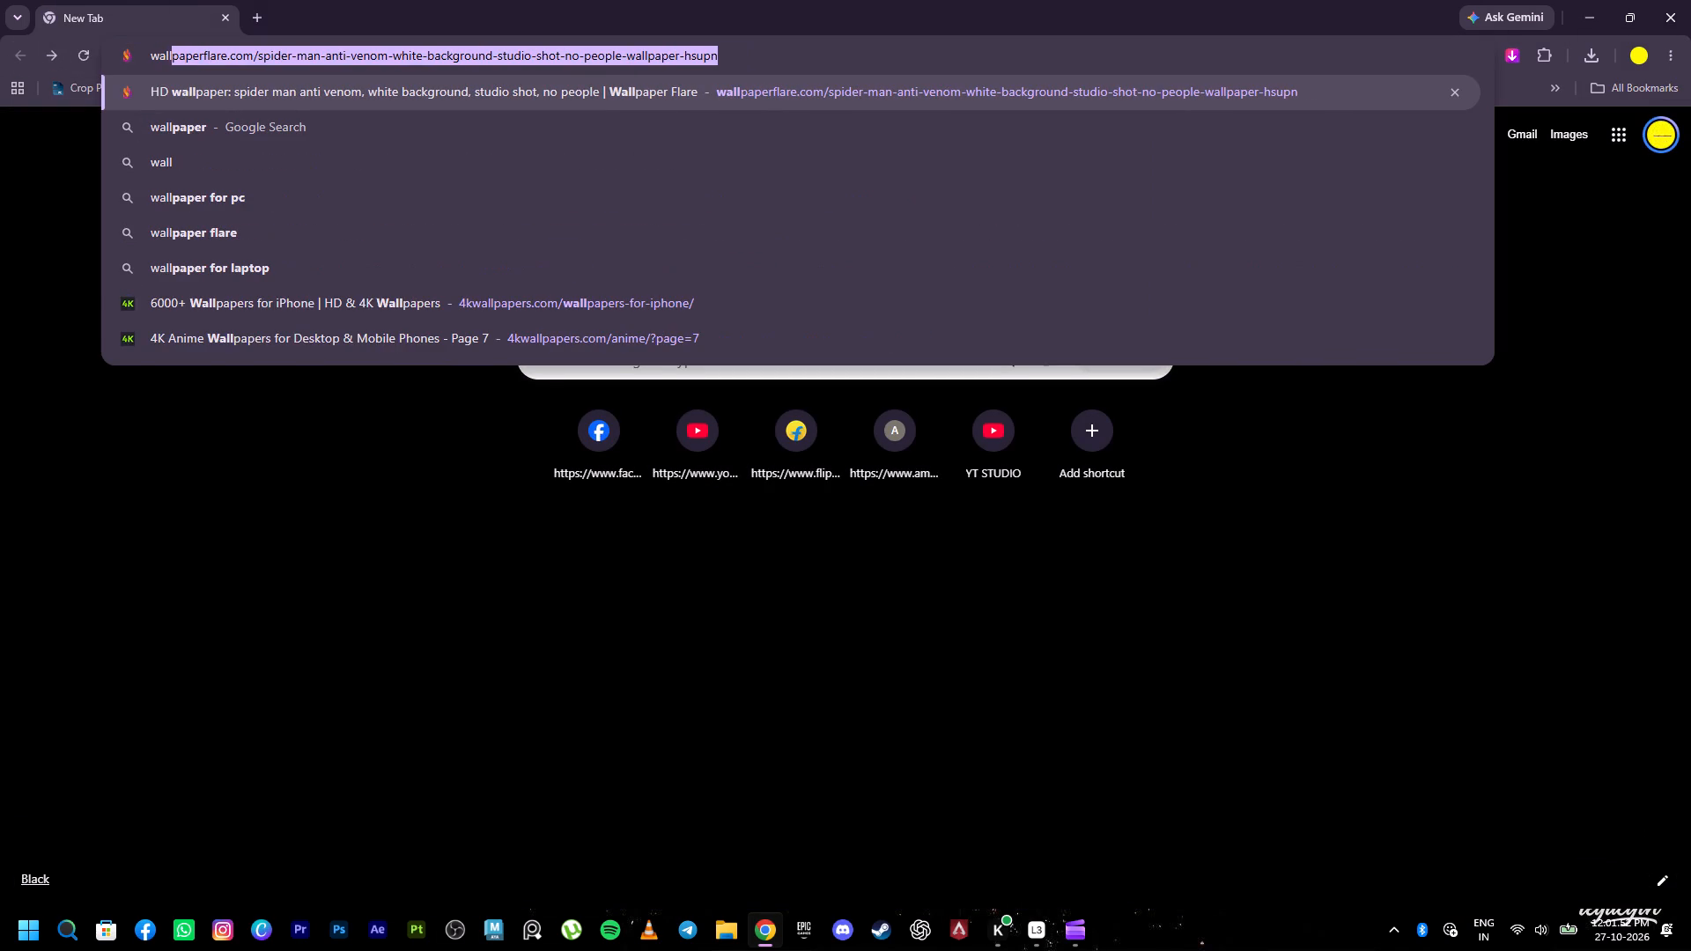
{"action": "left_click", "coordinate": [240, 85]}
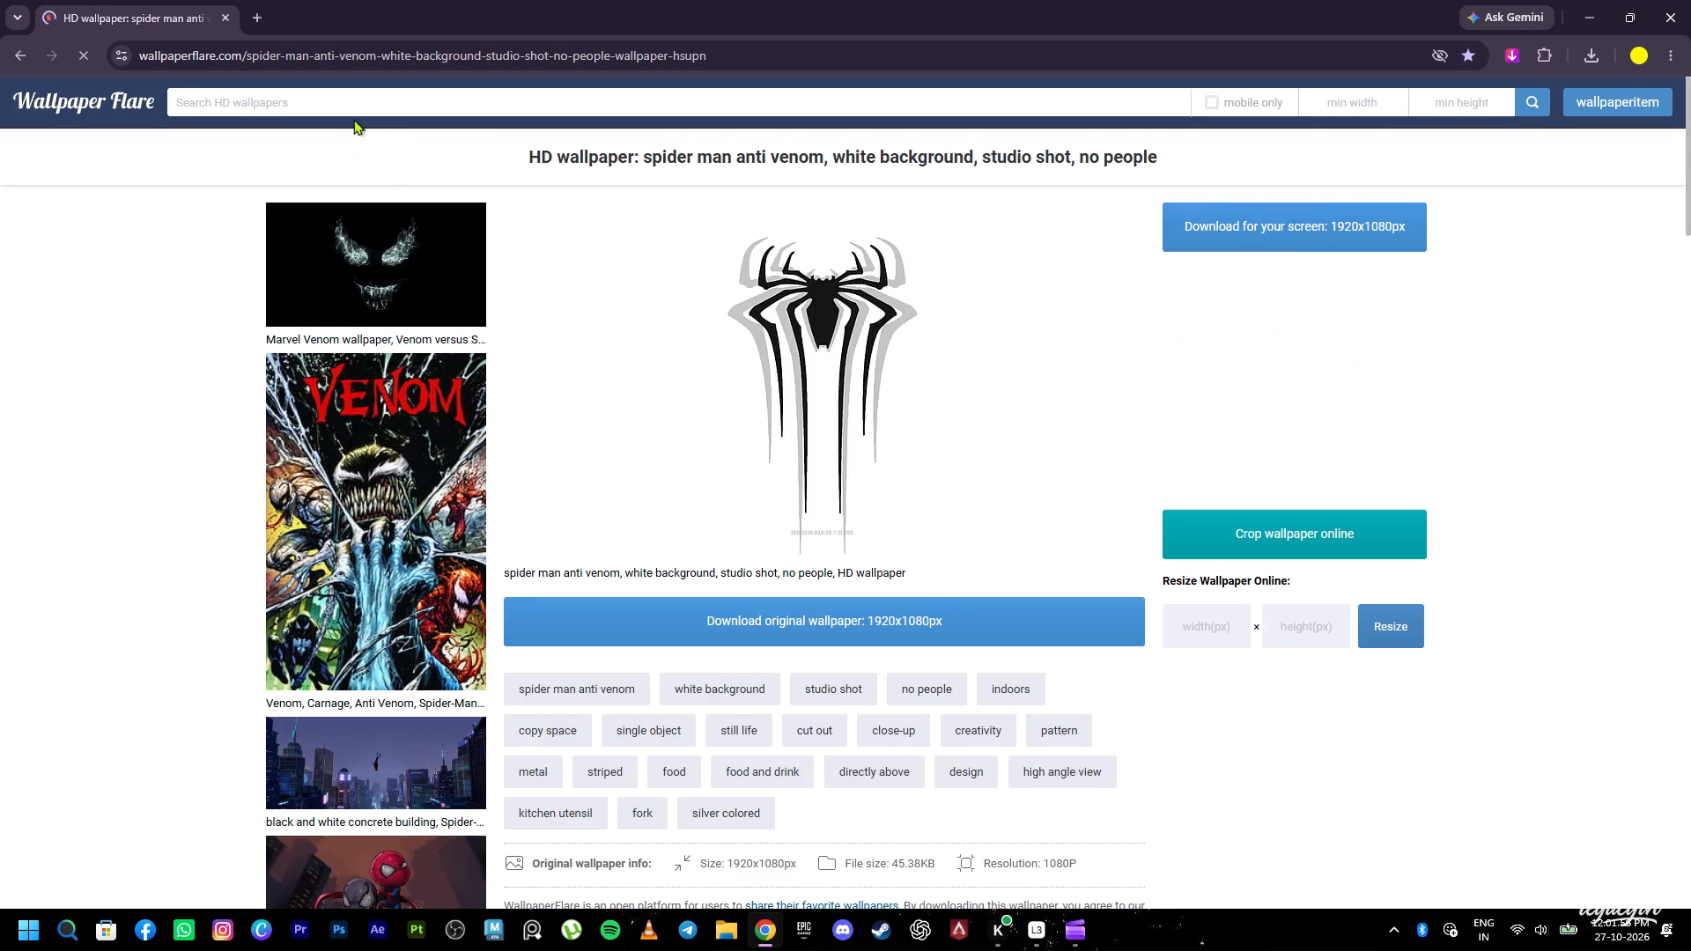
{"action": "left_click", "coordinate": [351, 100]}
{"action": "type", "text": "hanumah"}
{"action": "key", "text": "BackSpace"}
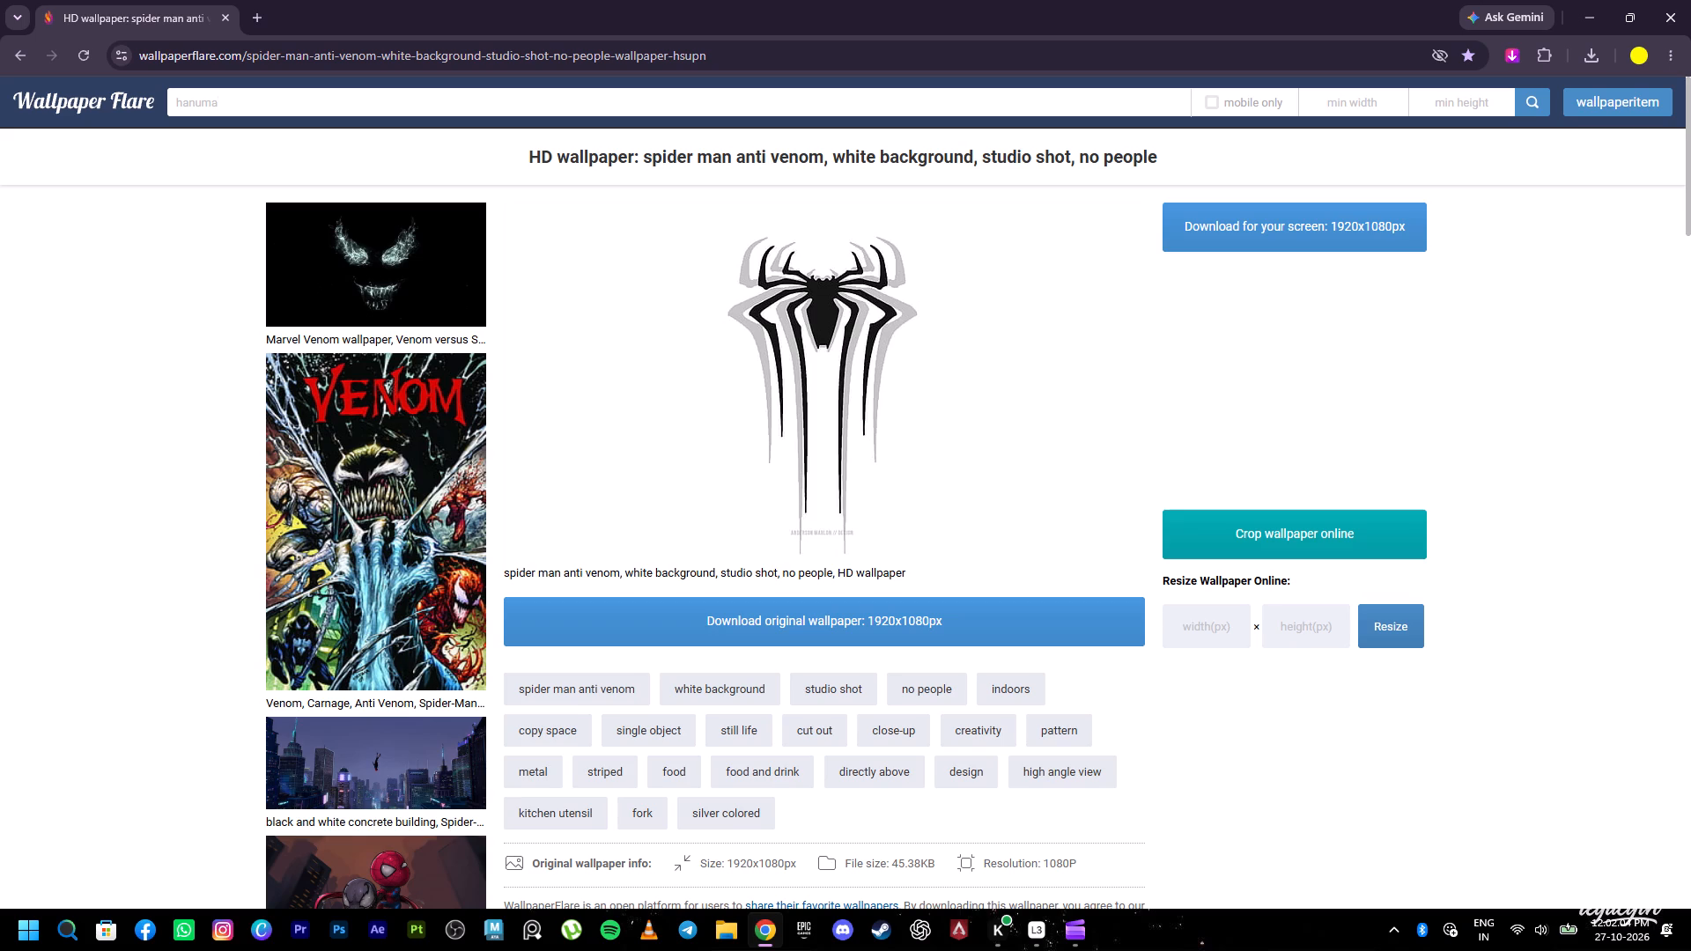
{"action": "key", "text": "n"}
{"action": "key", "text": "Return"}
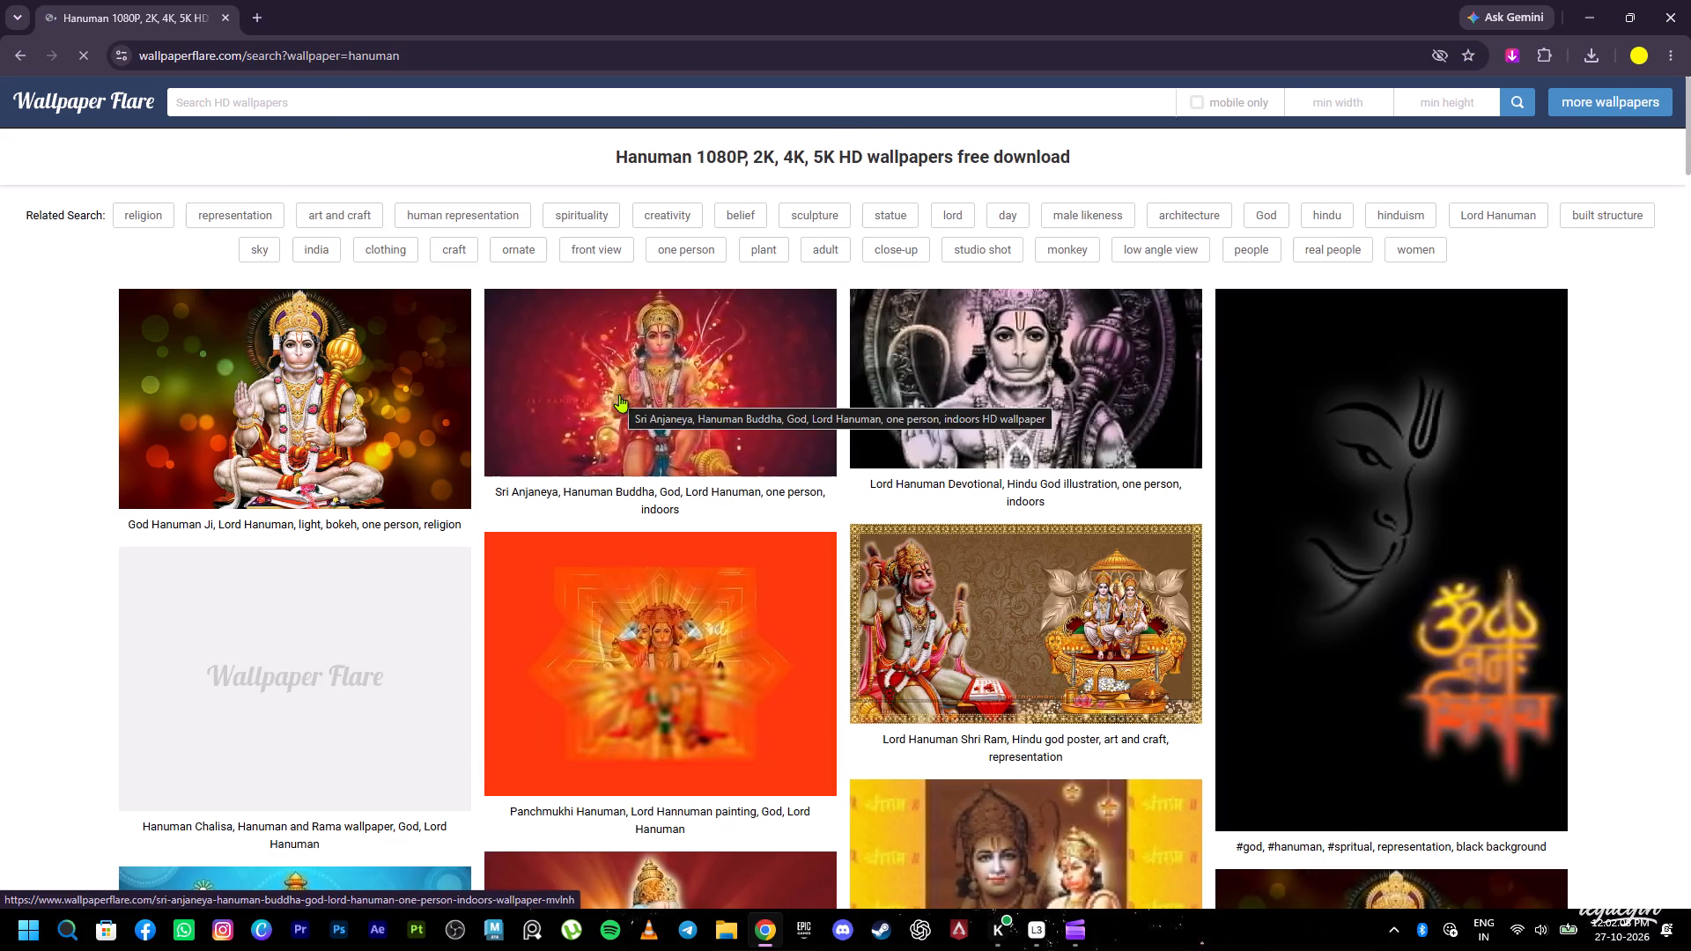
Examine the Hanuman wallpaper results down to the end of the page and close the browser.
{"action": "scroll", "coordinate": [717, 469], "scroll_direction": "down", "scroll_amount": 2}
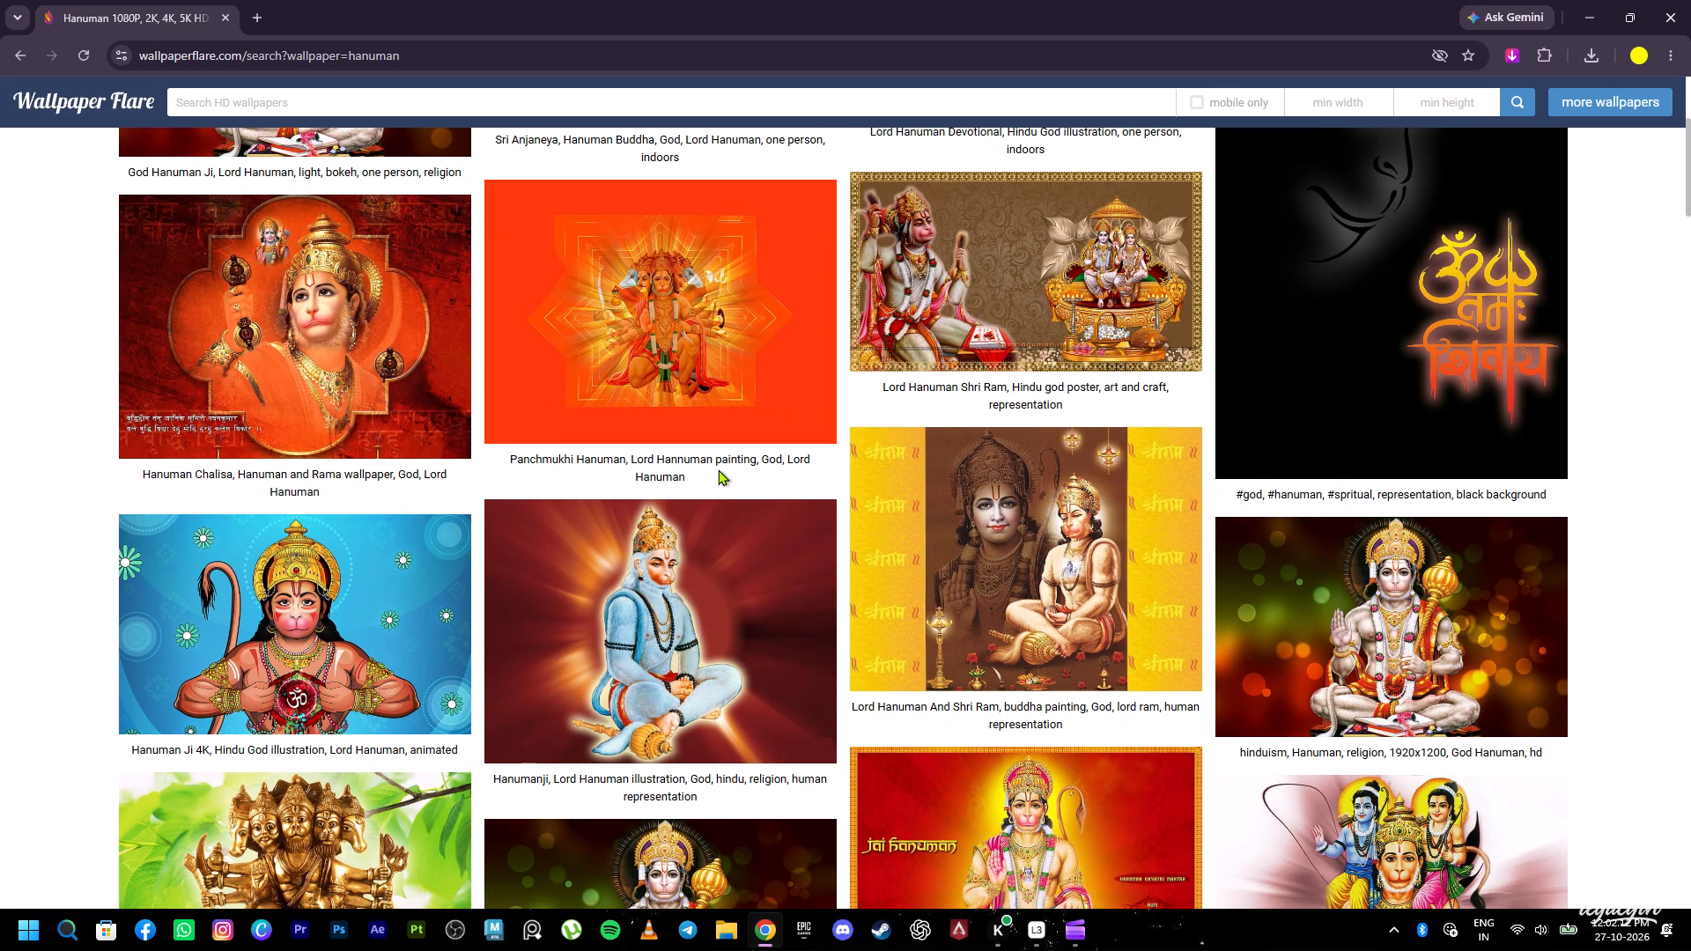
{"action": "scroll", "coordinate": [718, 469], "scroll_direction": "down", "scroll_amount": 4}
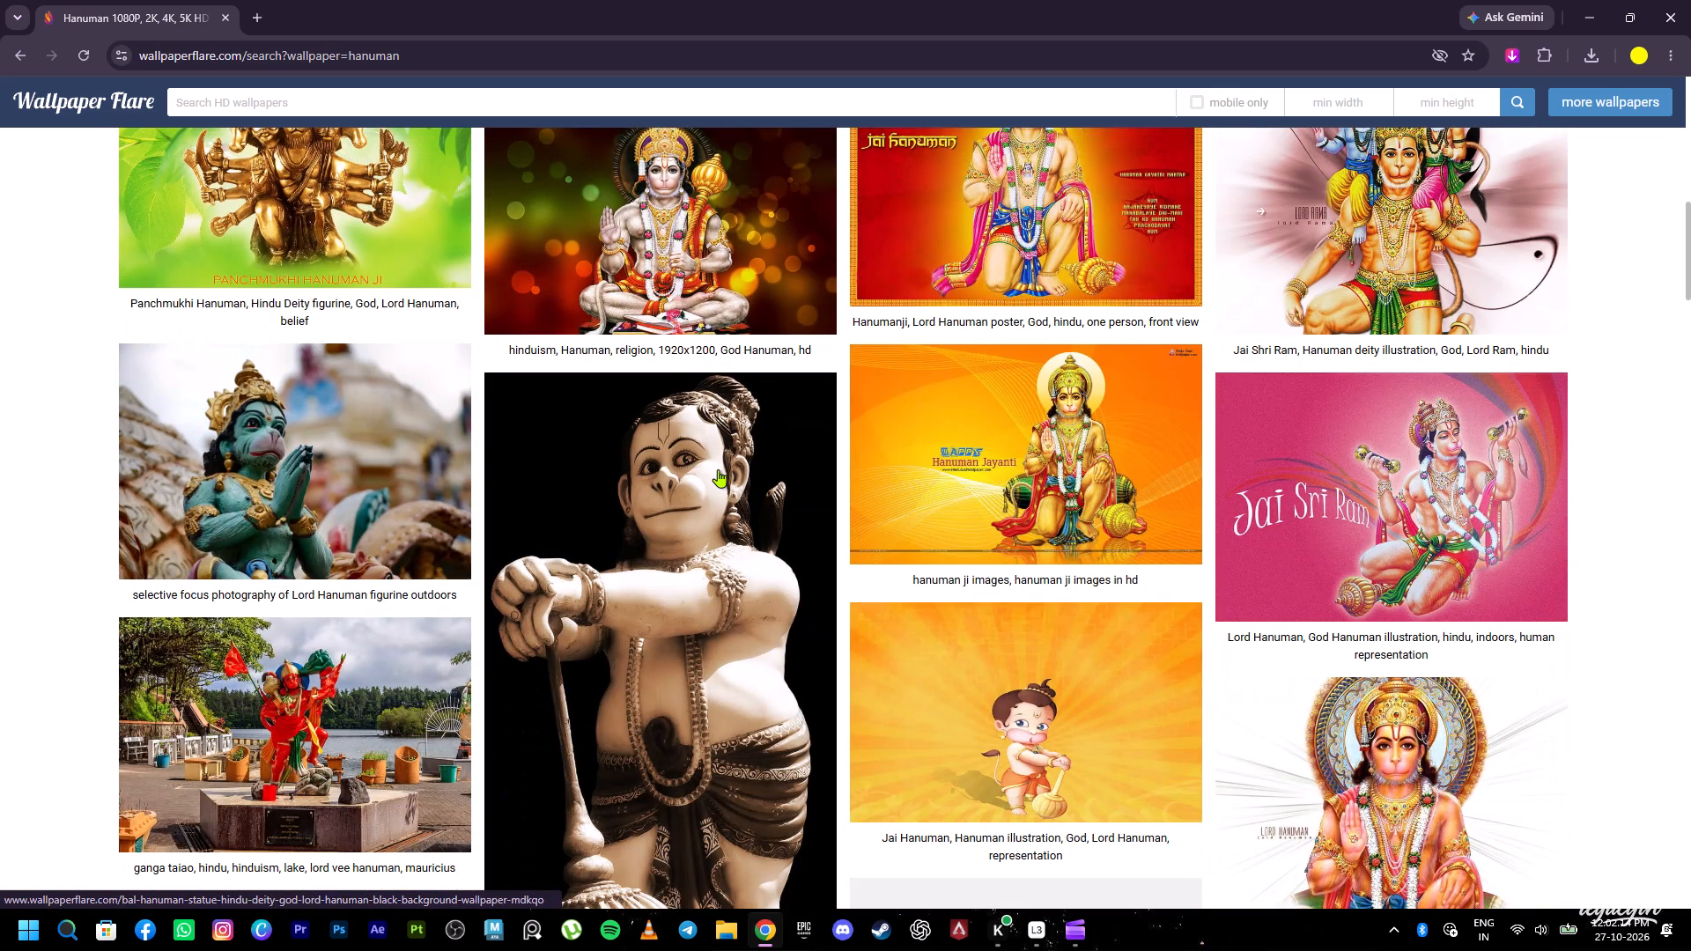
{"action": "scroll", "coordinate": [718, 469], "scroll_direction": "down", "scroll_amount": 4}
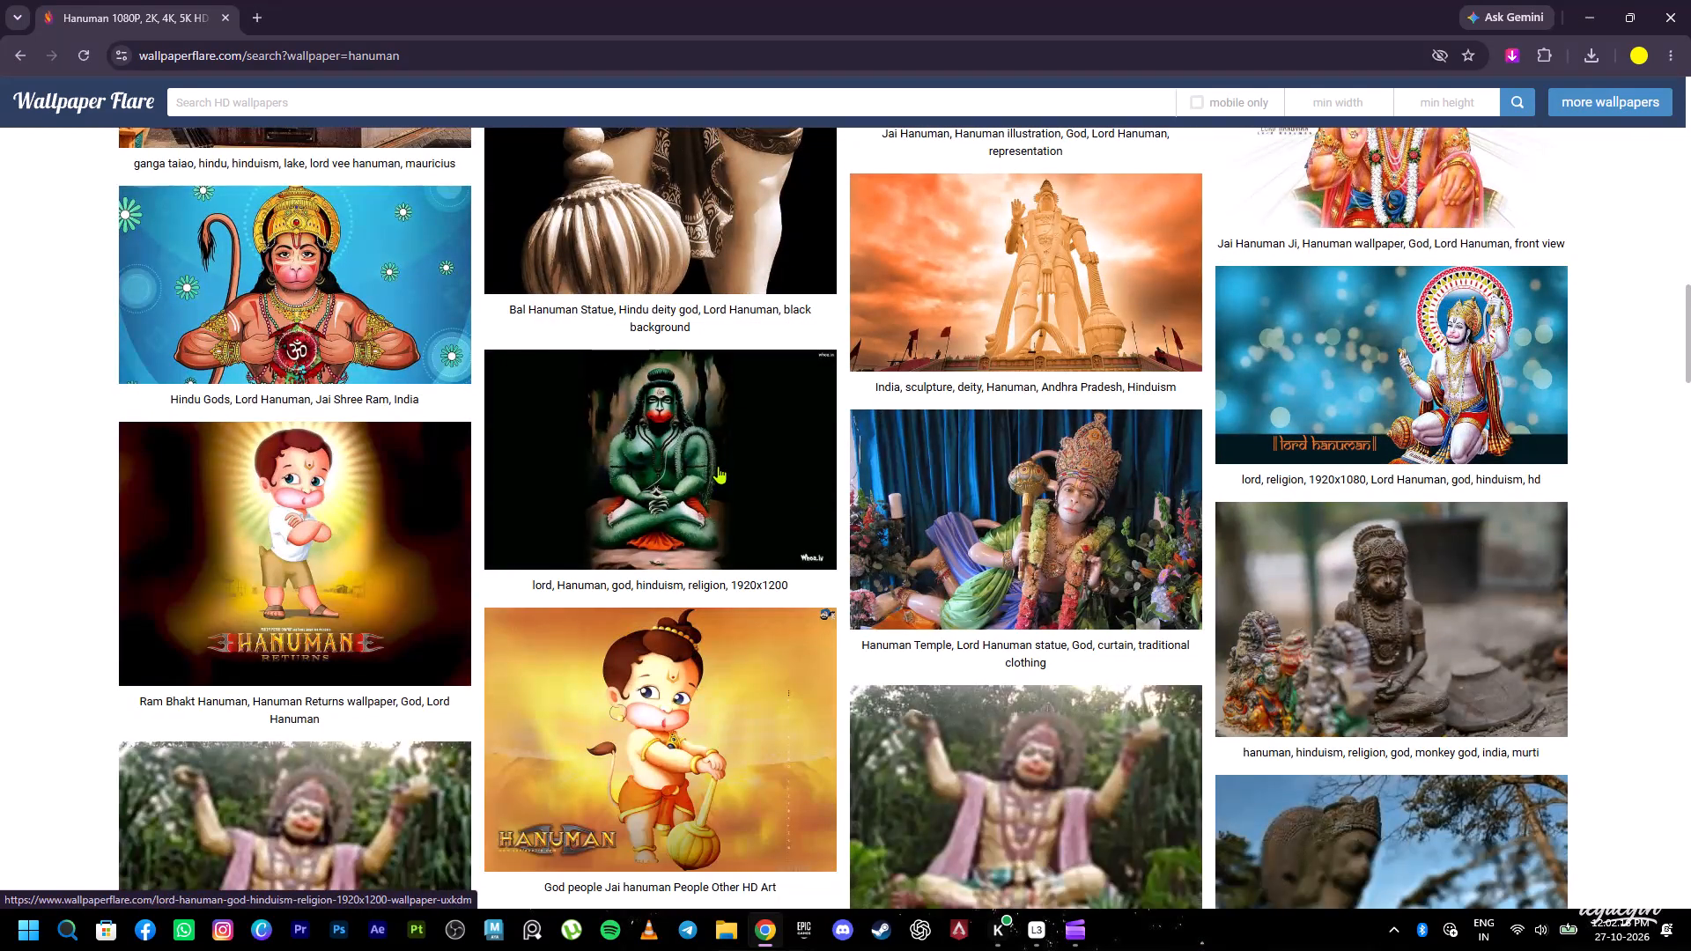
{"action": "scroll", "coordinate": [718, 466], "scroll_direction": "down", "scroll_amount": 4}
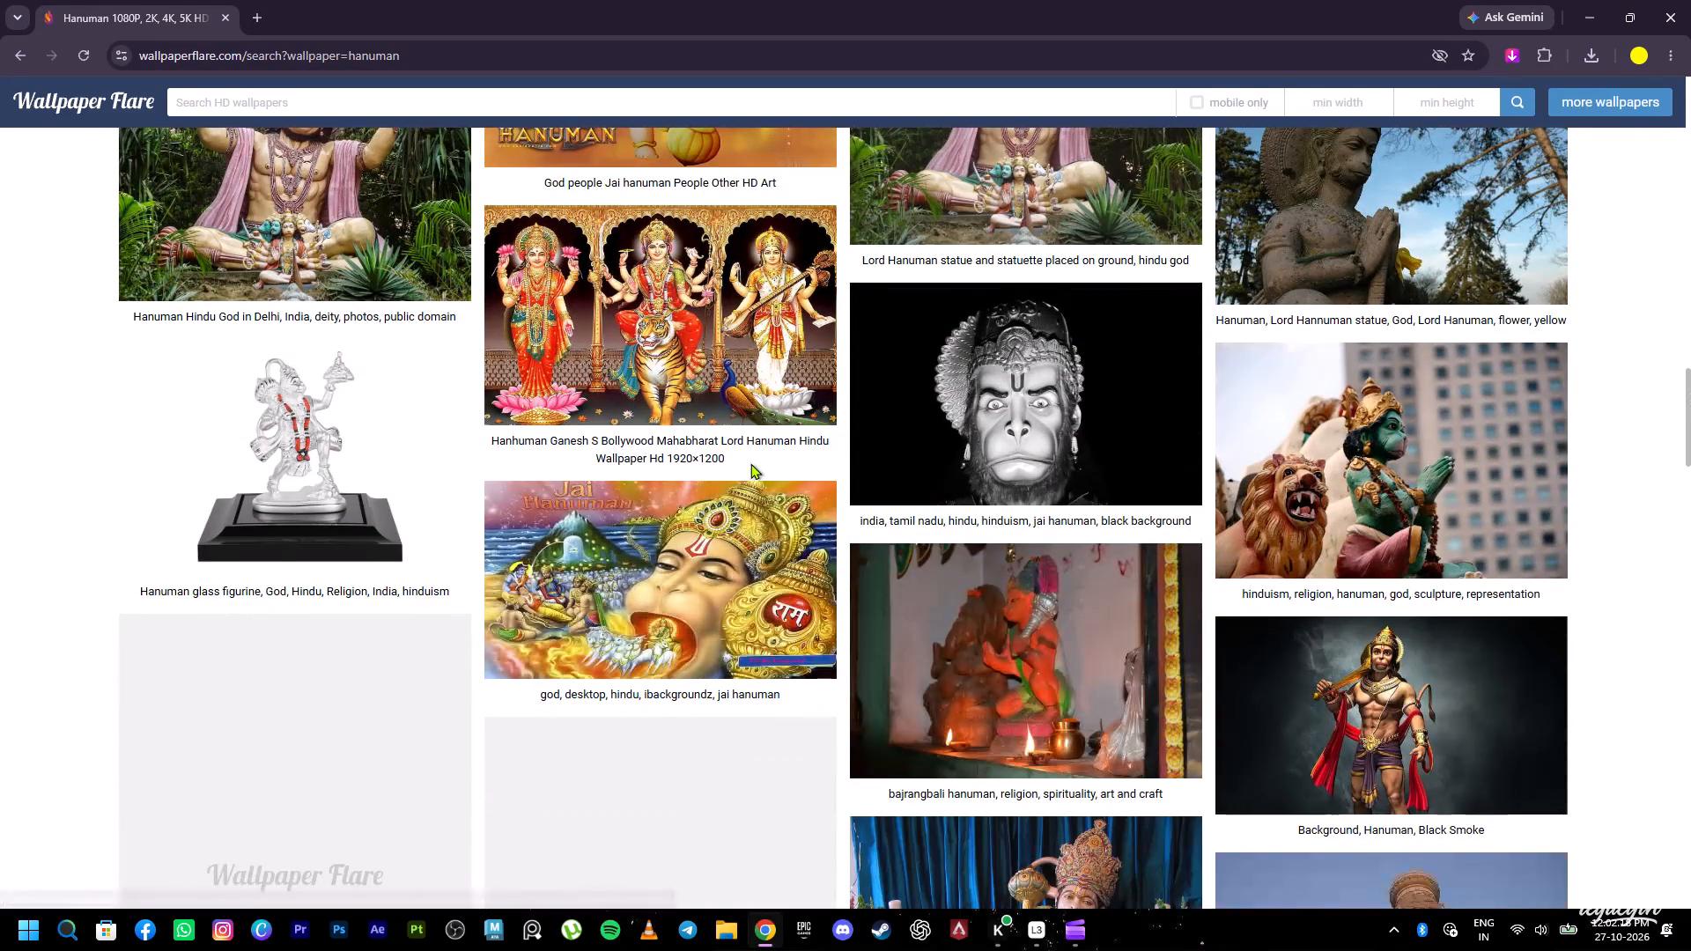
{"action": "scroll", "coordinate": [751, 463], "scroll_direction": "down", "scroll_amount": 6}
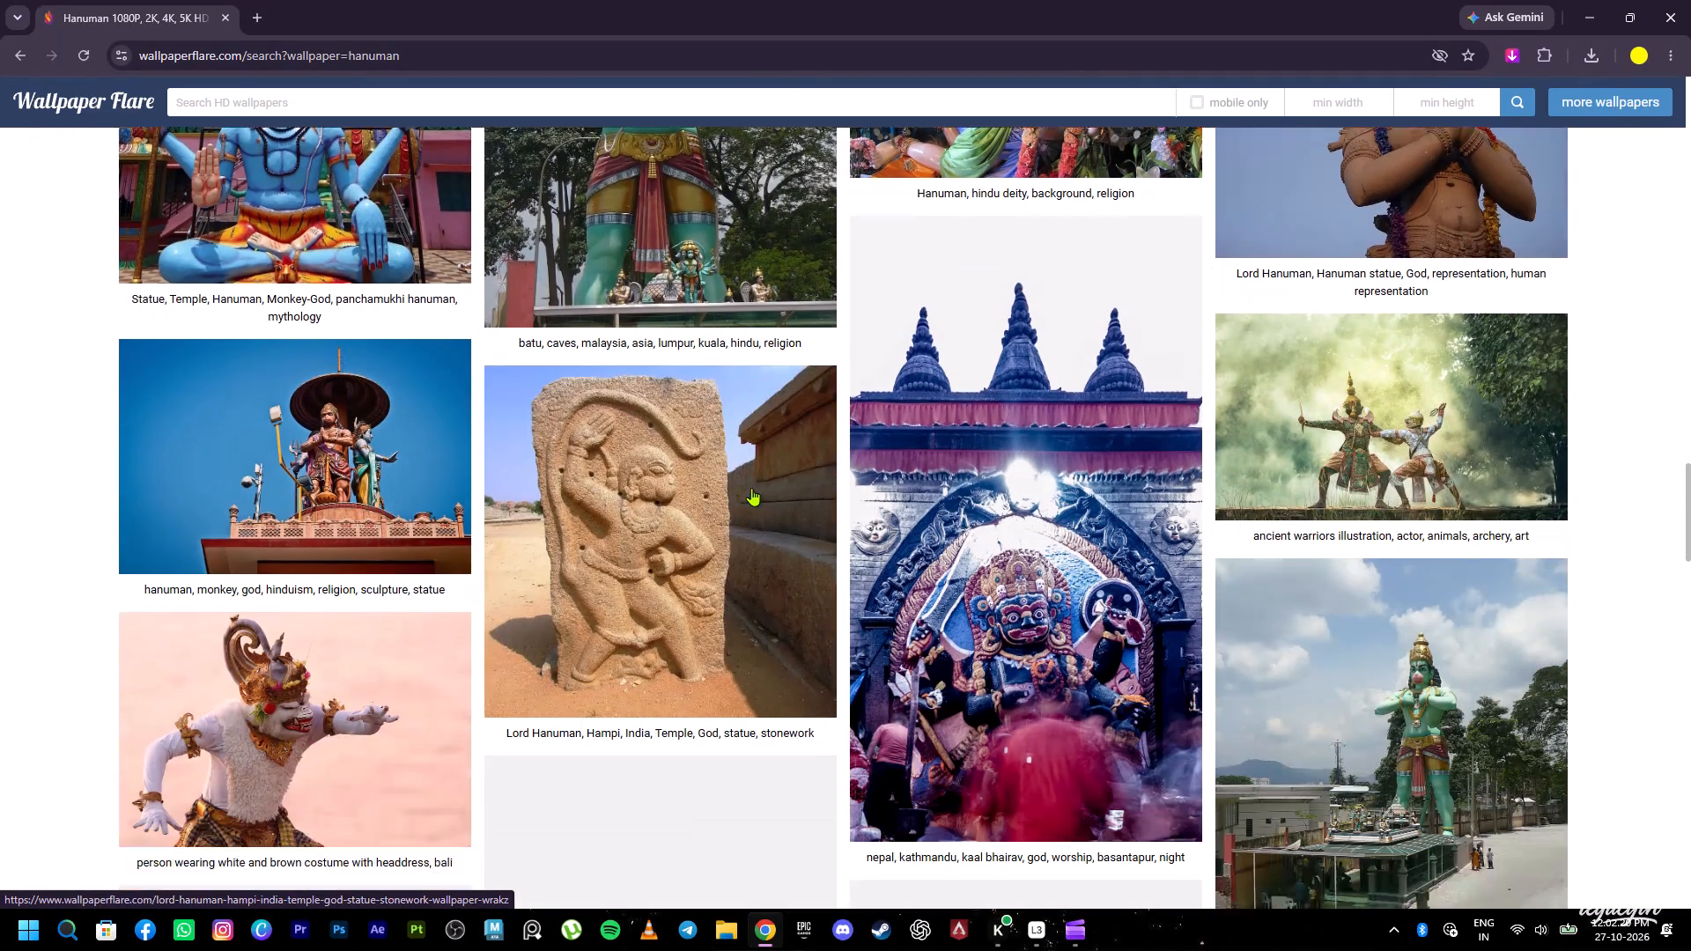
{"action": "scroll", "coordinate": [751, 487], "scroll_direction": "down", "scroll_amount": 6}
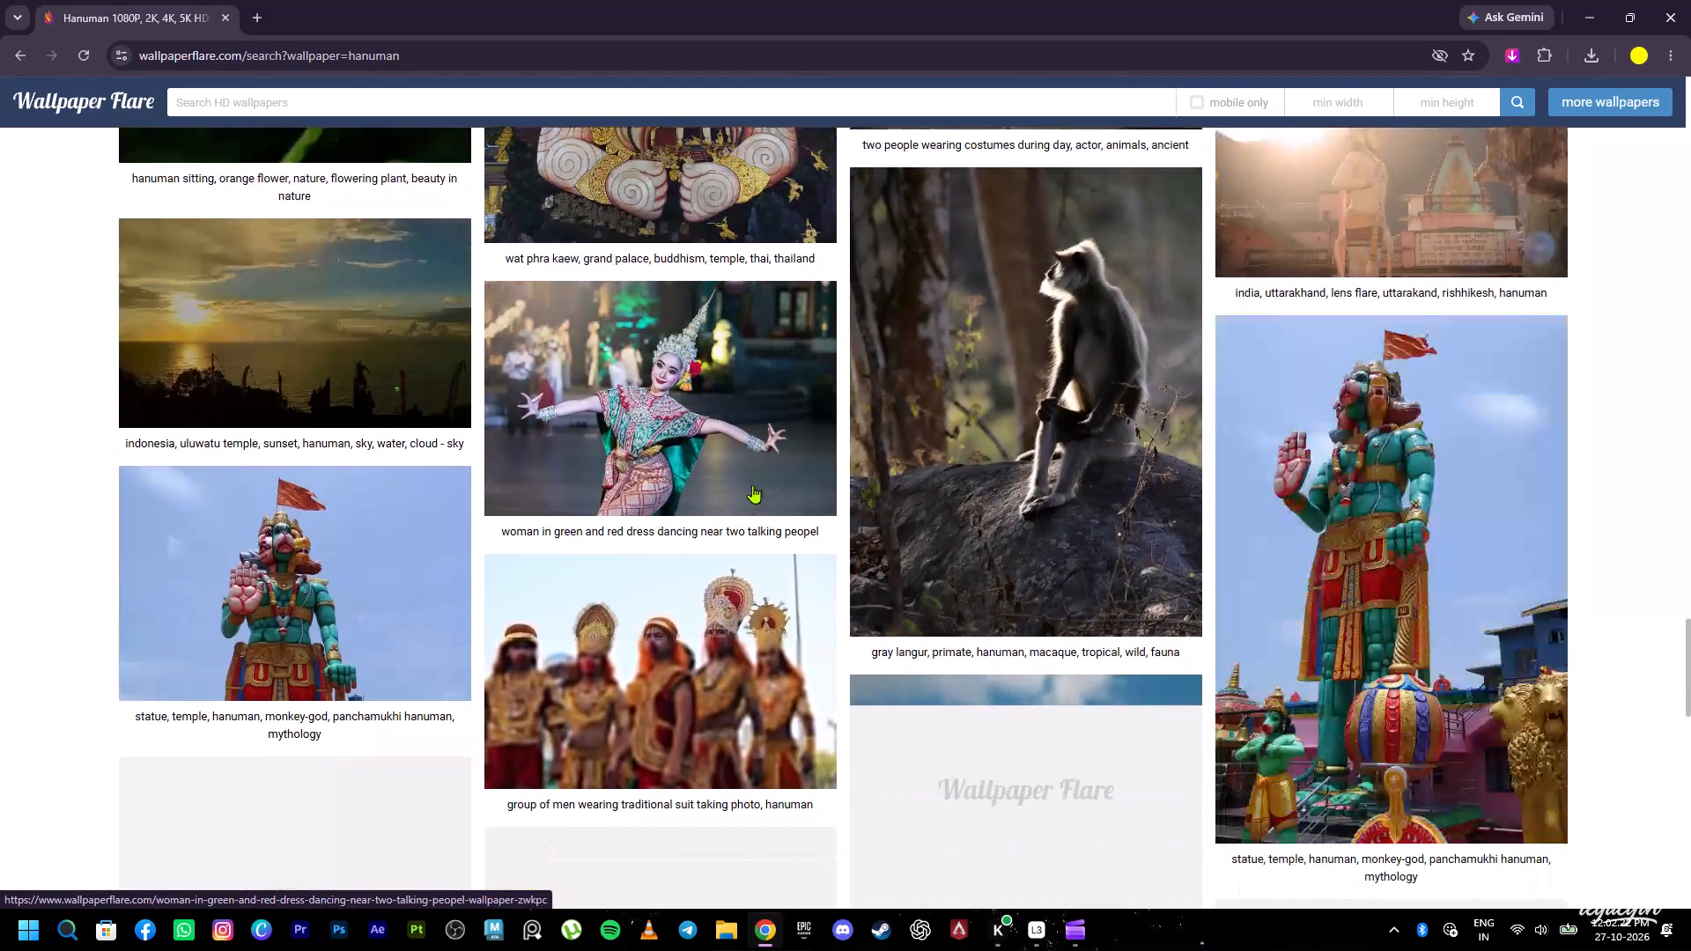
{"action": "scroll", "coordinate": [752, 485], "scroll_direction": "down", "scroll_amount": 6}
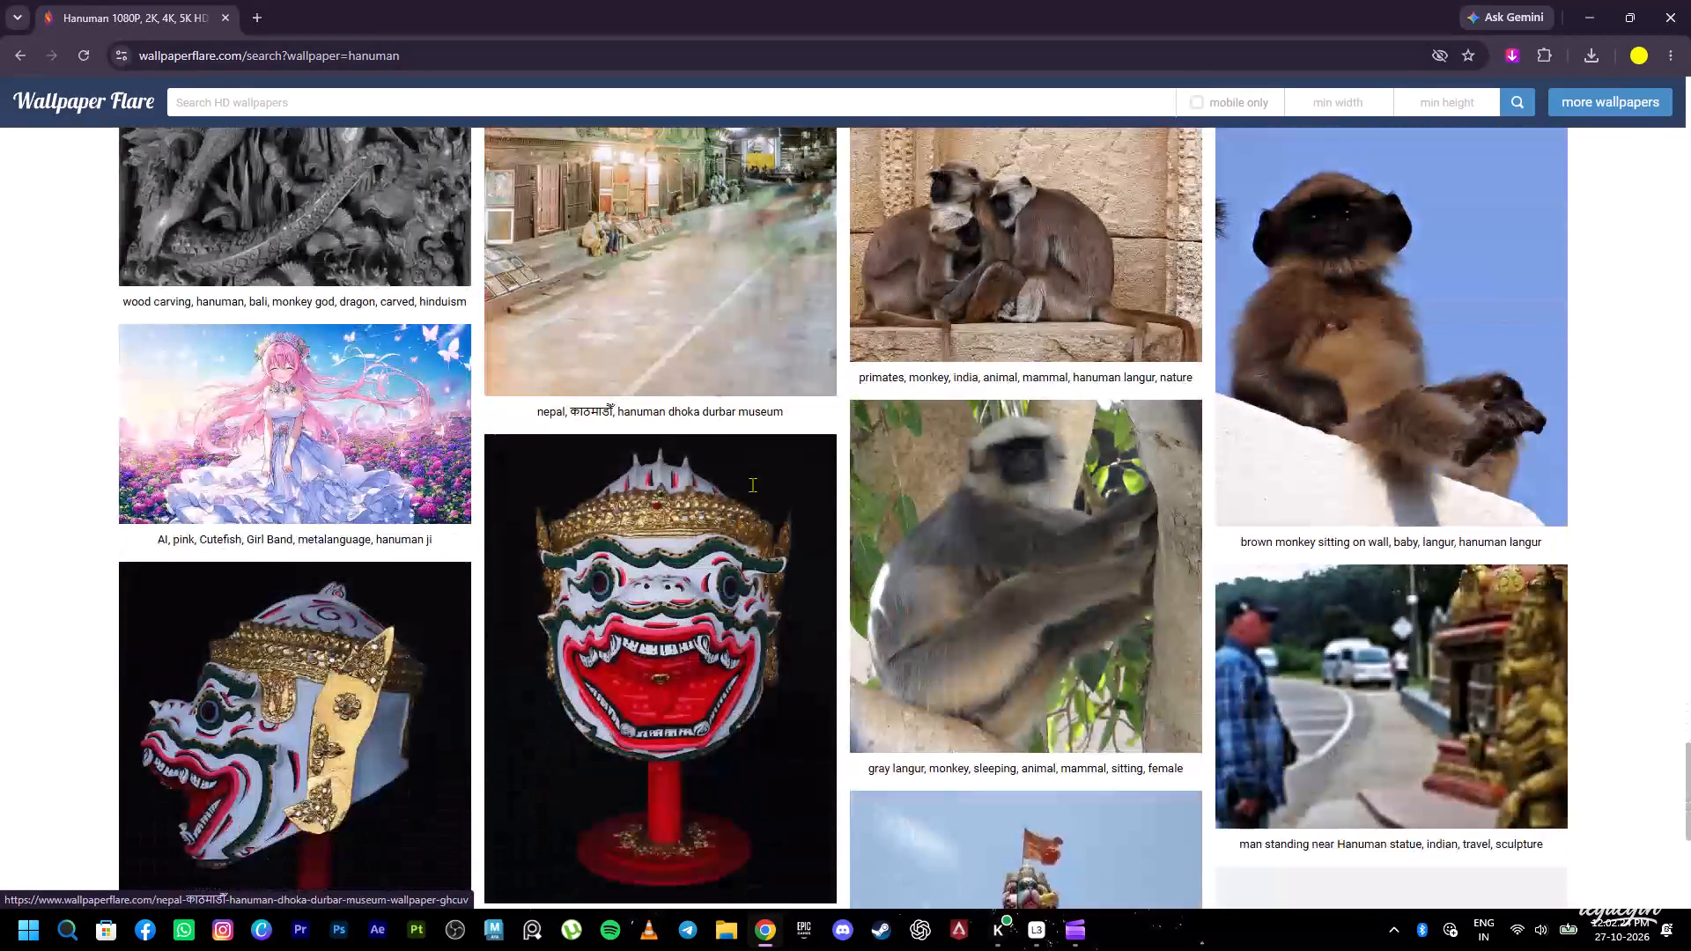
{"action": "scroll", "coordinate": [752, 484], "scroll_direction": "down", "scroll_amount": 4}
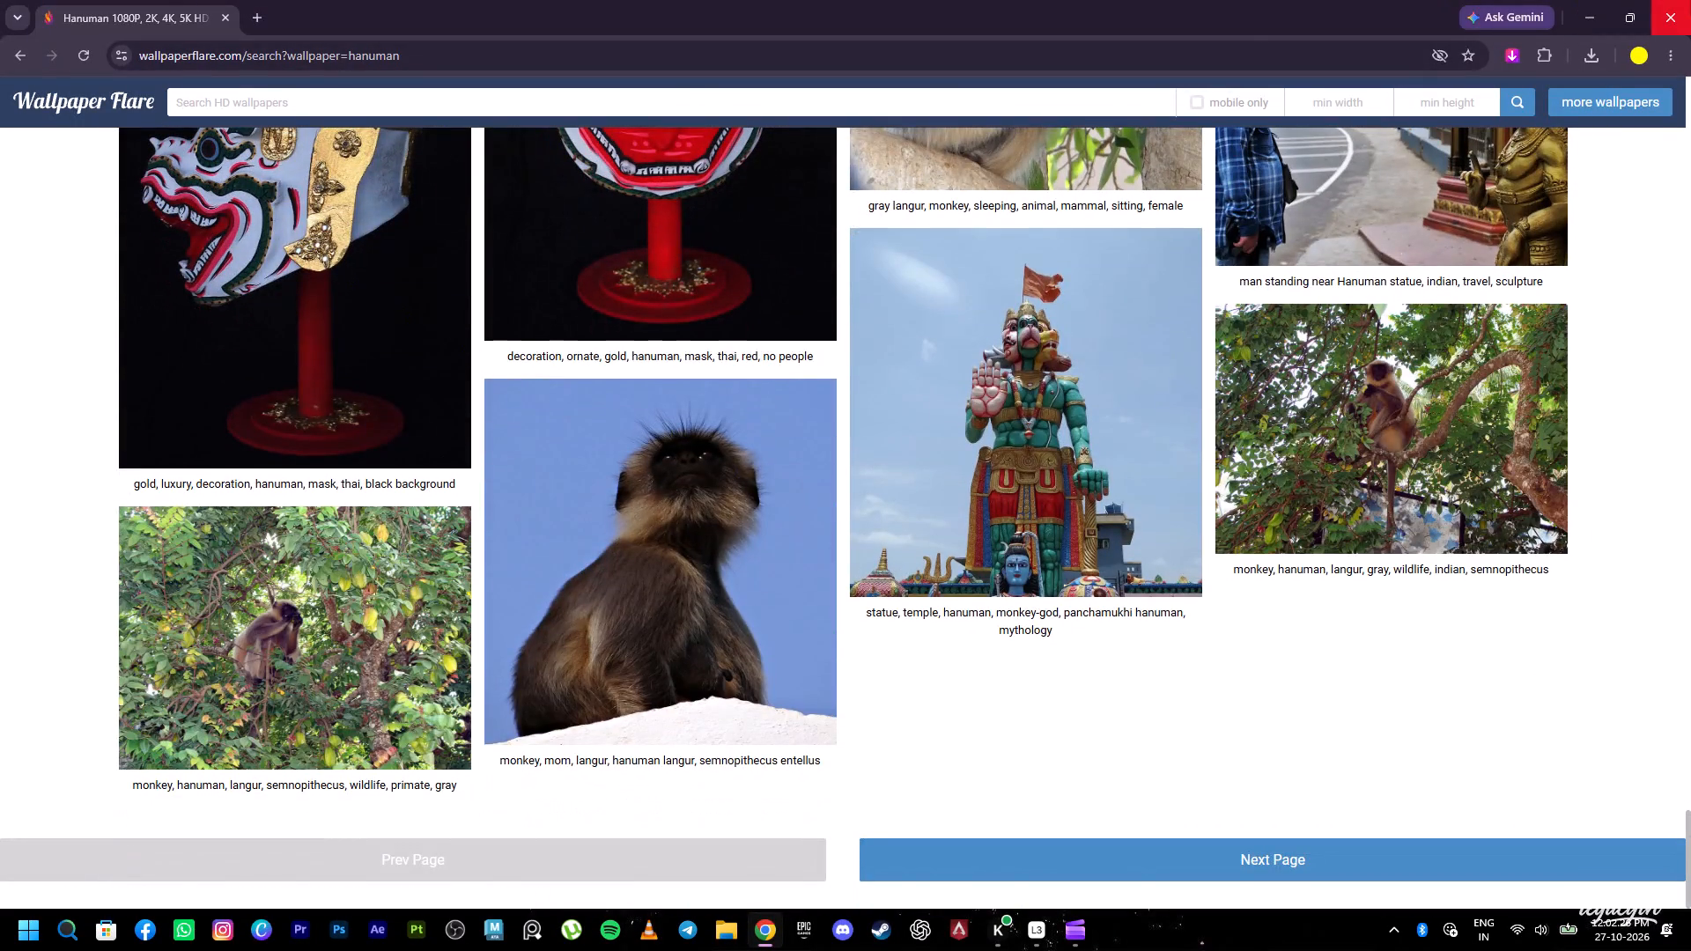
{"action": "left_click", "coordinate": [1690, 0]}
In Clipchamp, add another copy of the 24-second WhatsApp video directly after the last clip on the video track.
{"action": "left_click", "coordinate": [1197, 362]}
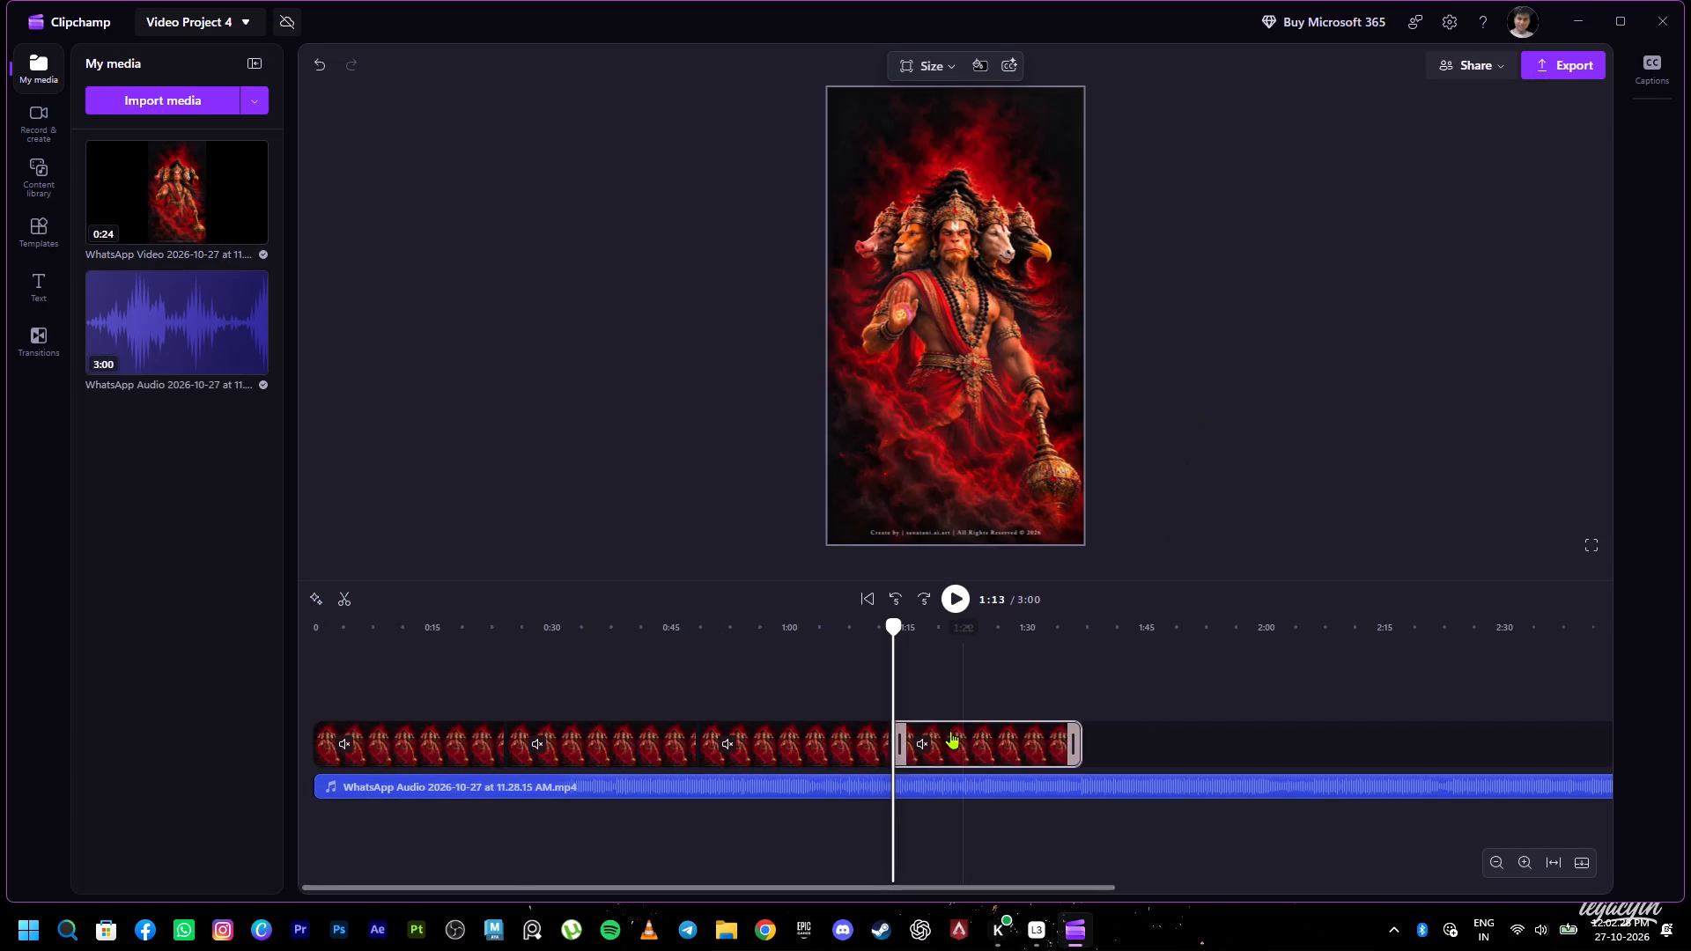
{"action": "left_click_drag", "start_coordinate": [190, 189], "coordinate": [1232, 736]}
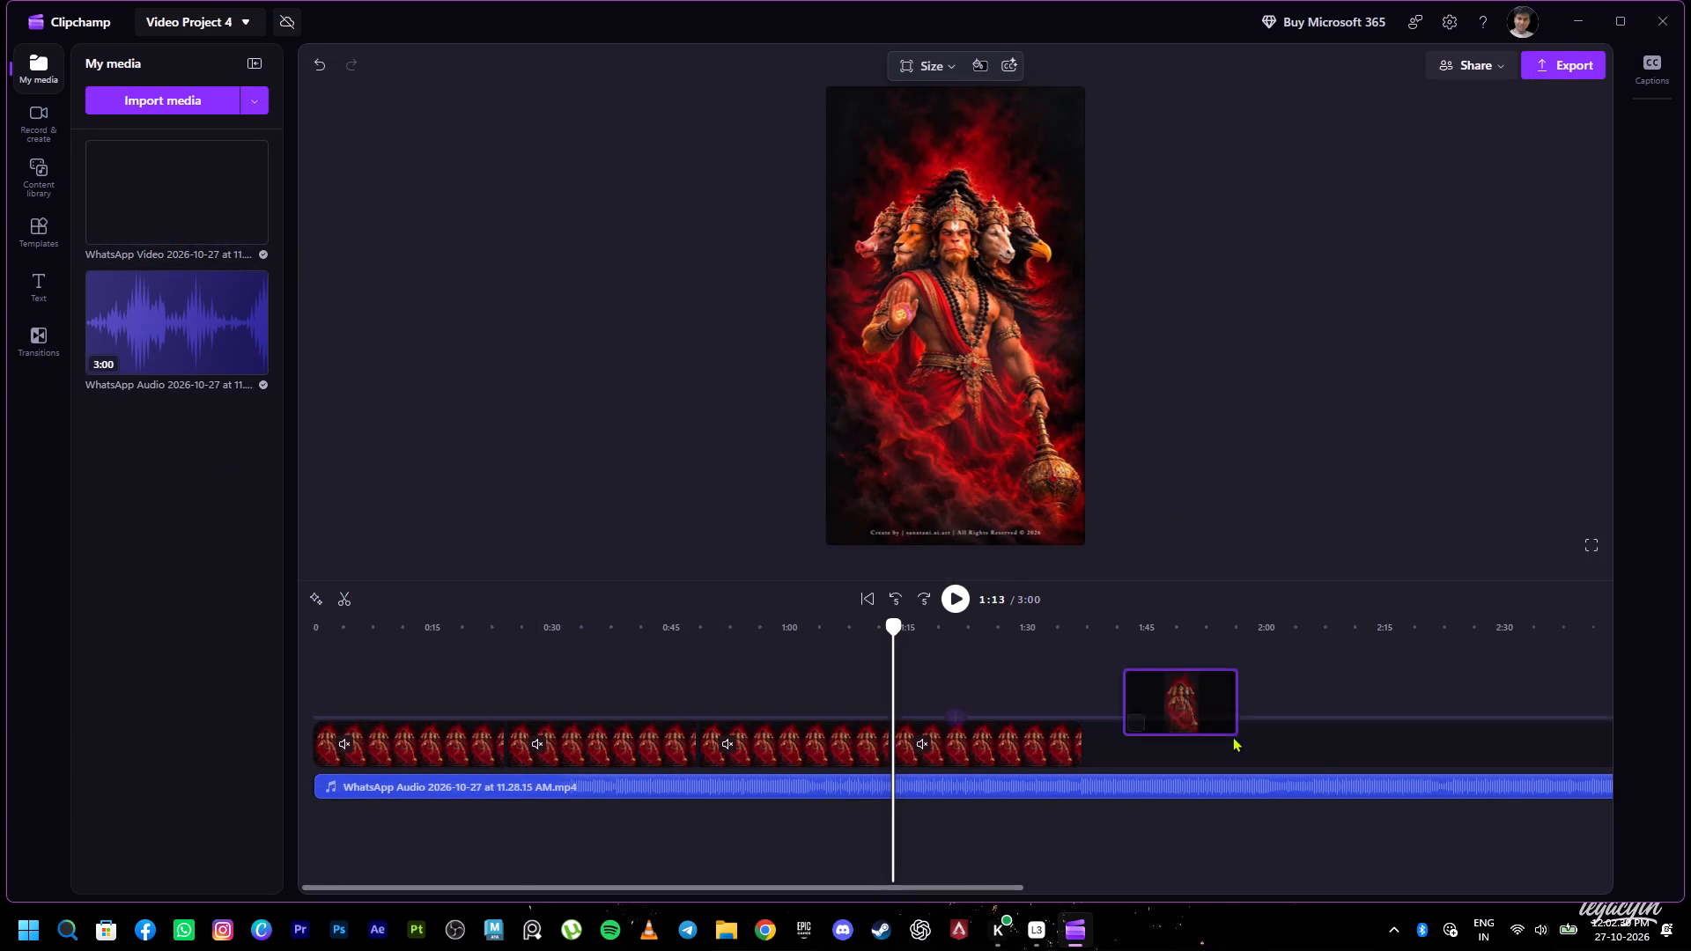
{"action": "left_click_drag", "start_coordinate": [1232, 736], "coordinate": [1178, 754]}
{"action": "scroll", "coordinate": [1175, 769], "scroll_direction": "down", "scroll_amount": 4}
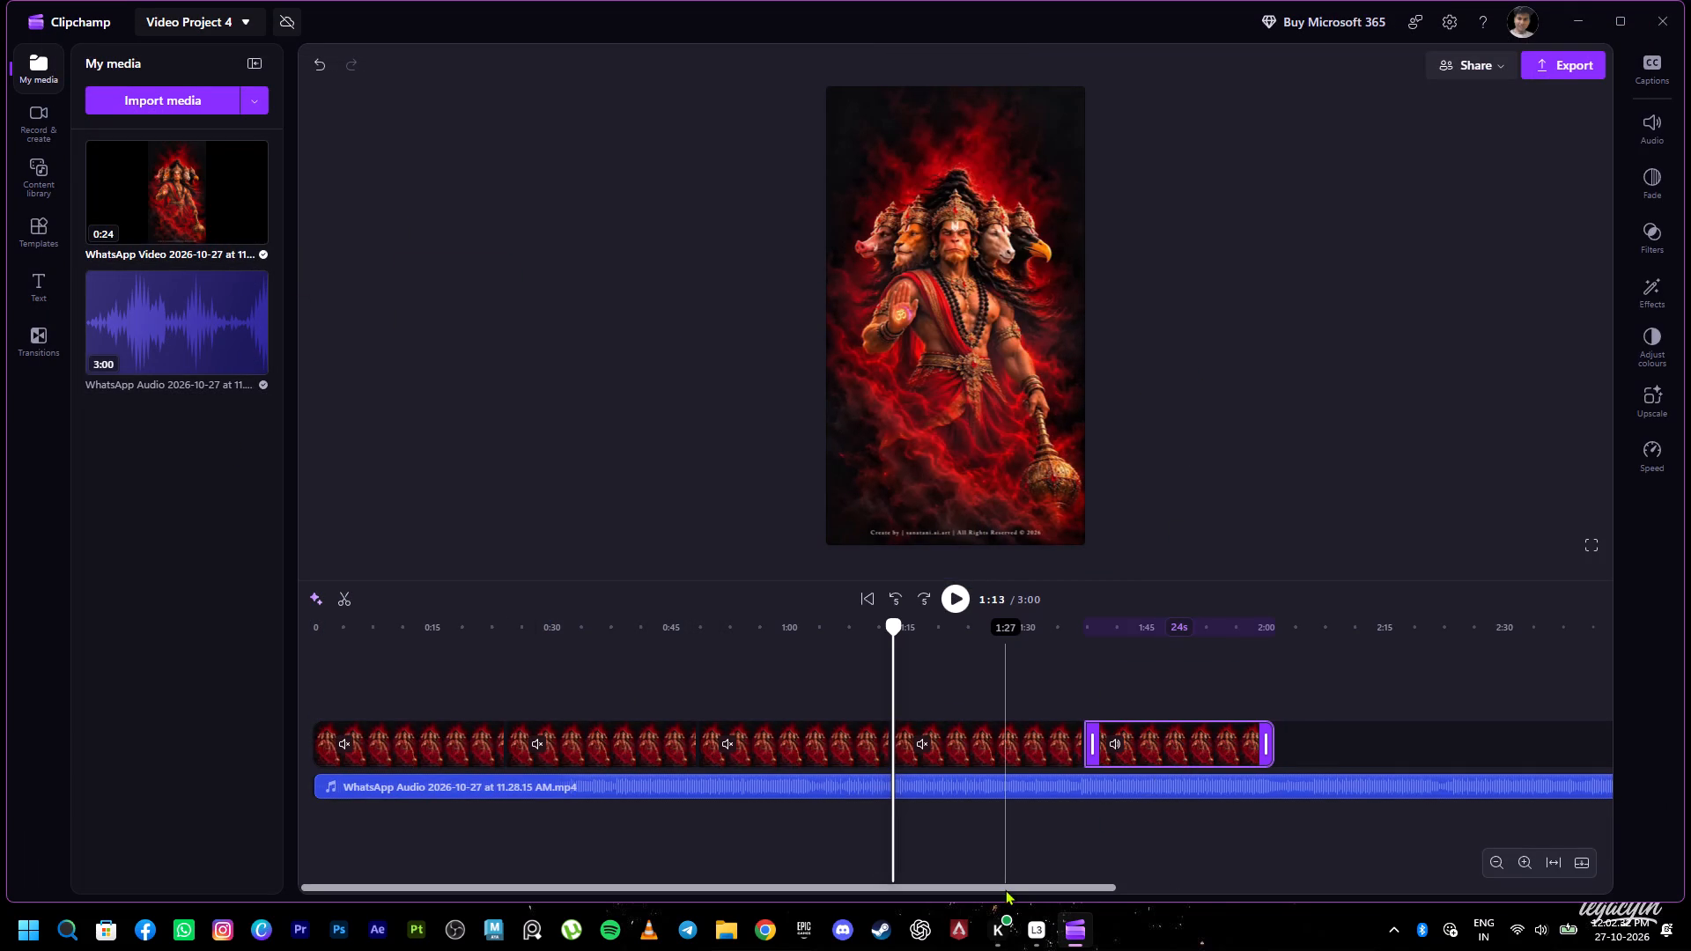
Mute the newest copy of the video clip at the end of the video track.
{"action": "left_click_drag", "start_coordinate": [1005, 888], "coordinate": [1254, 877]}
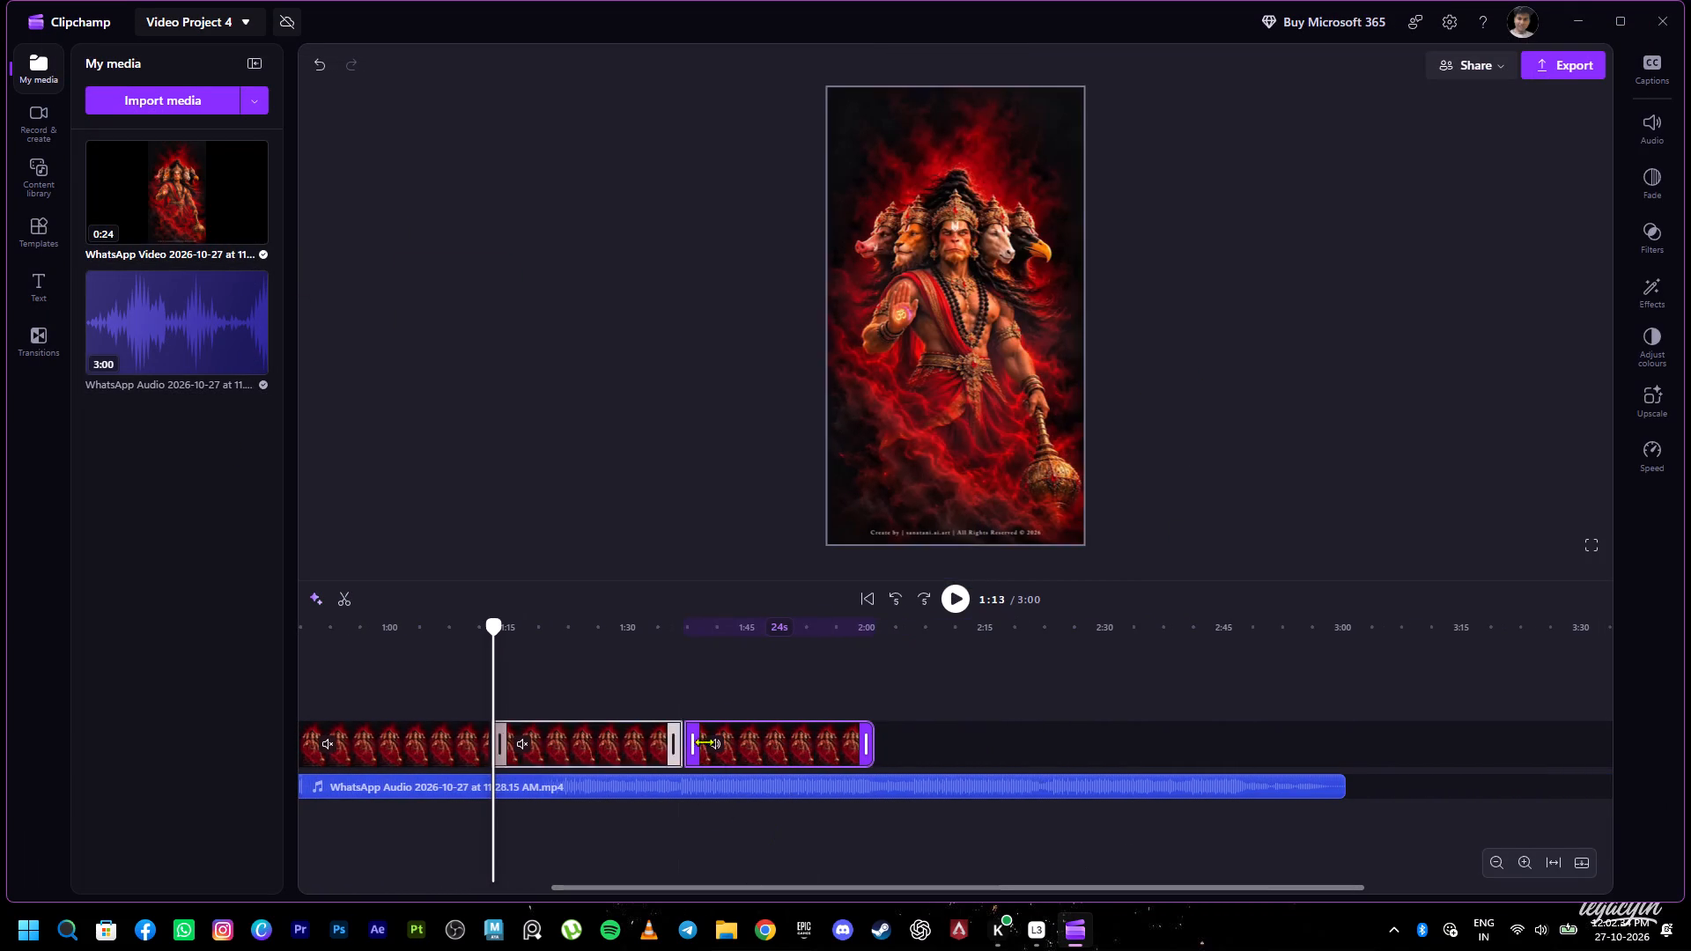
{"action": "left_click", "coordinate": [719, 743]}
Add two more copies of the 24-second WhatsApp video end to end after the last clip, muting each one.
{"action": "left_click_drag", "start_coordinate": [162, 199], "coordinate": [934, 686]}
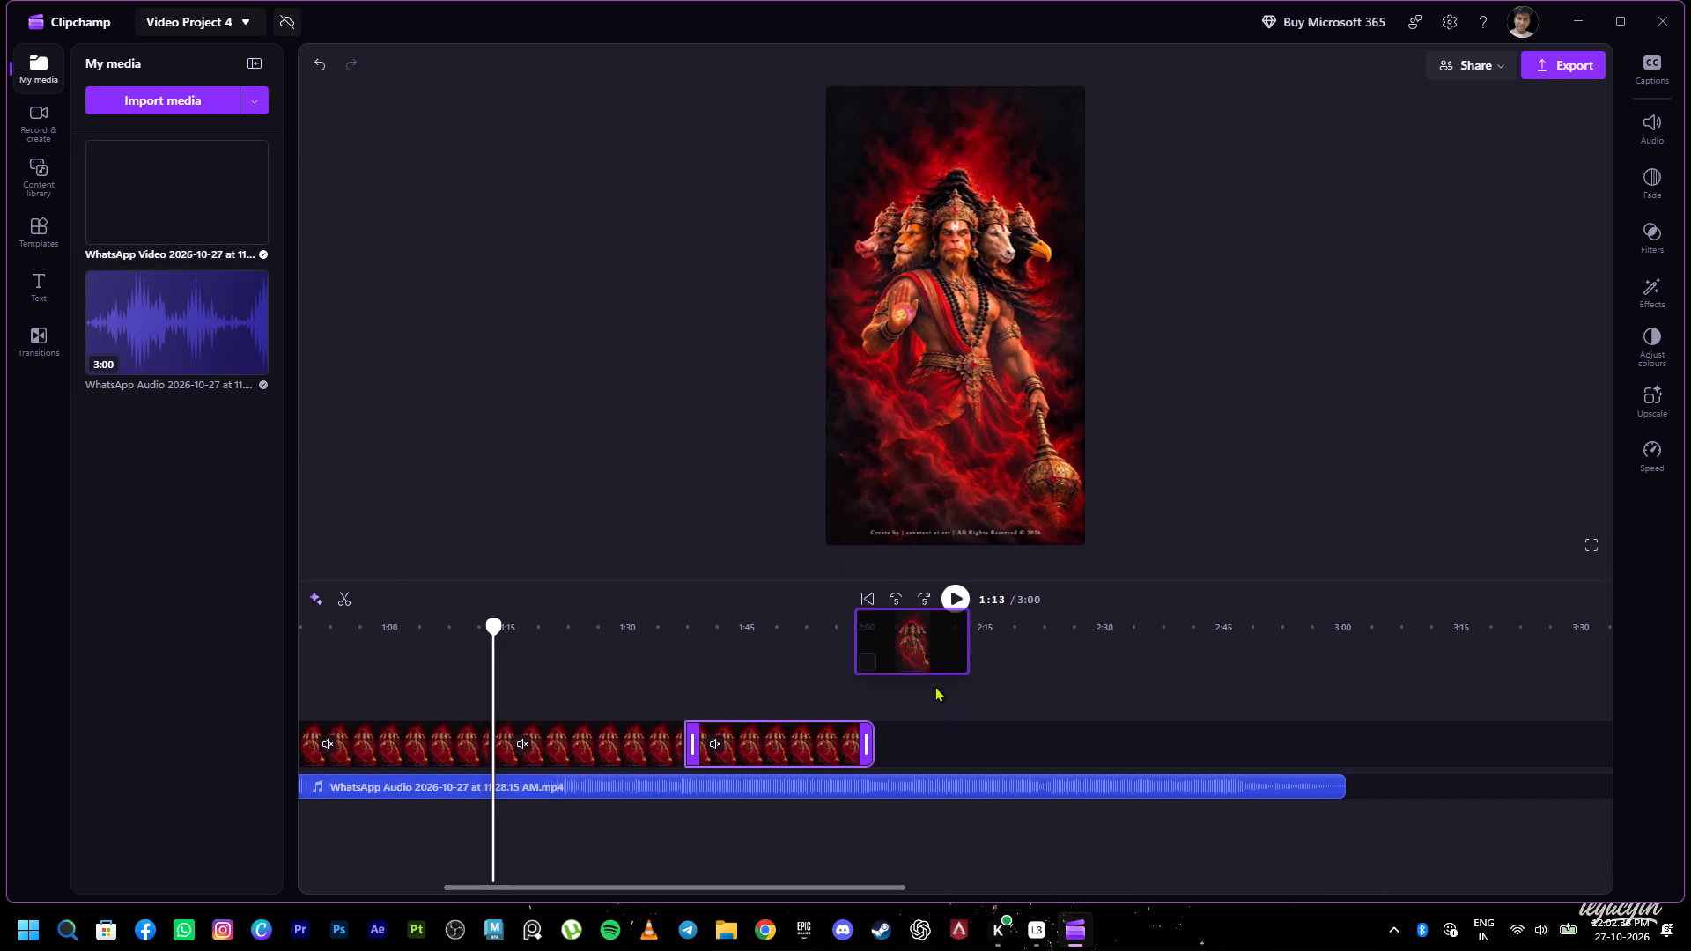
{"action": "left_click_drag", "start_coordinate": [934, 686], "coordinate": [946, 752]}
{"action": "left_click", "coordinate": [915, 746]}
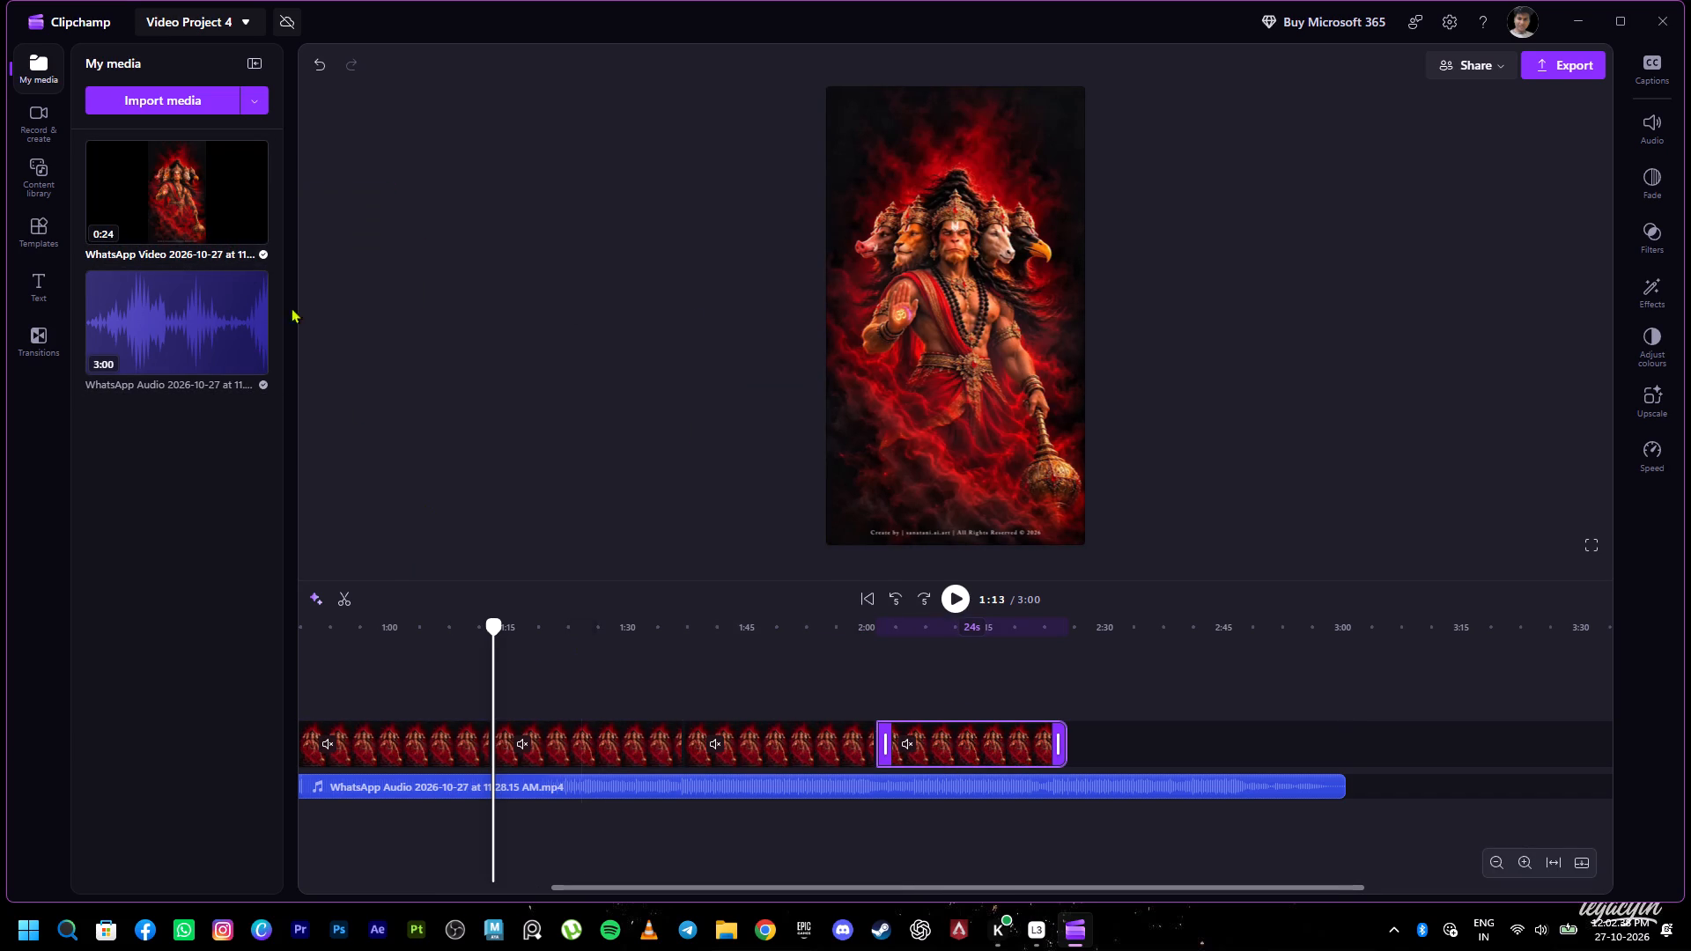
{"action": "left_click_drag", "start_coordinate": [172, 200], "coordinate": [1154, 762]}
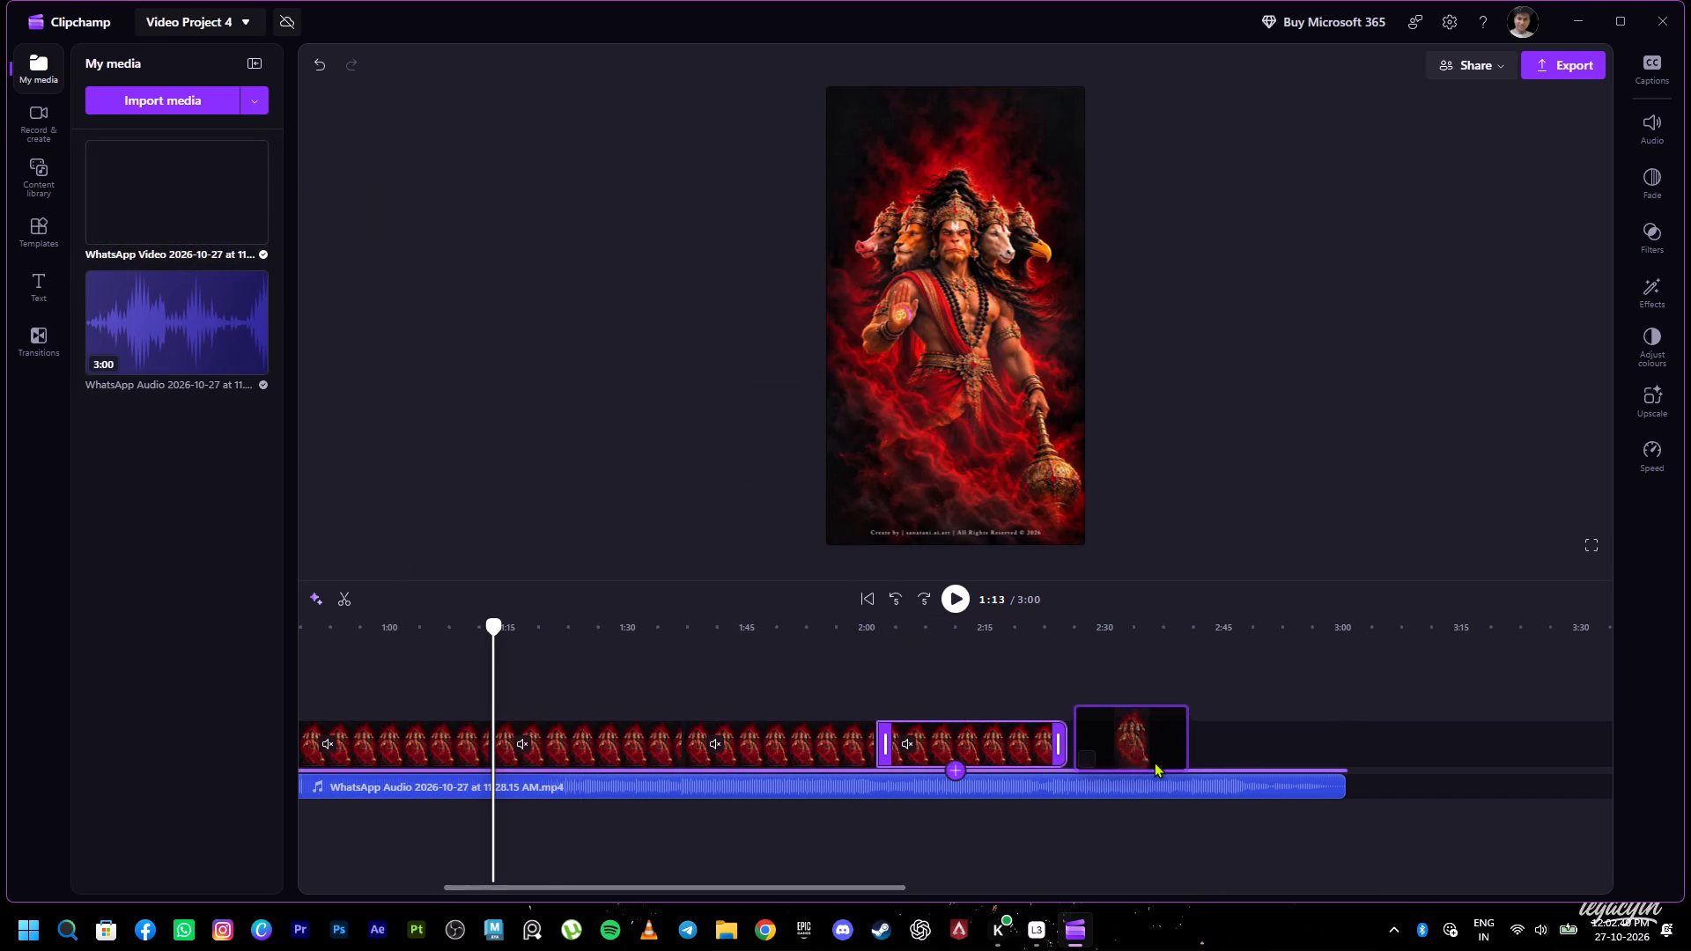
{"action": "left_click_drag", "start_coordinate": [1154, 762], "coordinate": [1147, 756]}
{"action": "left_click", "coordinate": [1099, 742]}
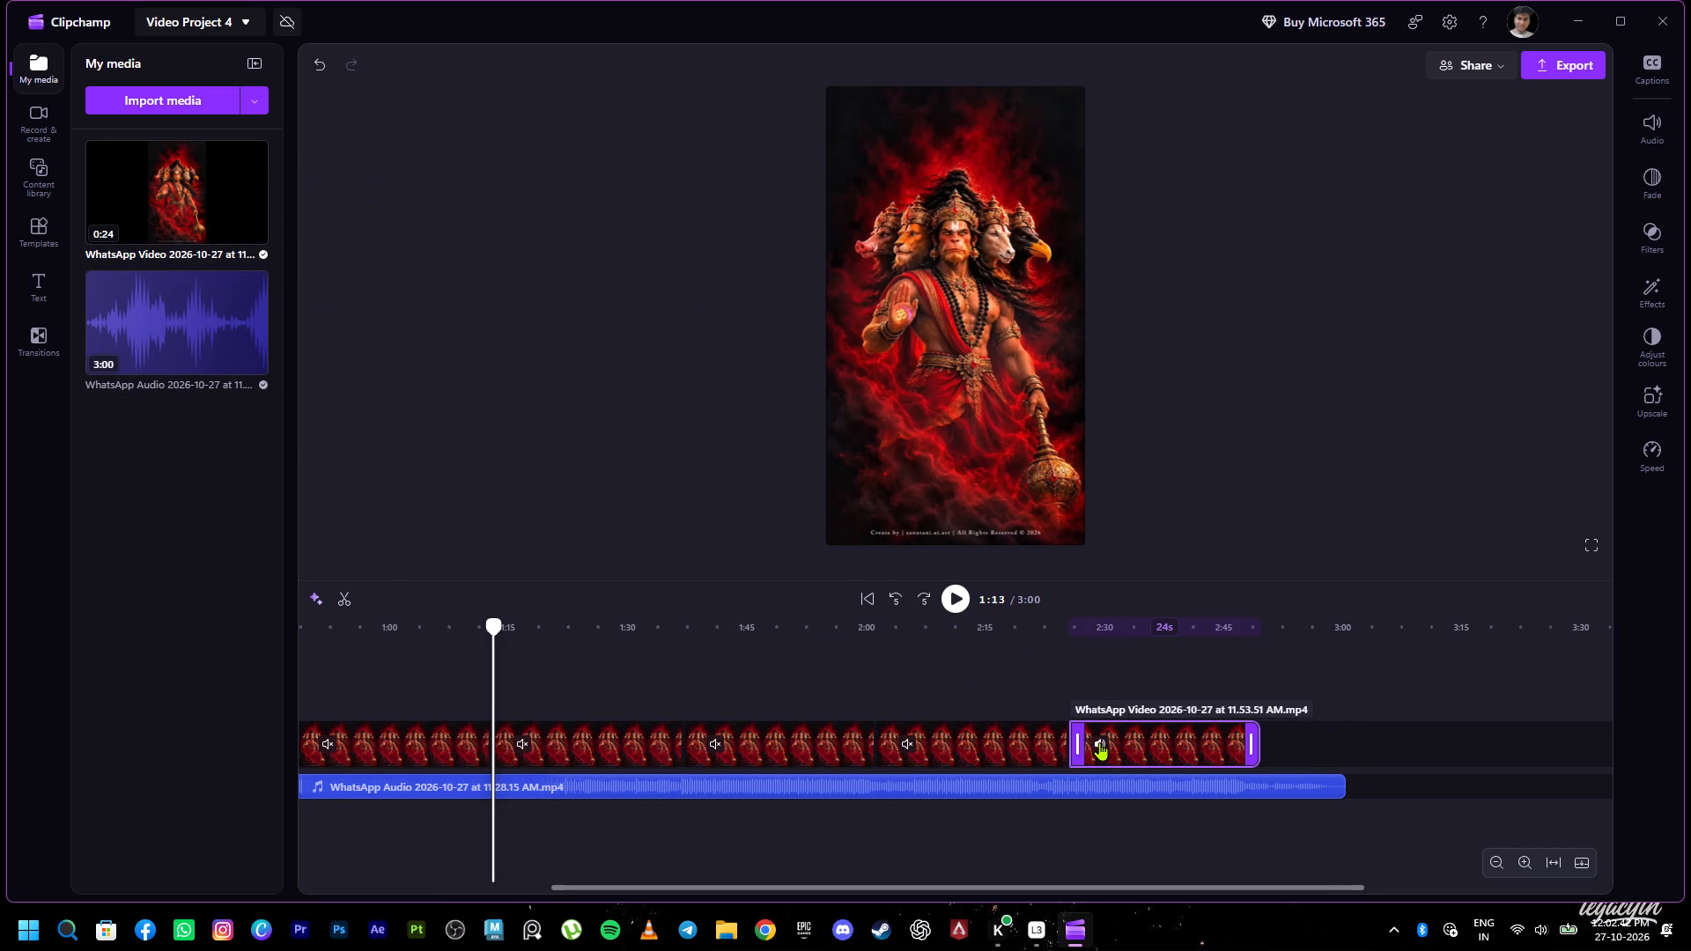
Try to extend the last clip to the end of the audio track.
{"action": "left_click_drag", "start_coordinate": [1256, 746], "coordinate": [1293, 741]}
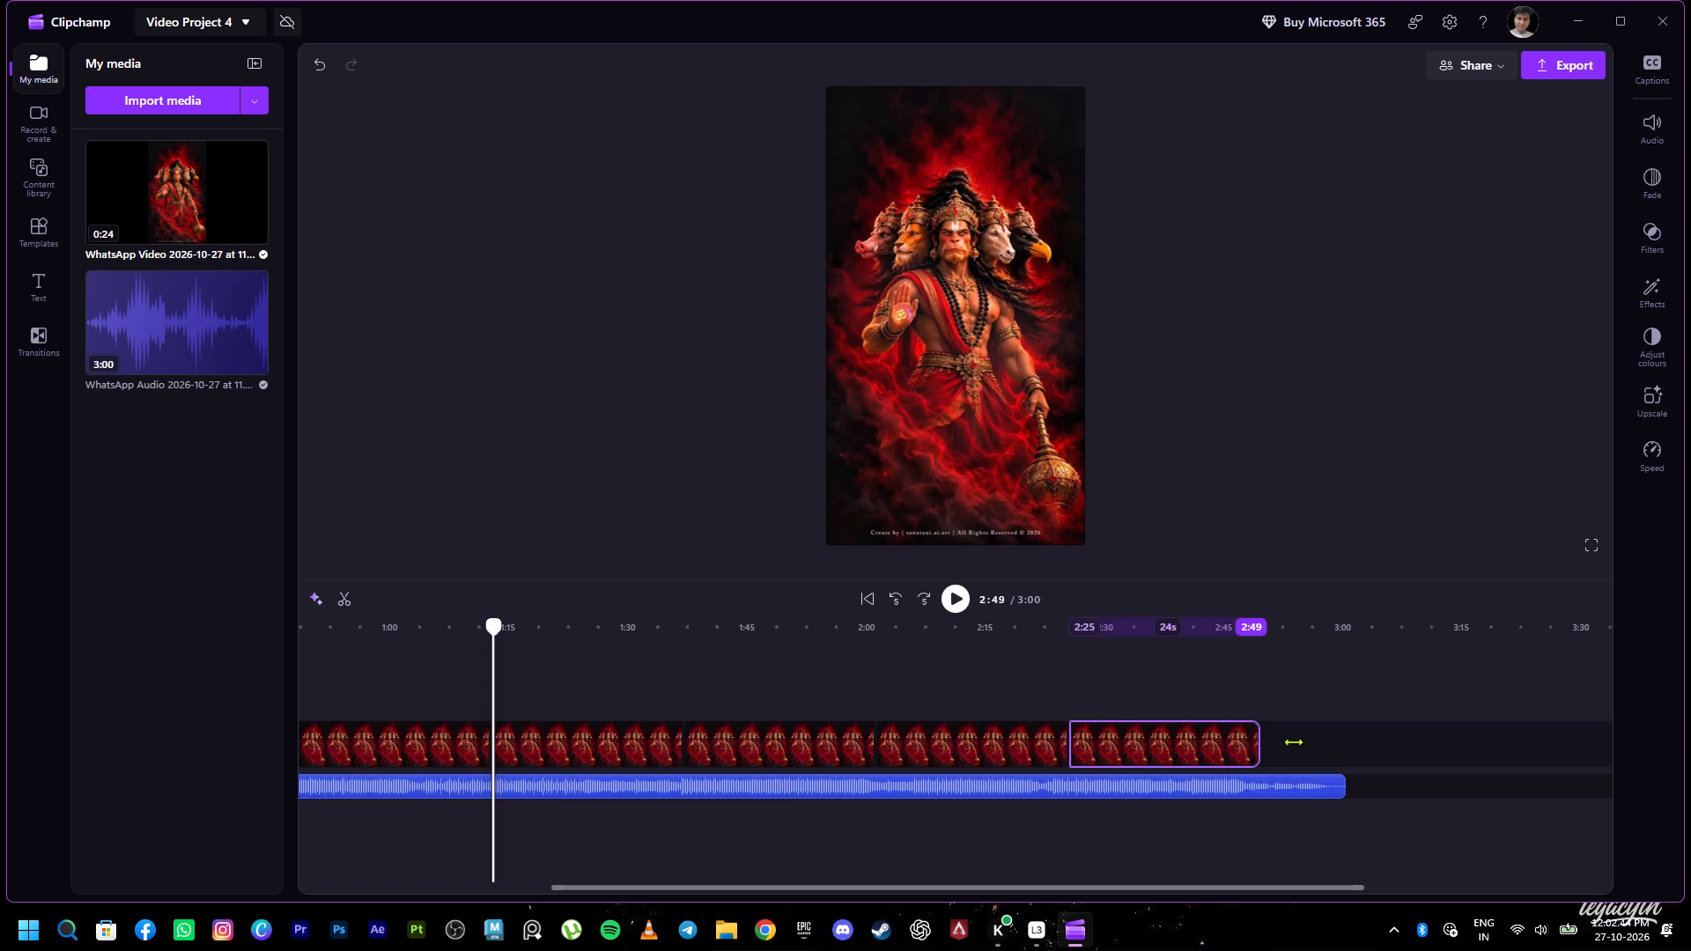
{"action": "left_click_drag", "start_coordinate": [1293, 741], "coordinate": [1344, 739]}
Add a final copy of the WhatsApp video, trim its end to the audio's end at 3:00, and mute it.
{"action": "left_click_drag", "start_coordinate": [129, 187], "coordinate": [1310, 750]}
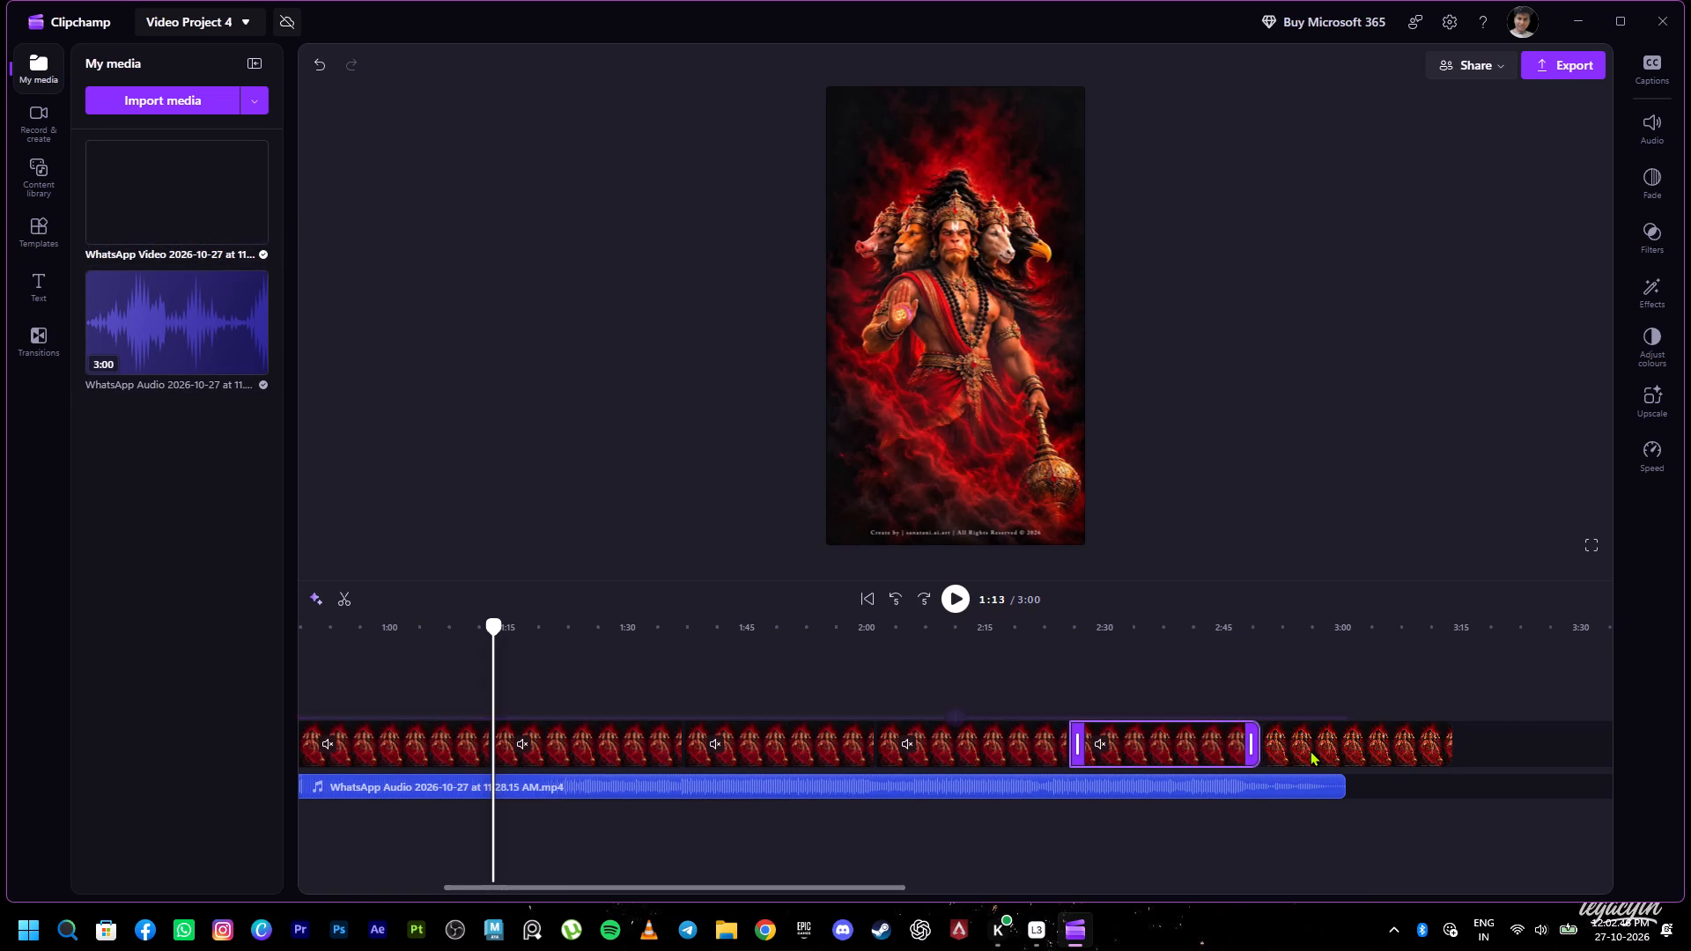
{"action": "left_click_drag", "start_coordinate": [1310, 750], "coordinate": [1283, 754]}
{"action": "left_click_drag", "start_coordinate": [1444, 754], "coordinate": [1348, 756]}
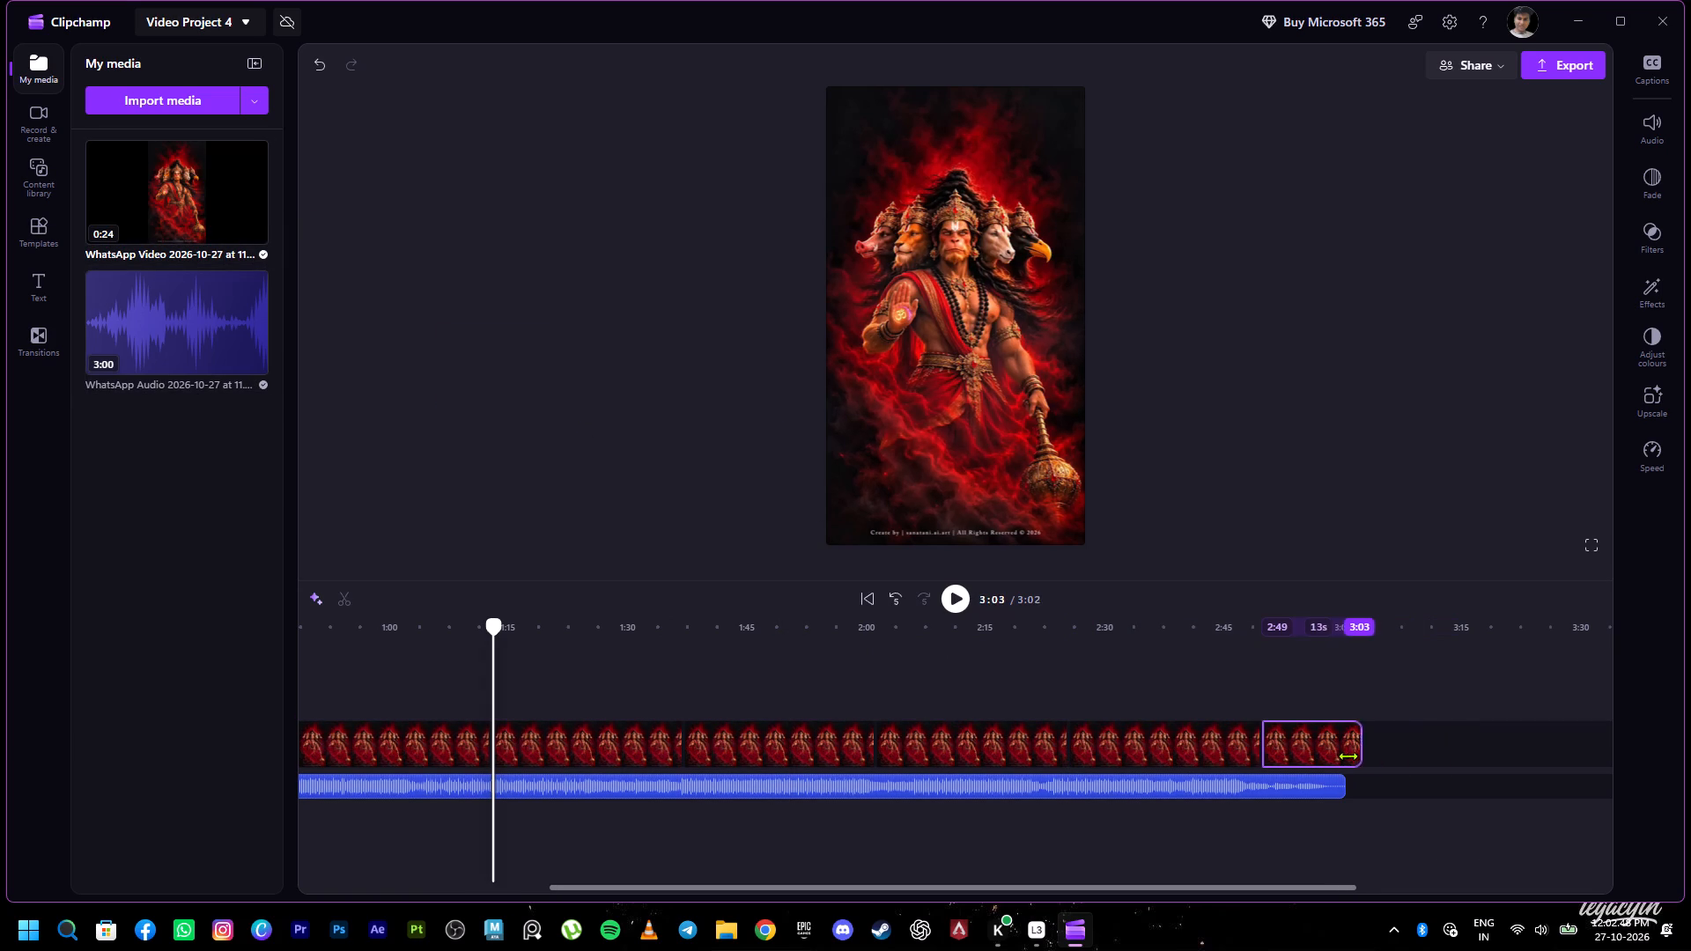
{"action": "left_click_drag", "start_coordinate": [1348, 756], "coordinate": [1340, 754]}
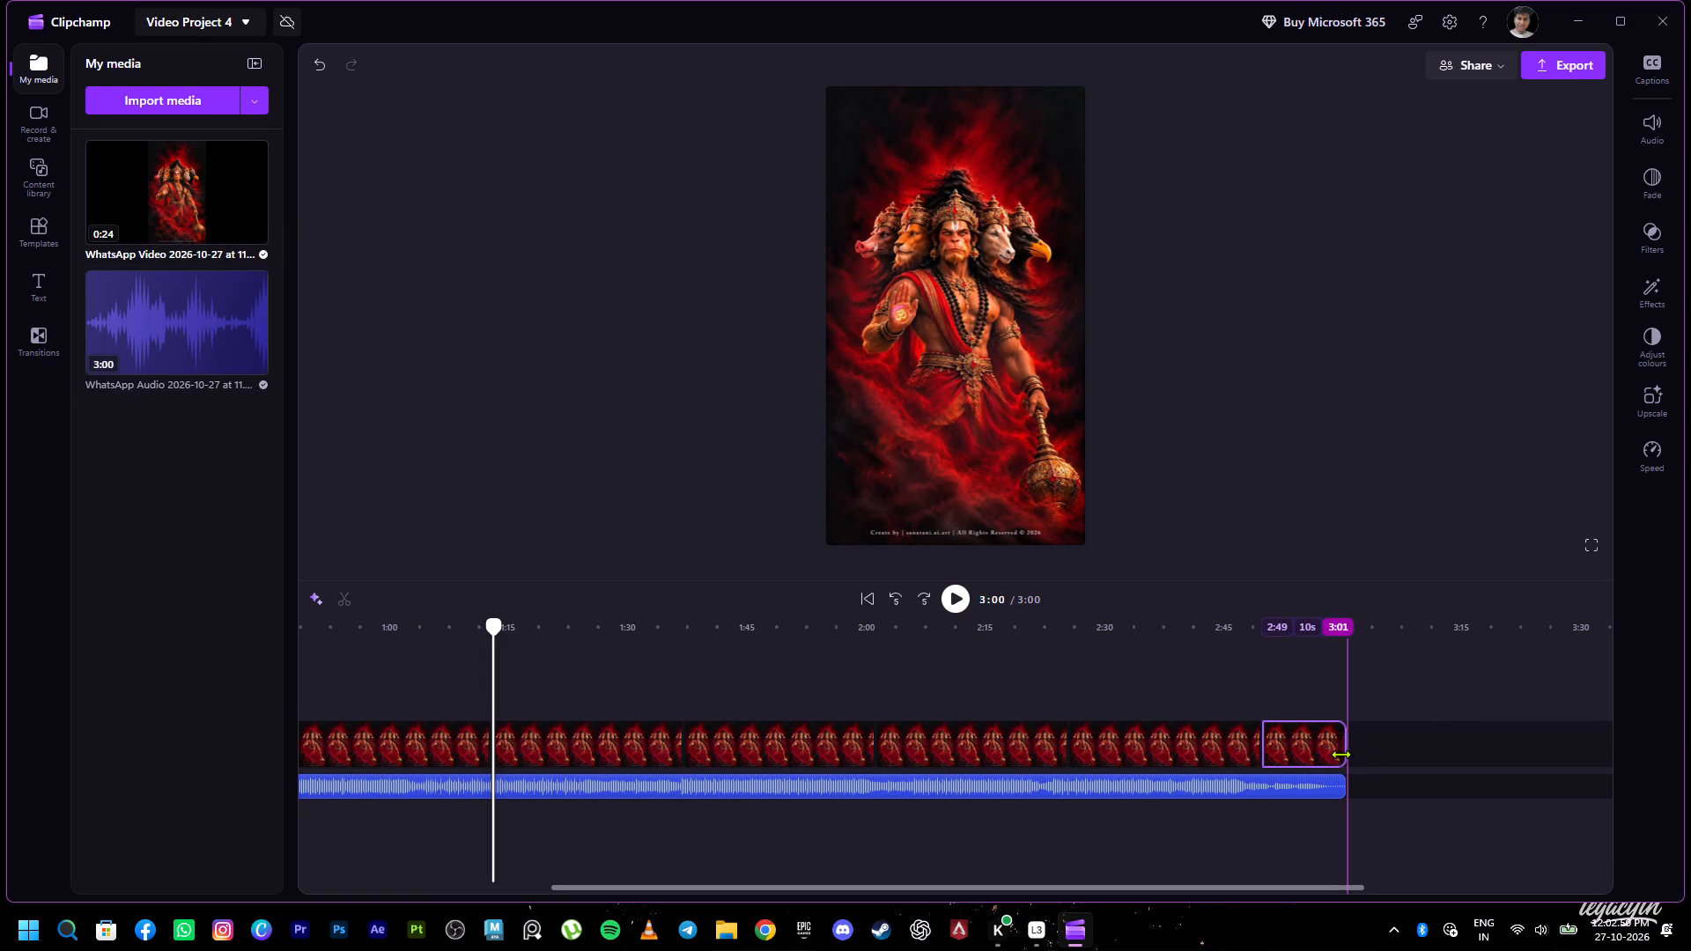
{"action": "left_click_drag", "start_coordinate": [1340, 754], "coordinate": [1340, 755]}
{"action": "left_click", "coordinate": [1292, 742]}
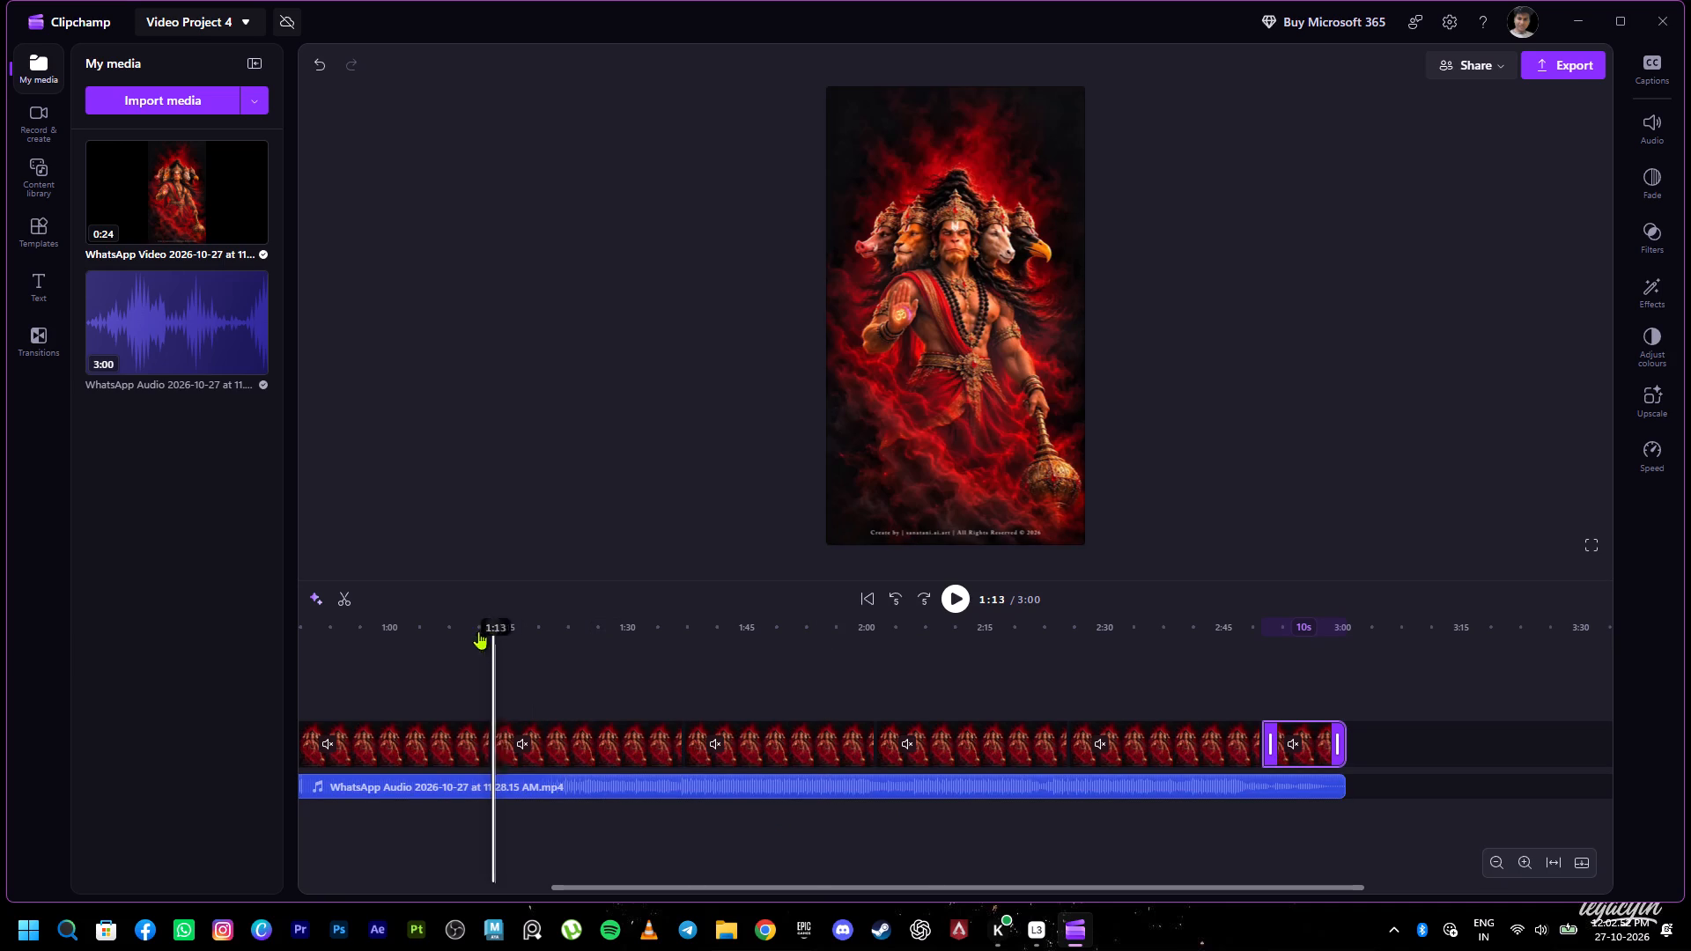
Play back a middle section of the timeline to check the repeated clips against the audio.
{"action": "left_click_drag", "start_coordinate": [499, 623], "coordinate": [453, 626]}
{"action": "key", "text": "space"}
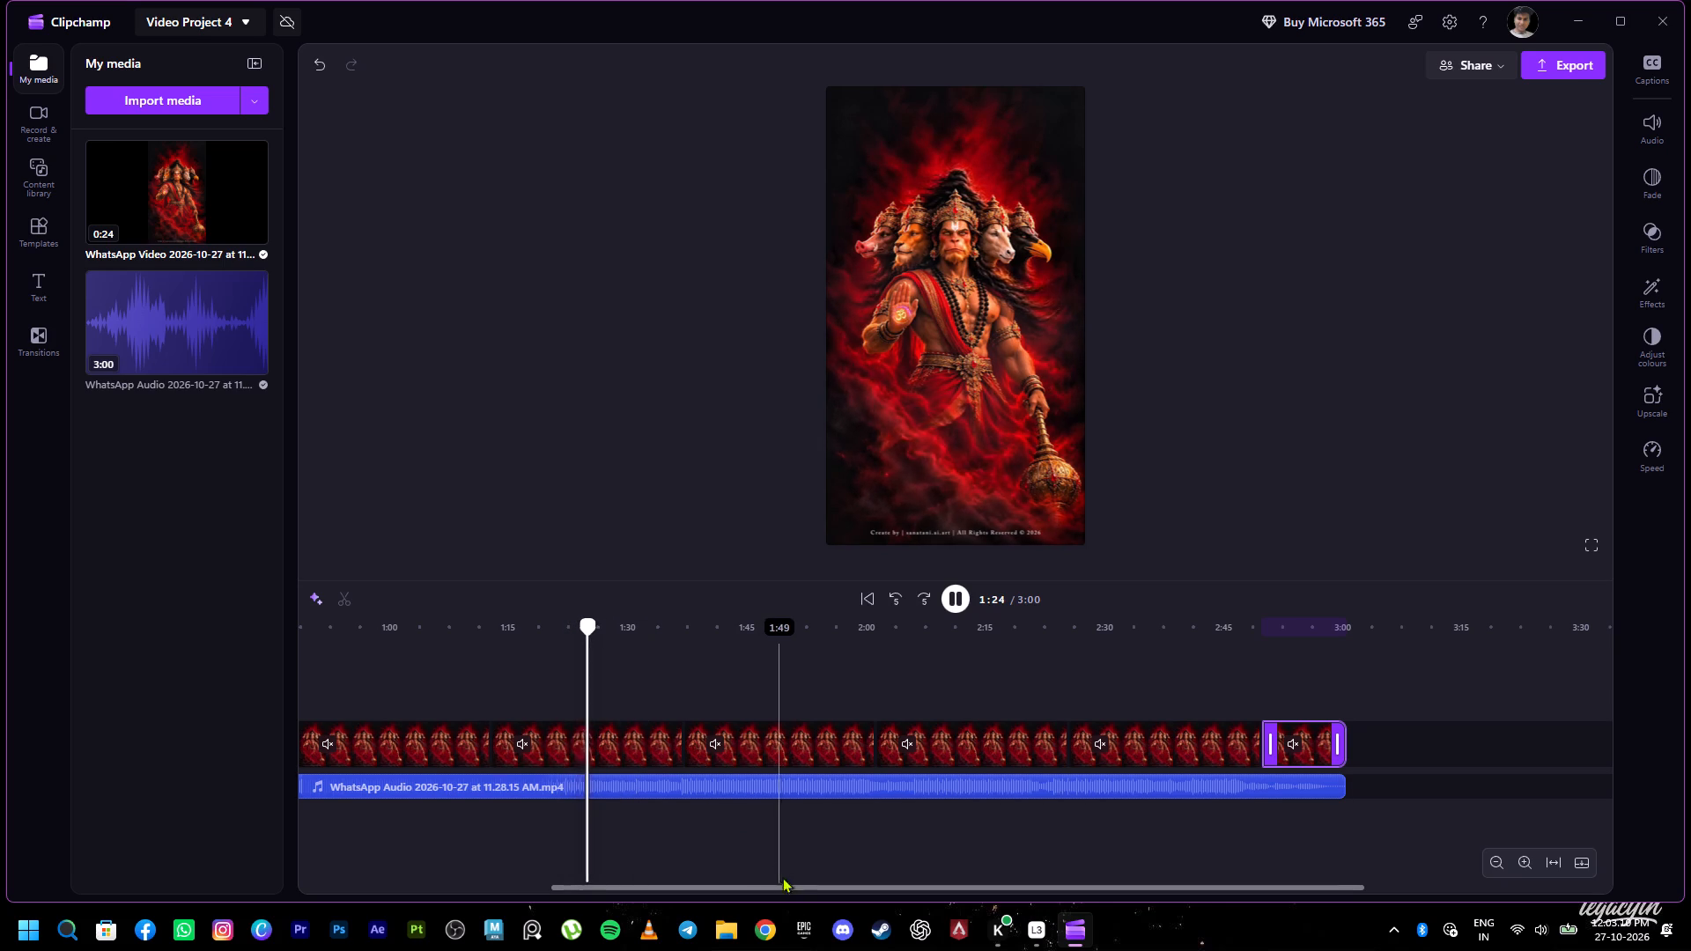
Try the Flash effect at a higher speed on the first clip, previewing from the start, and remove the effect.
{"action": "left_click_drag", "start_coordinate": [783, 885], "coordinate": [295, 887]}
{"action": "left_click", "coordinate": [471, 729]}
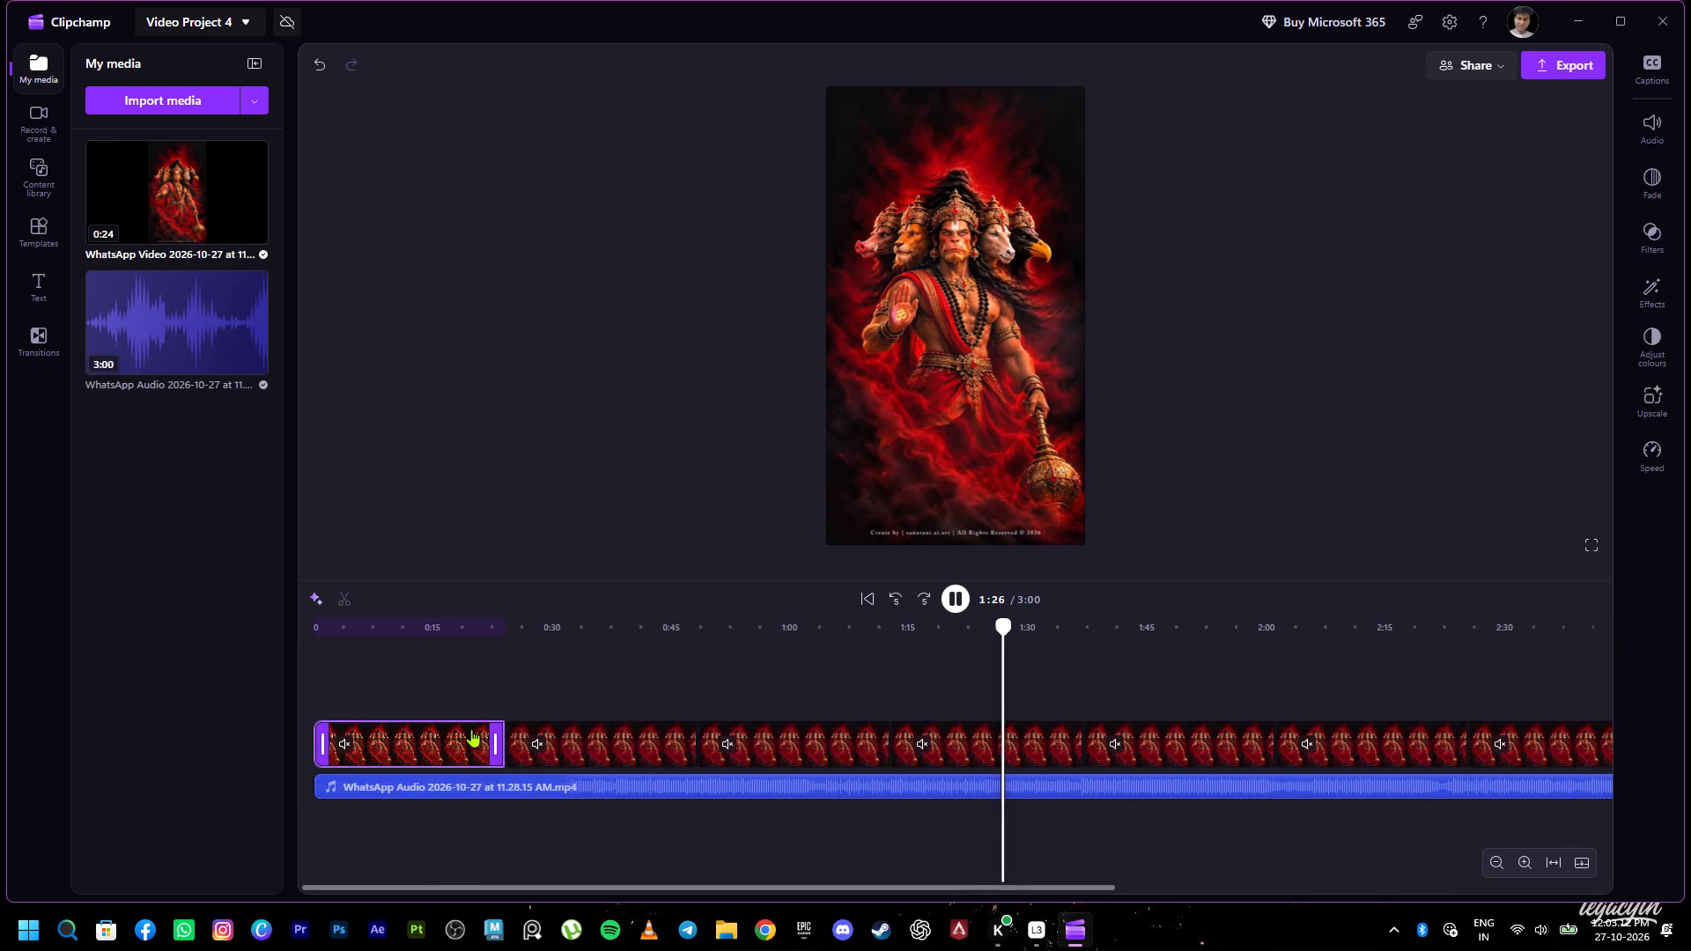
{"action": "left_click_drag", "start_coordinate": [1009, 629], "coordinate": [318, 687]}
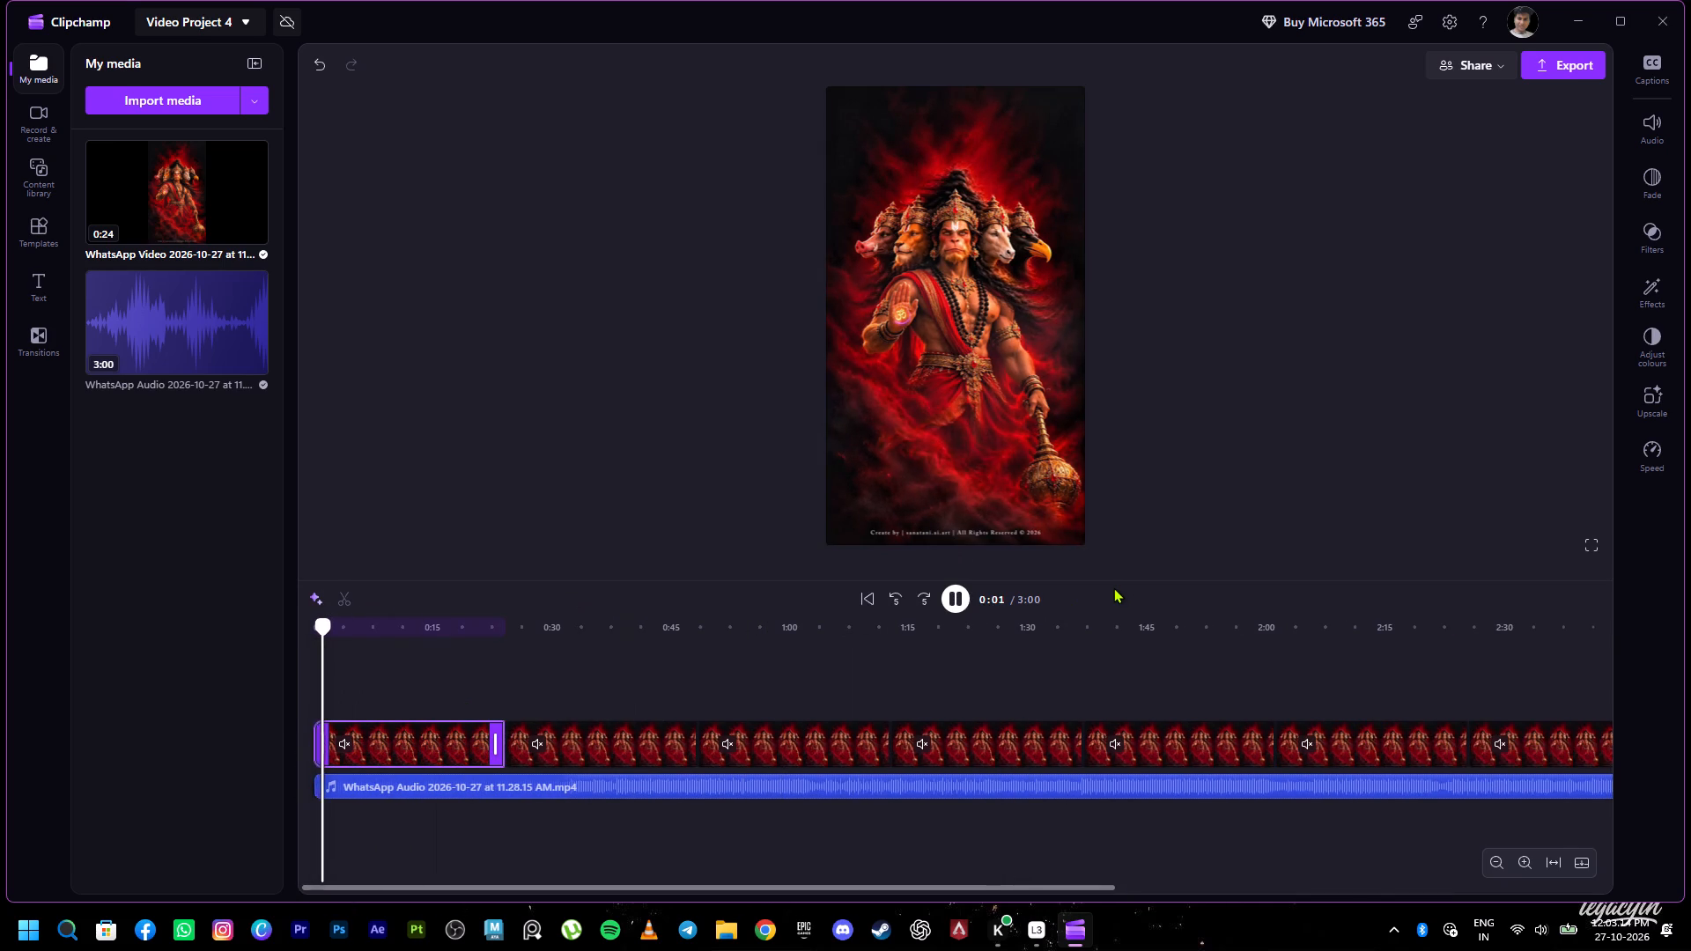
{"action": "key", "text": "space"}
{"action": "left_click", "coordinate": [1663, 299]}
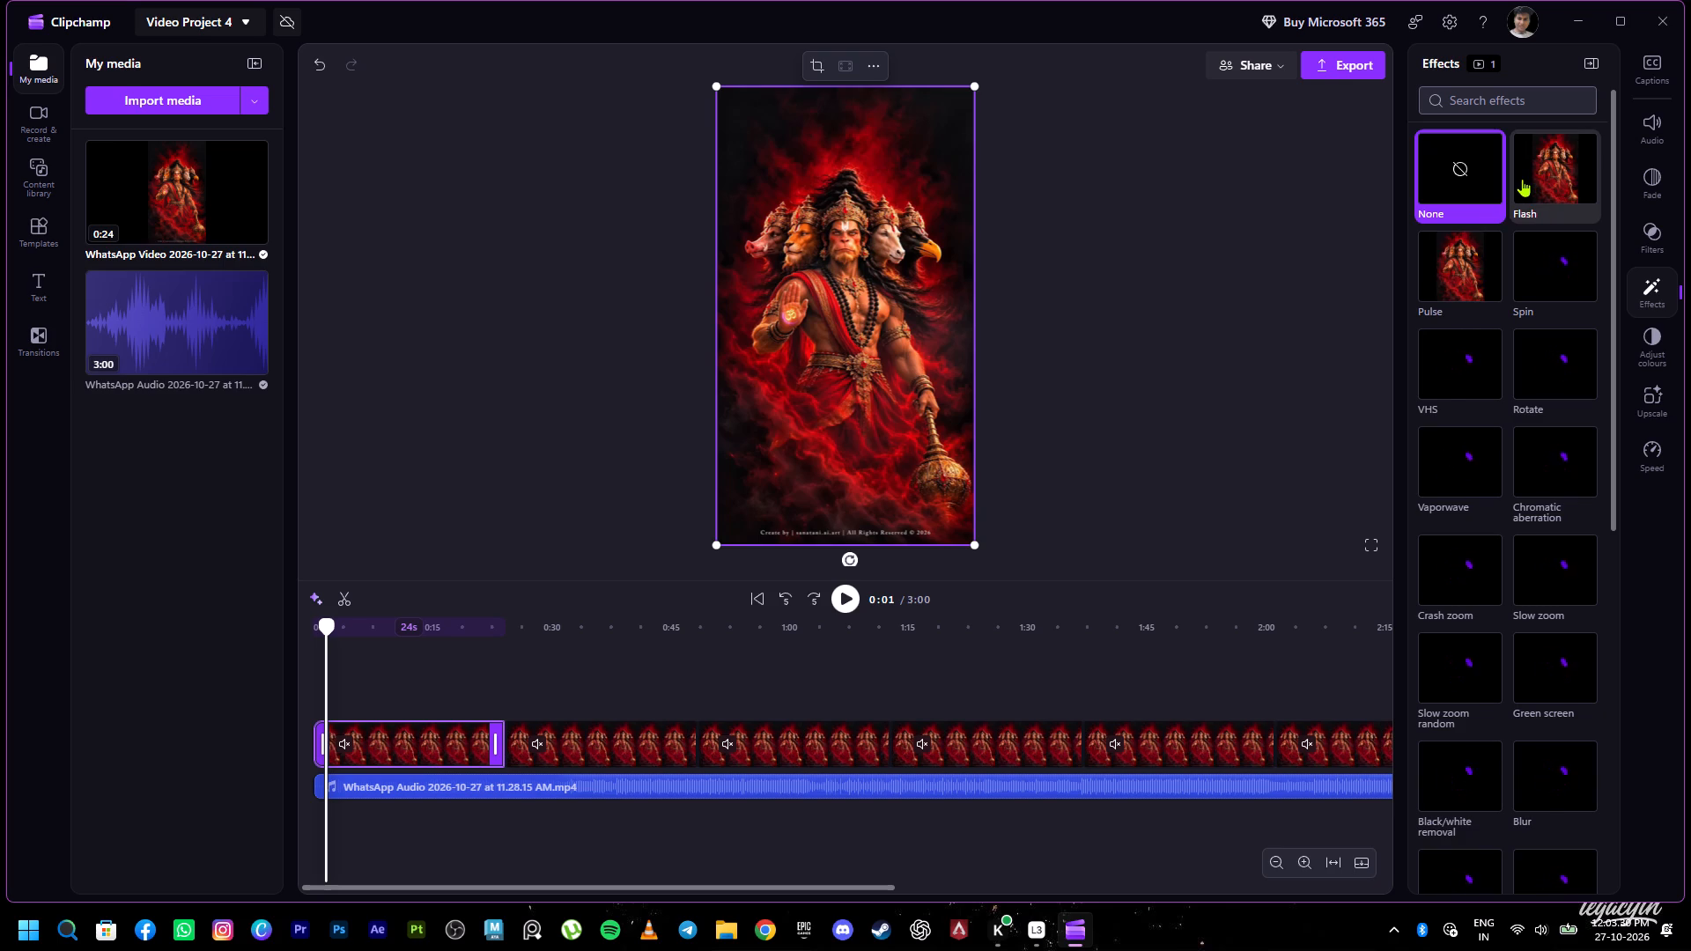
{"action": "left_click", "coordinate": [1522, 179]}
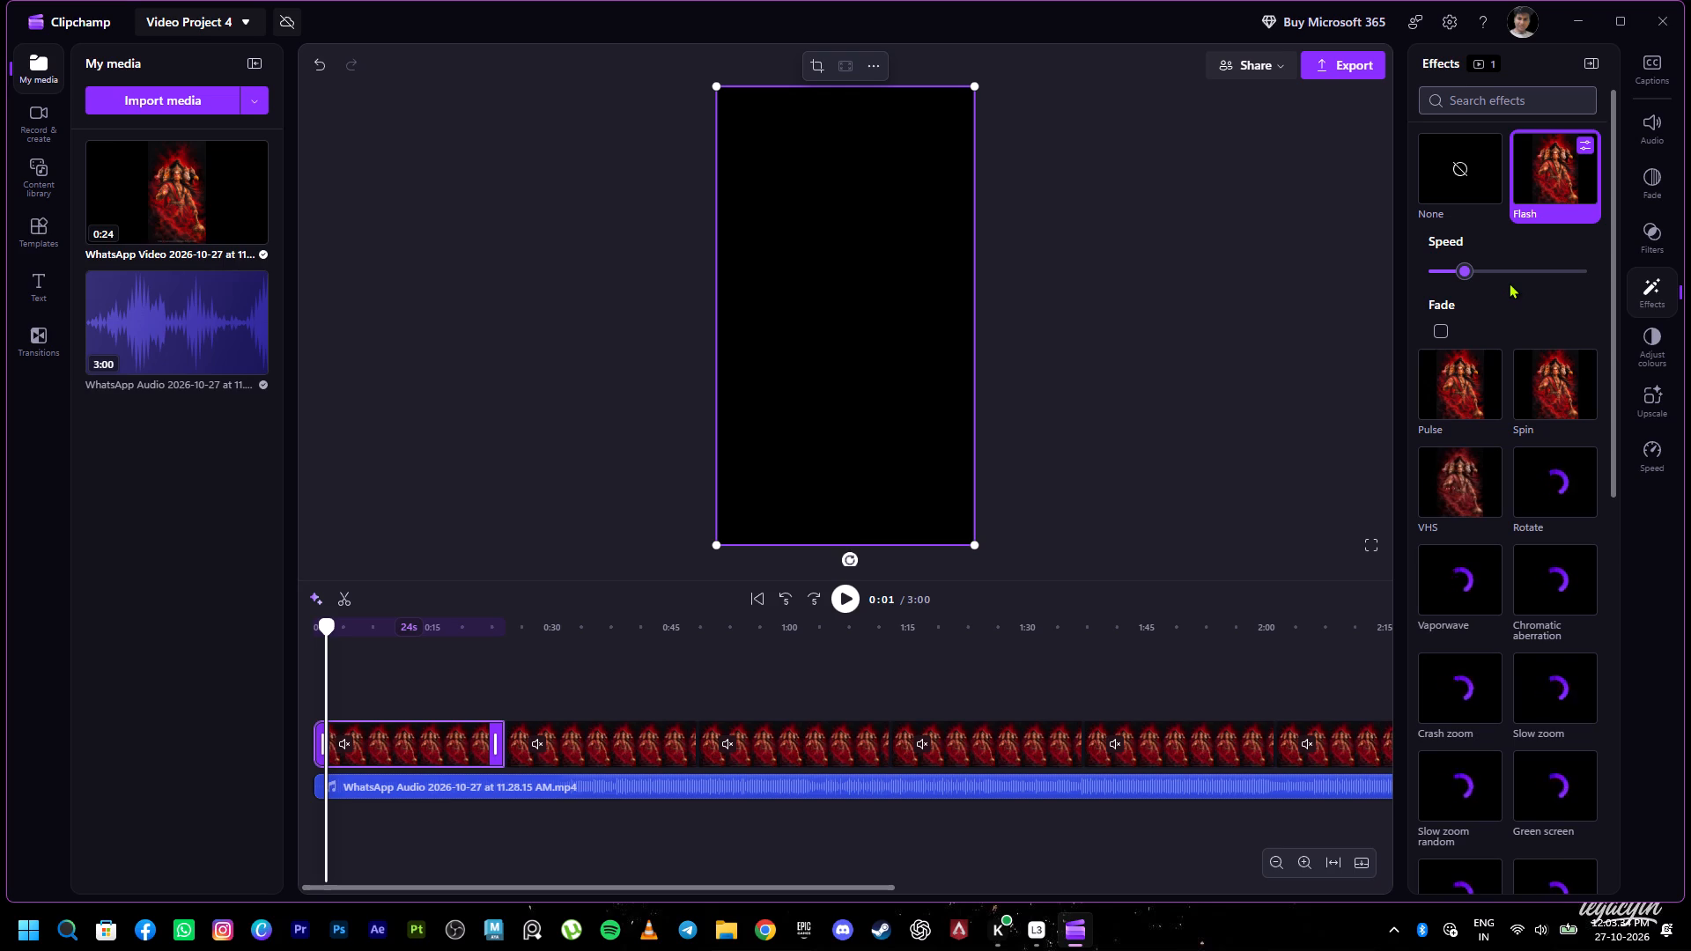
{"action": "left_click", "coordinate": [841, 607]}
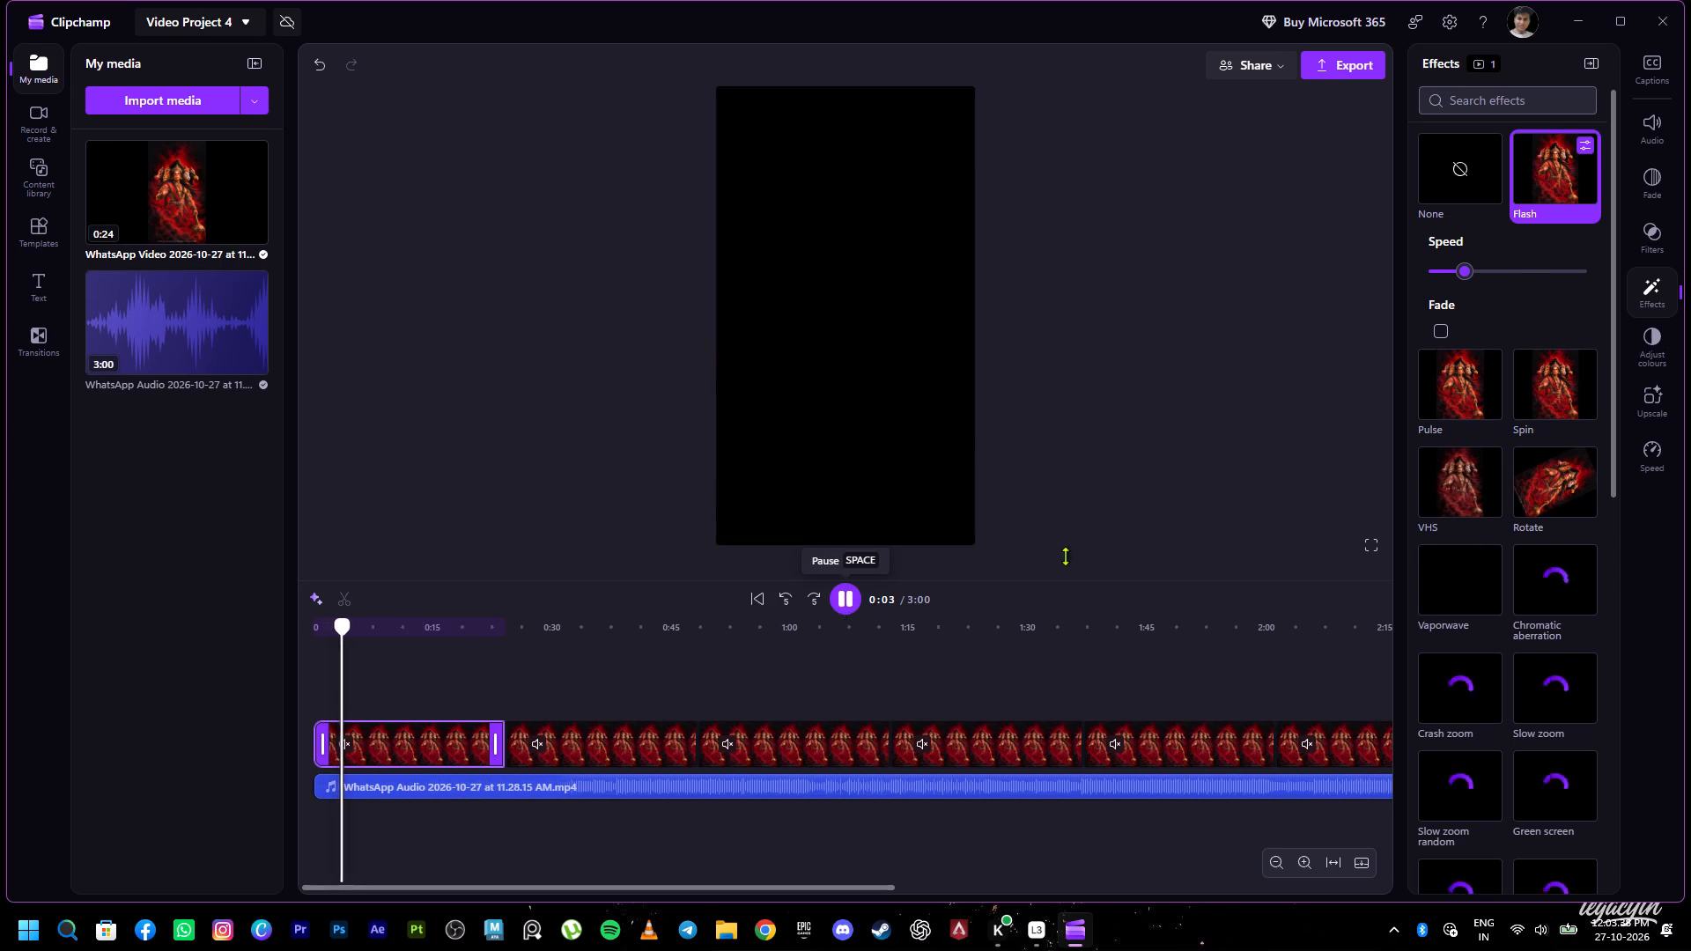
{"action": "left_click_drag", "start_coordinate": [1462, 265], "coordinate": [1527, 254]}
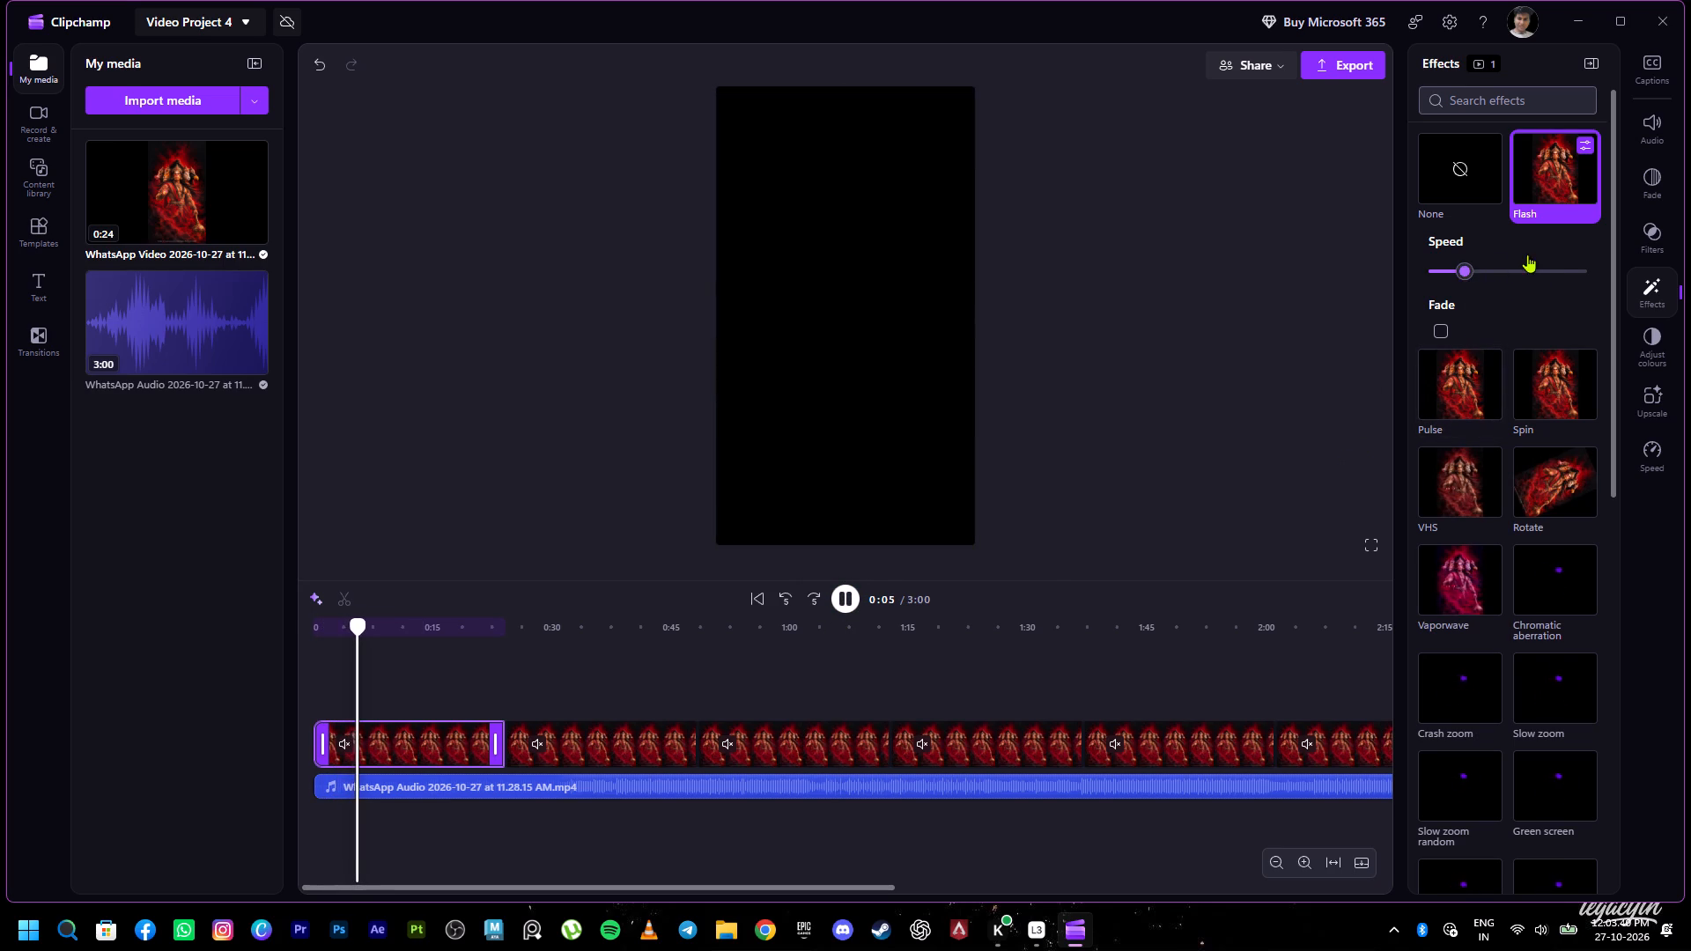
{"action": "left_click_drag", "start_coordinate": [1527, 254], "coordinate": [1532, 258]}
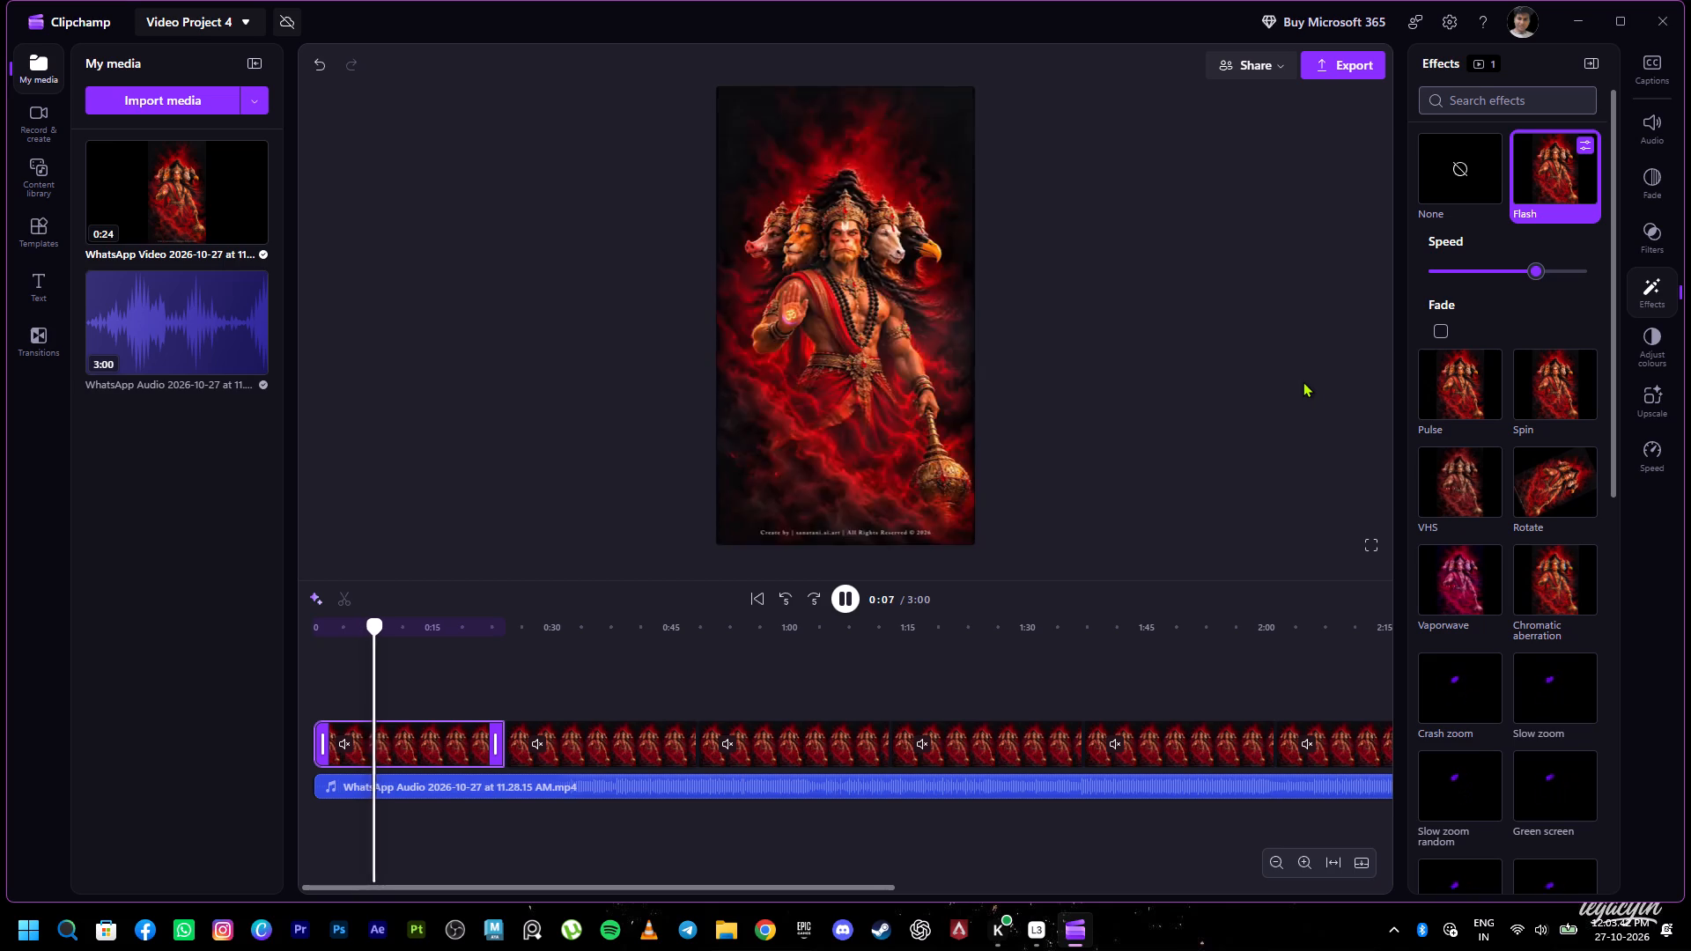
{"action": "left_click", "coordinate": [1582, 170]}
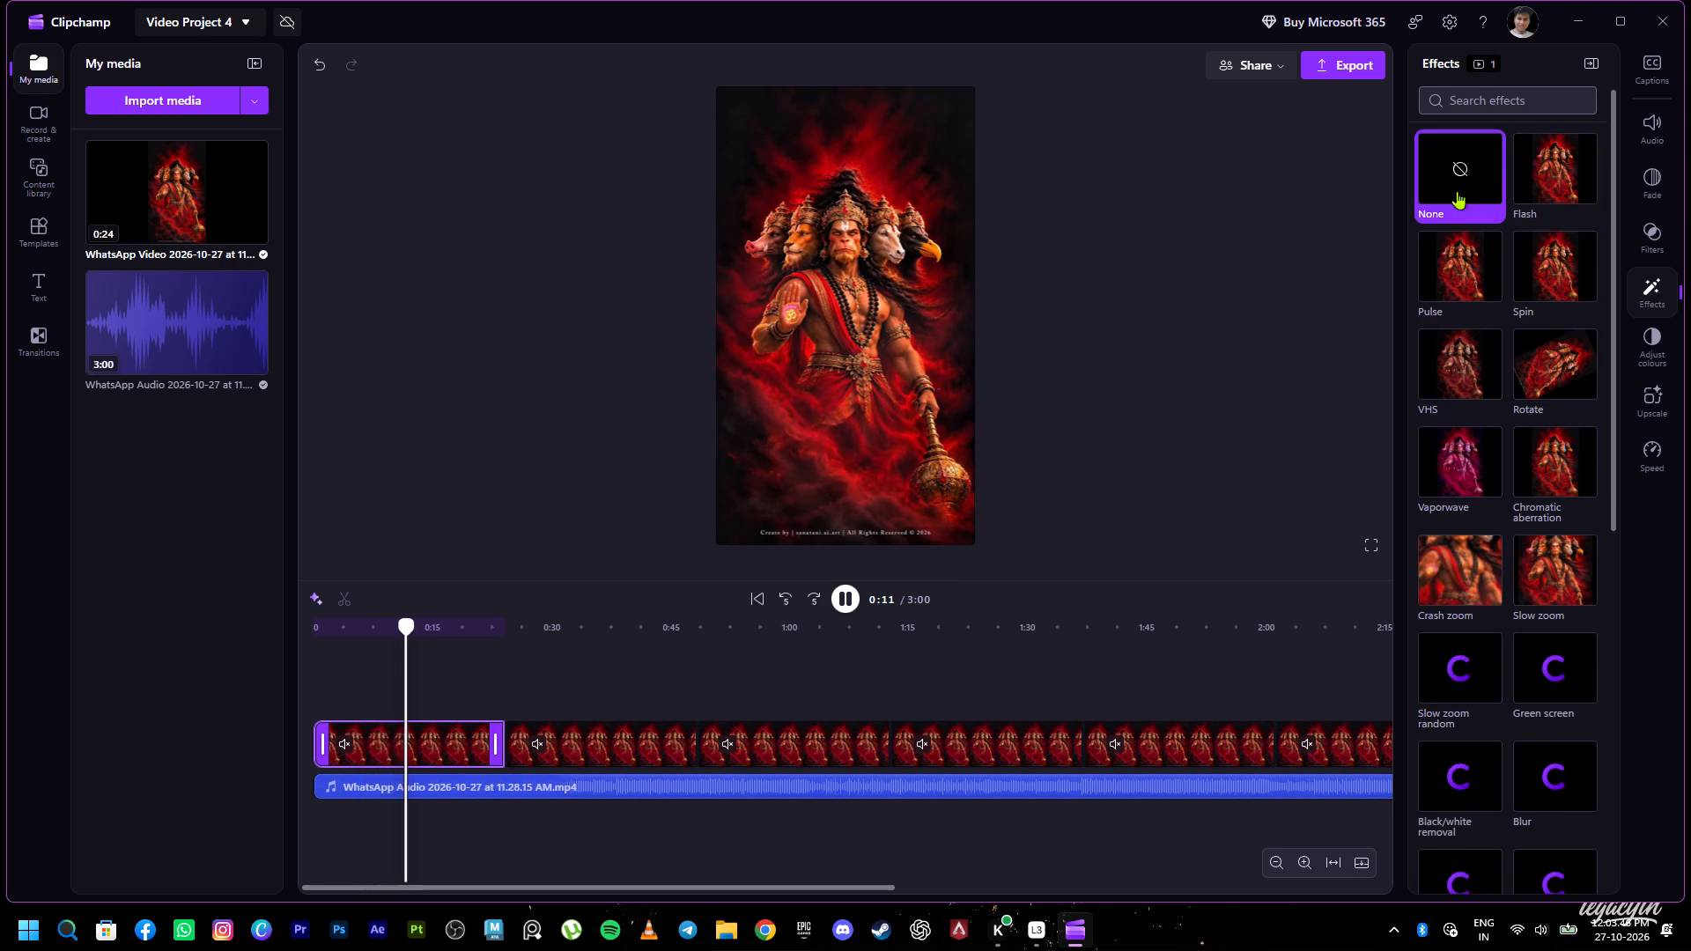
Apply the VHS and Pulse effects to the first clip and reduce the Pulse amount to near its minimum.
{"action": "left_click", "coordinate": [1470, 350]}
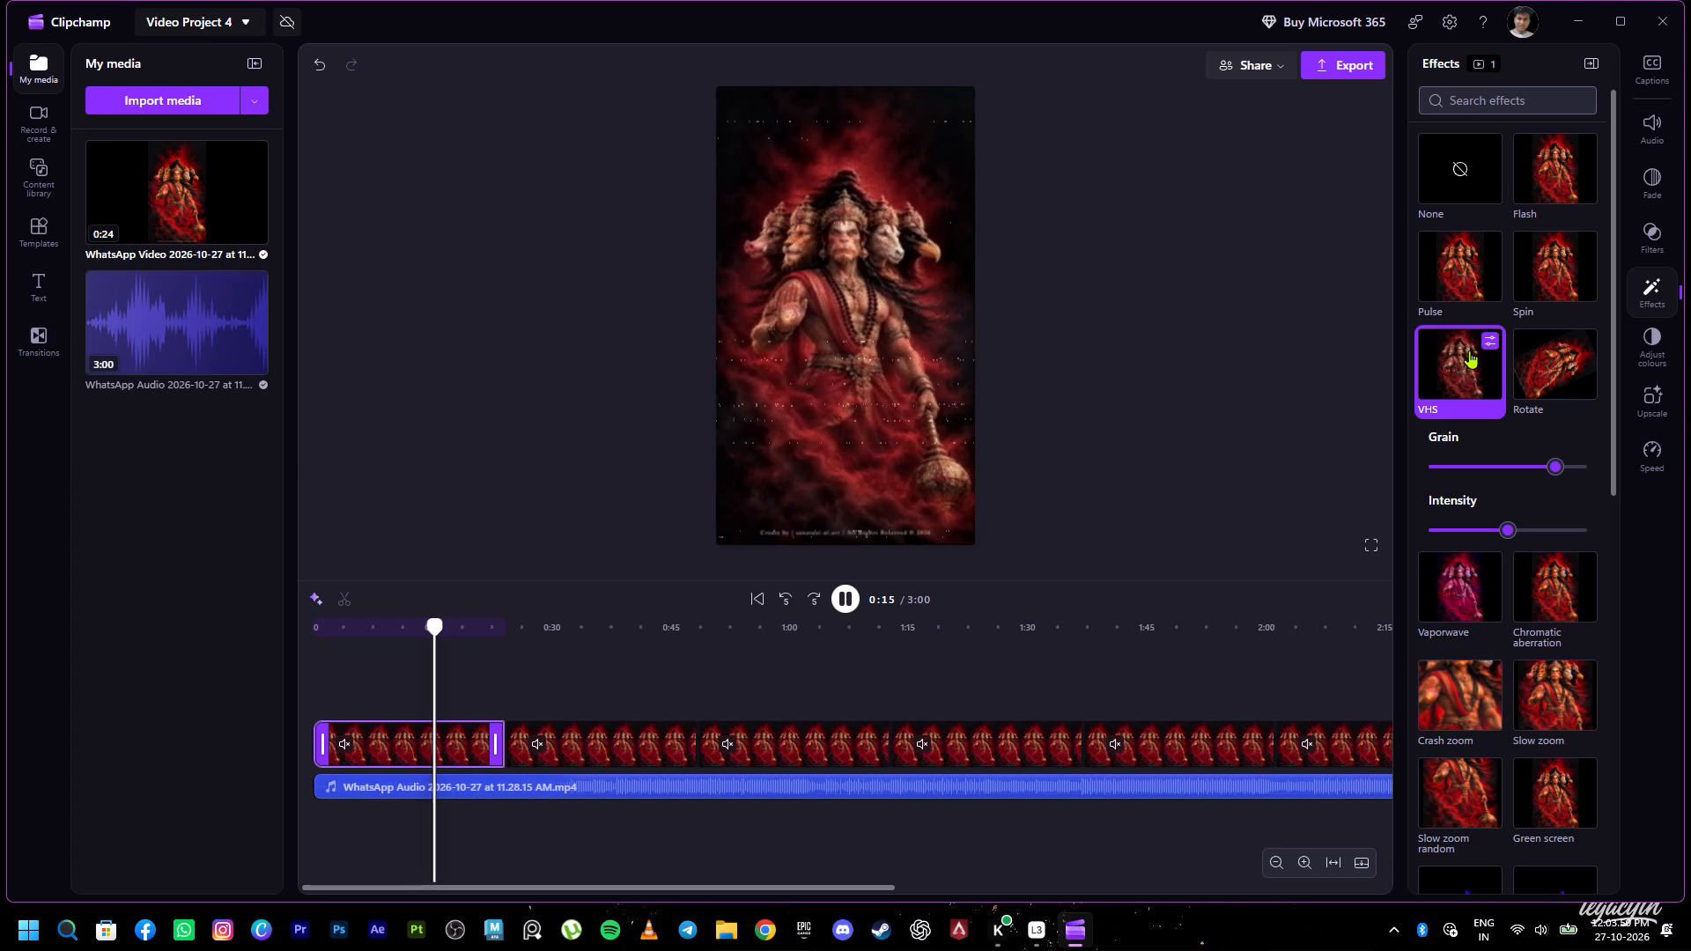
{"action": "left_click", "coordinate": [1466, 272]}
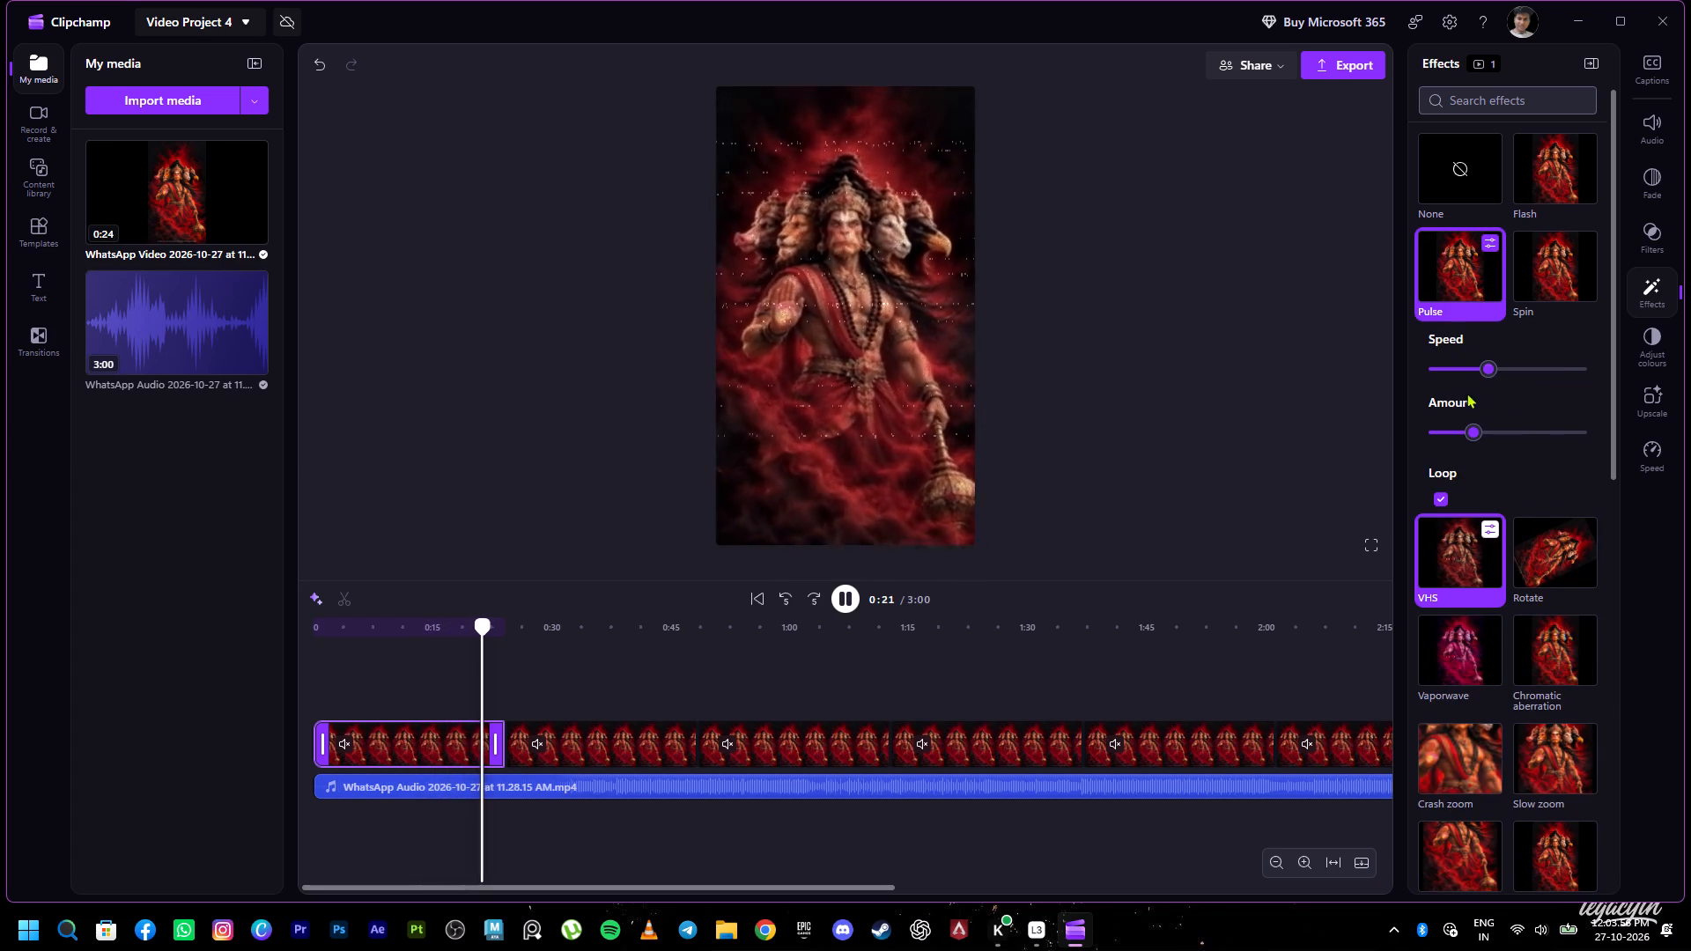
{"action": "left_click_drag", "start_coordinate": [1466, 431], "coordinate": [1436, 430]}
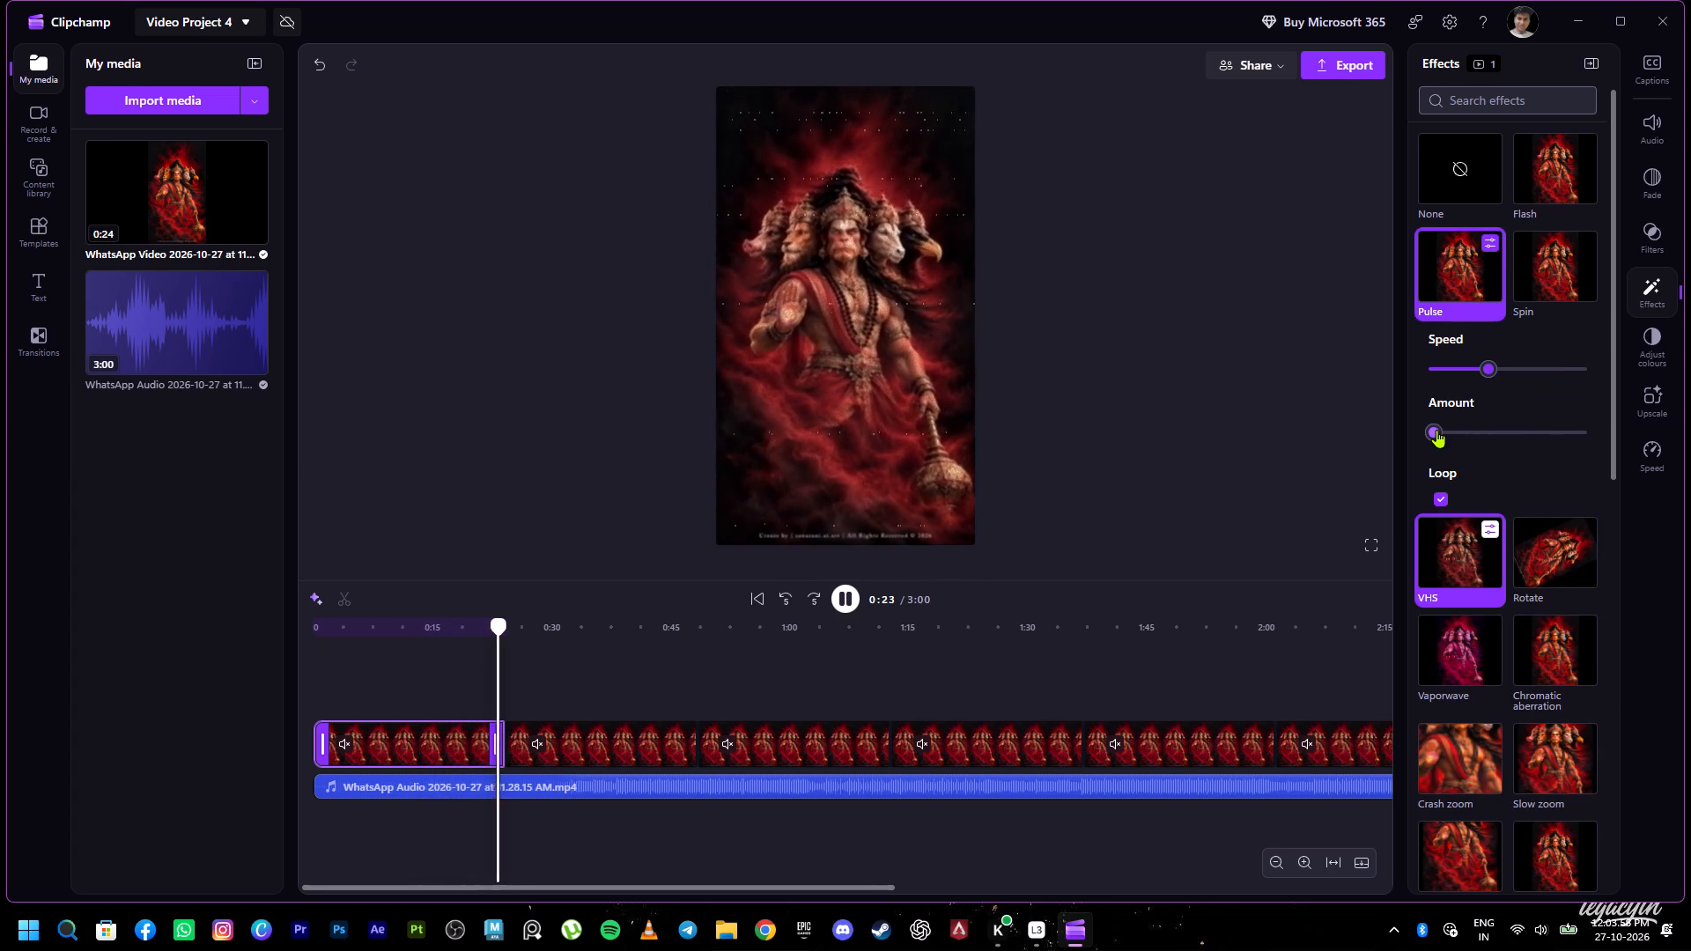
{"action": "left_click_drag", "start_coordinate": [1436, 430], "coordinate": [1417, 430]}
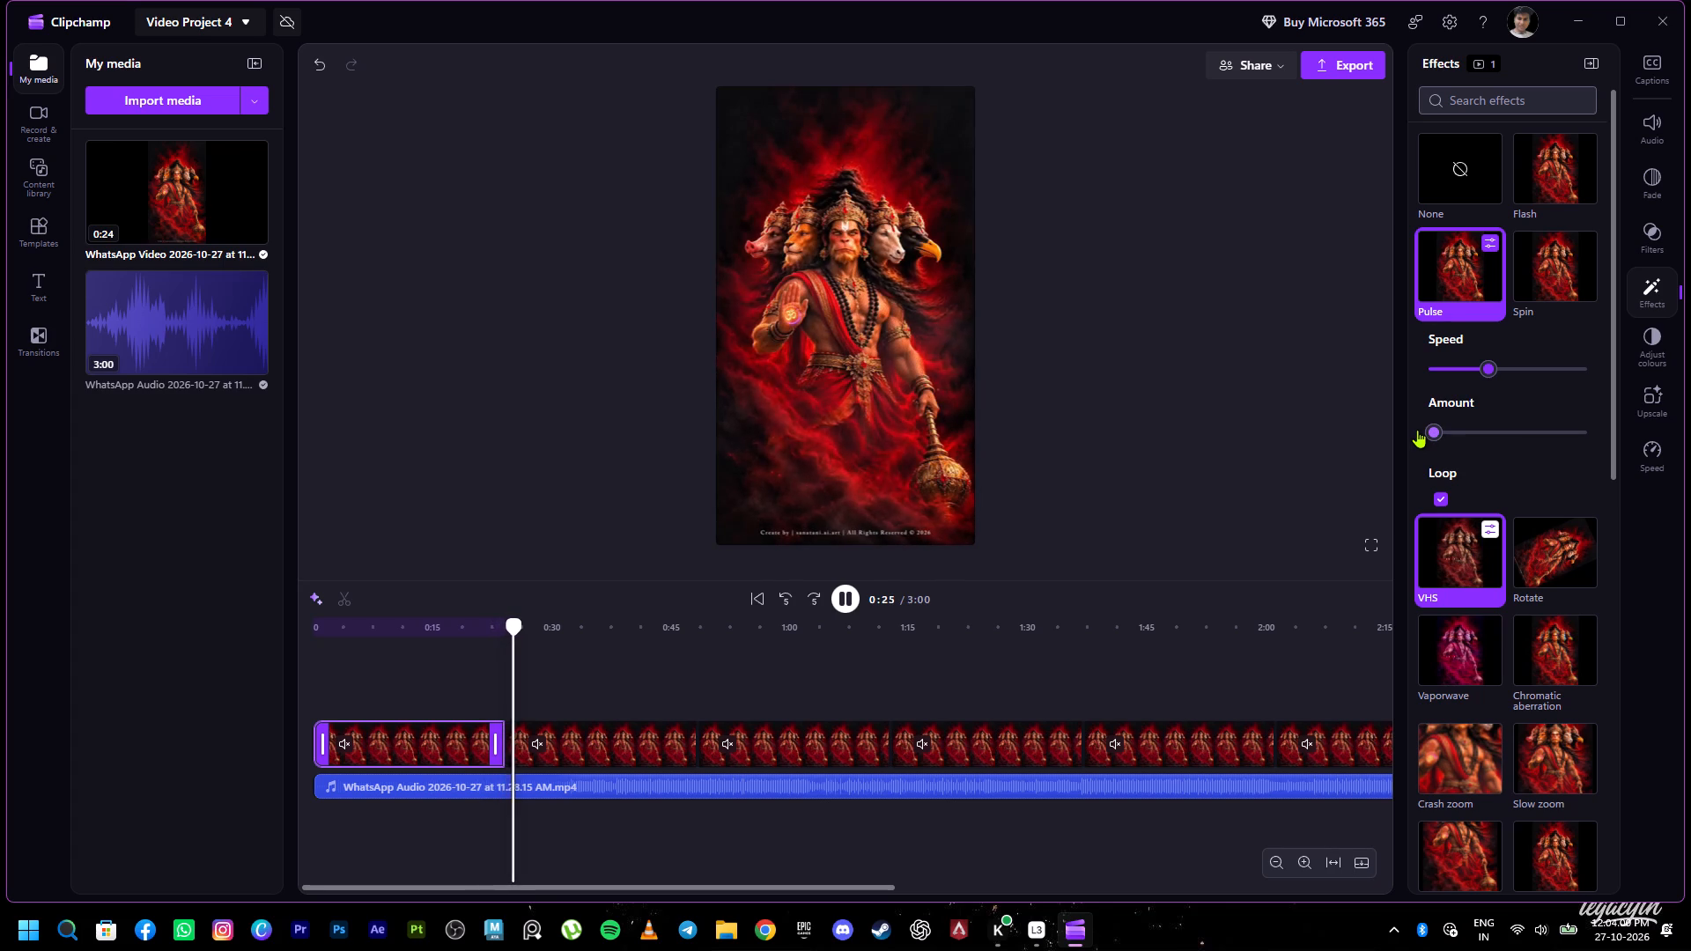
{"action": "left_click_drag", "start_coordinate": [1417, 430], "coordinate": [1449, 432]}
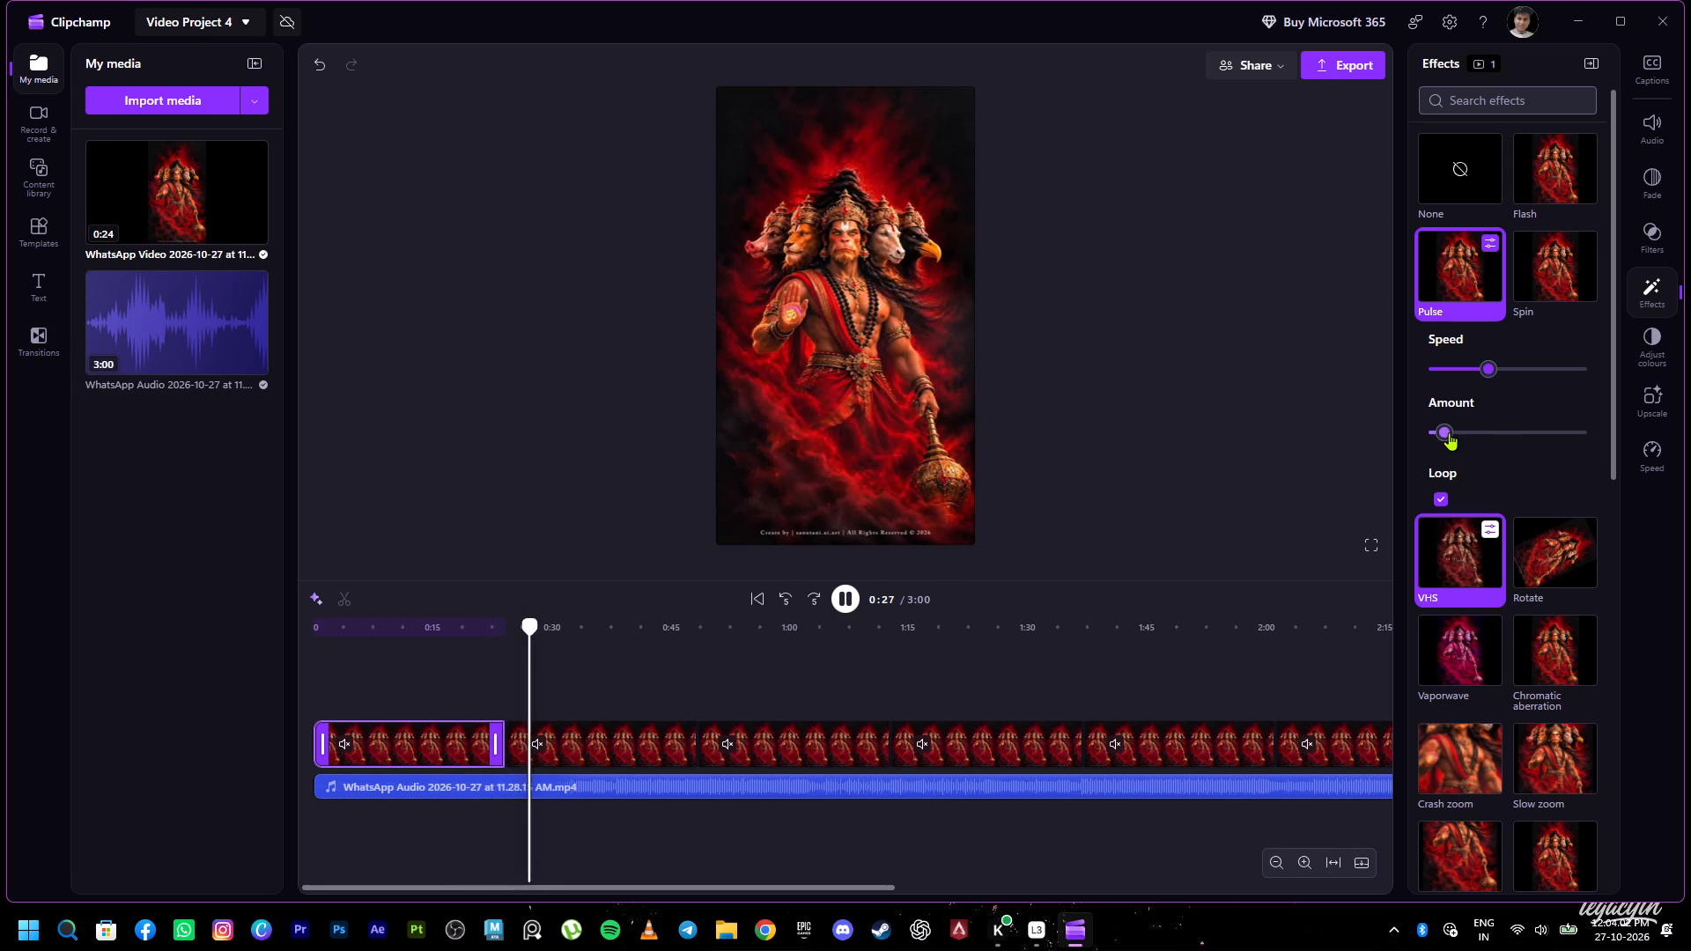
{"action": "left_click_drag", "start_coordinate": [1449, 432], "coordinate": [1456, 430]}
{"action": "left_click", "coordinate": [1454, 431]}
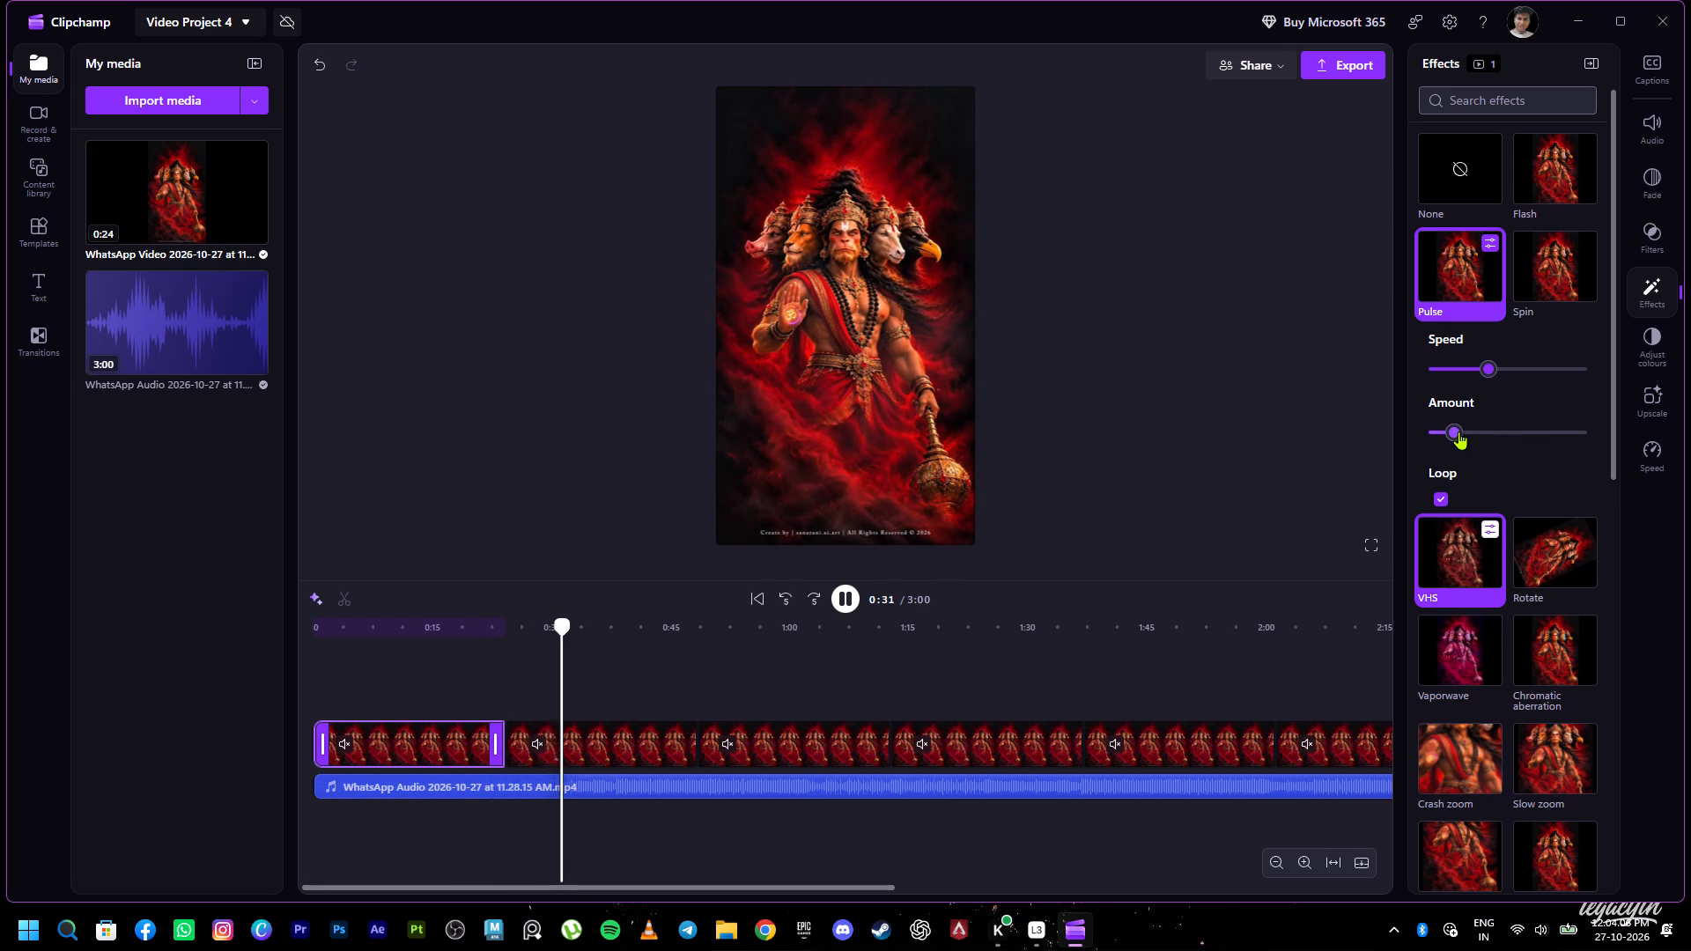
{"action": "left_click_drag", "start_coordinate": [1458, 431], "coordinate": [1513, 430]}
{"action": "left_click_drag", "start_coordinate": [1513, 430], "coordinate": [1496, 432]}
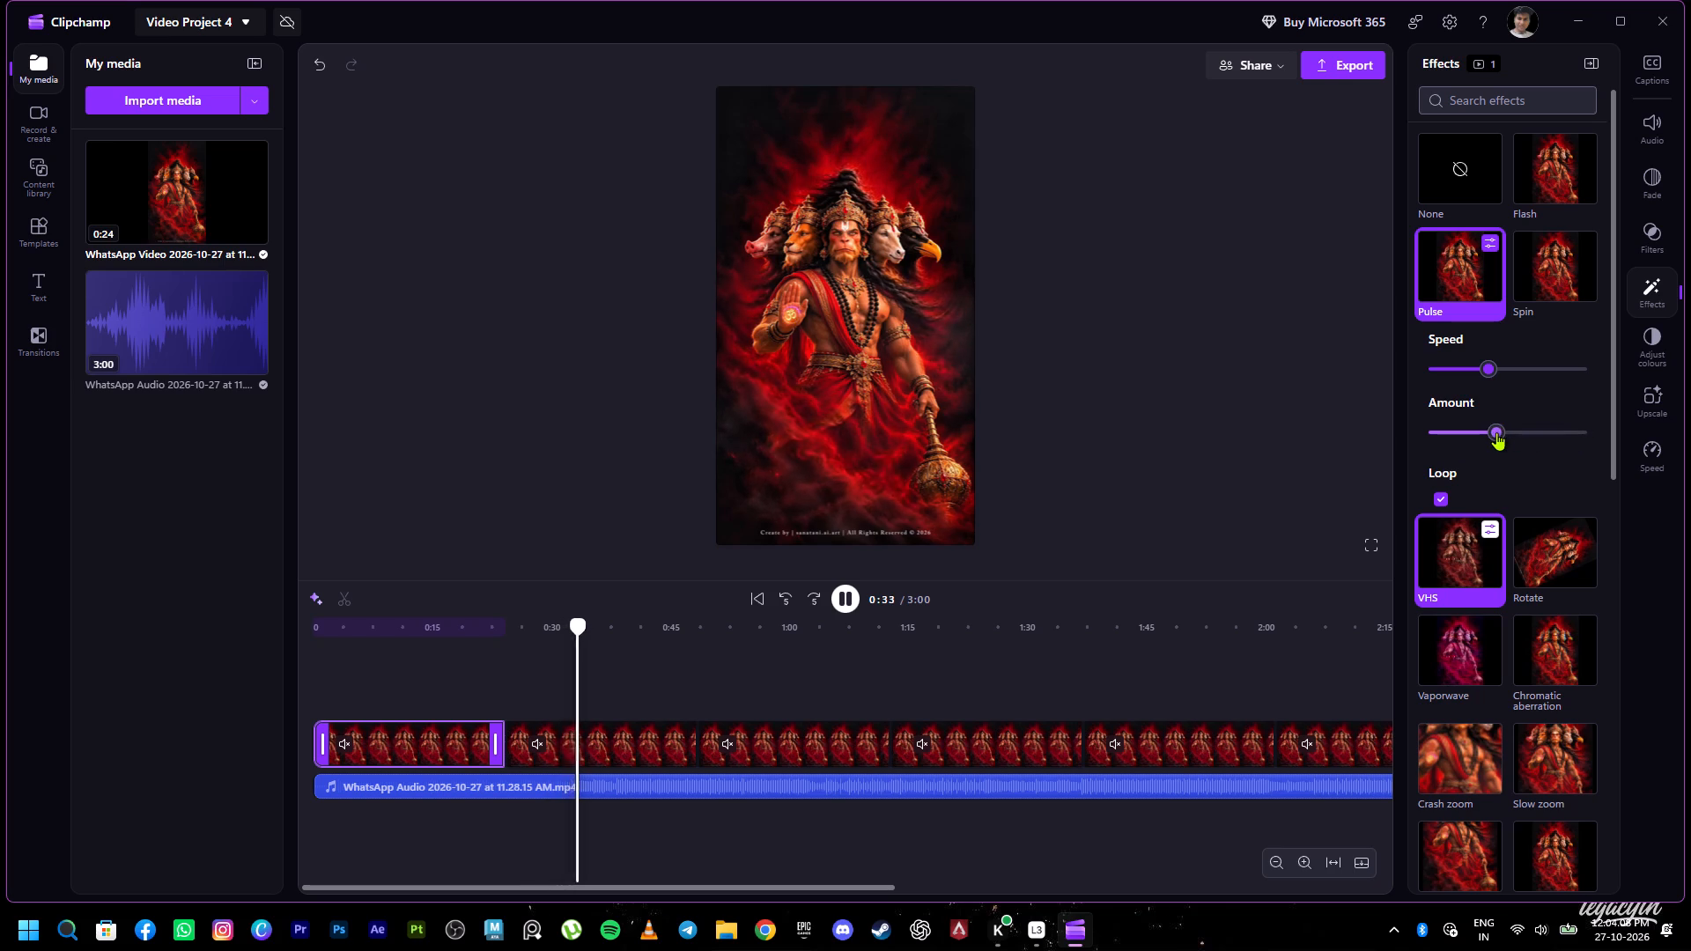
{"action": "left_click_drag", "start_coordinate": [1496, 432], "coordinate": [1497, 432]}
{"action": "left_click_drag", "start_coordinate": [1495, 432], "coordinate": [1444, 432]}
Replay the first clip from about 0:08 to check its combined effects.
{"action": "left_click", "coordinate": [846, 597]}
{"action": "left_click", "coordinate": [846, 597]}
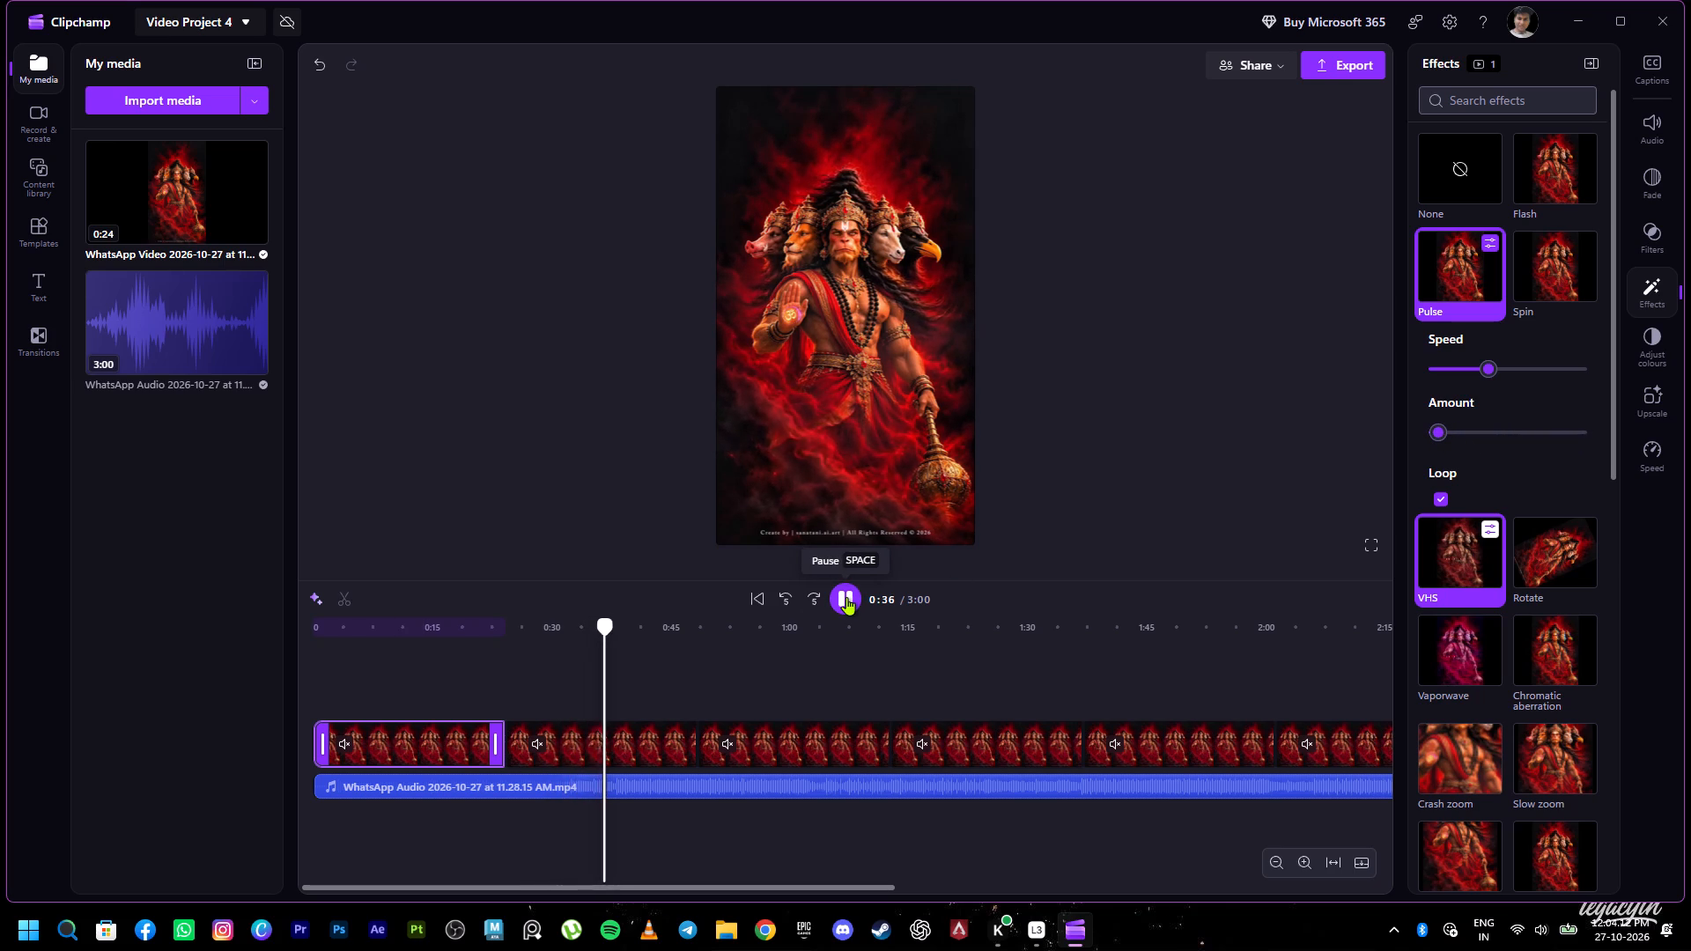
{"action": "left_click", "coordinate": [846, 597]}
{"action": "left_click_drag", "start_coordinate": [606, 626], "coordinate": [378, 660]}
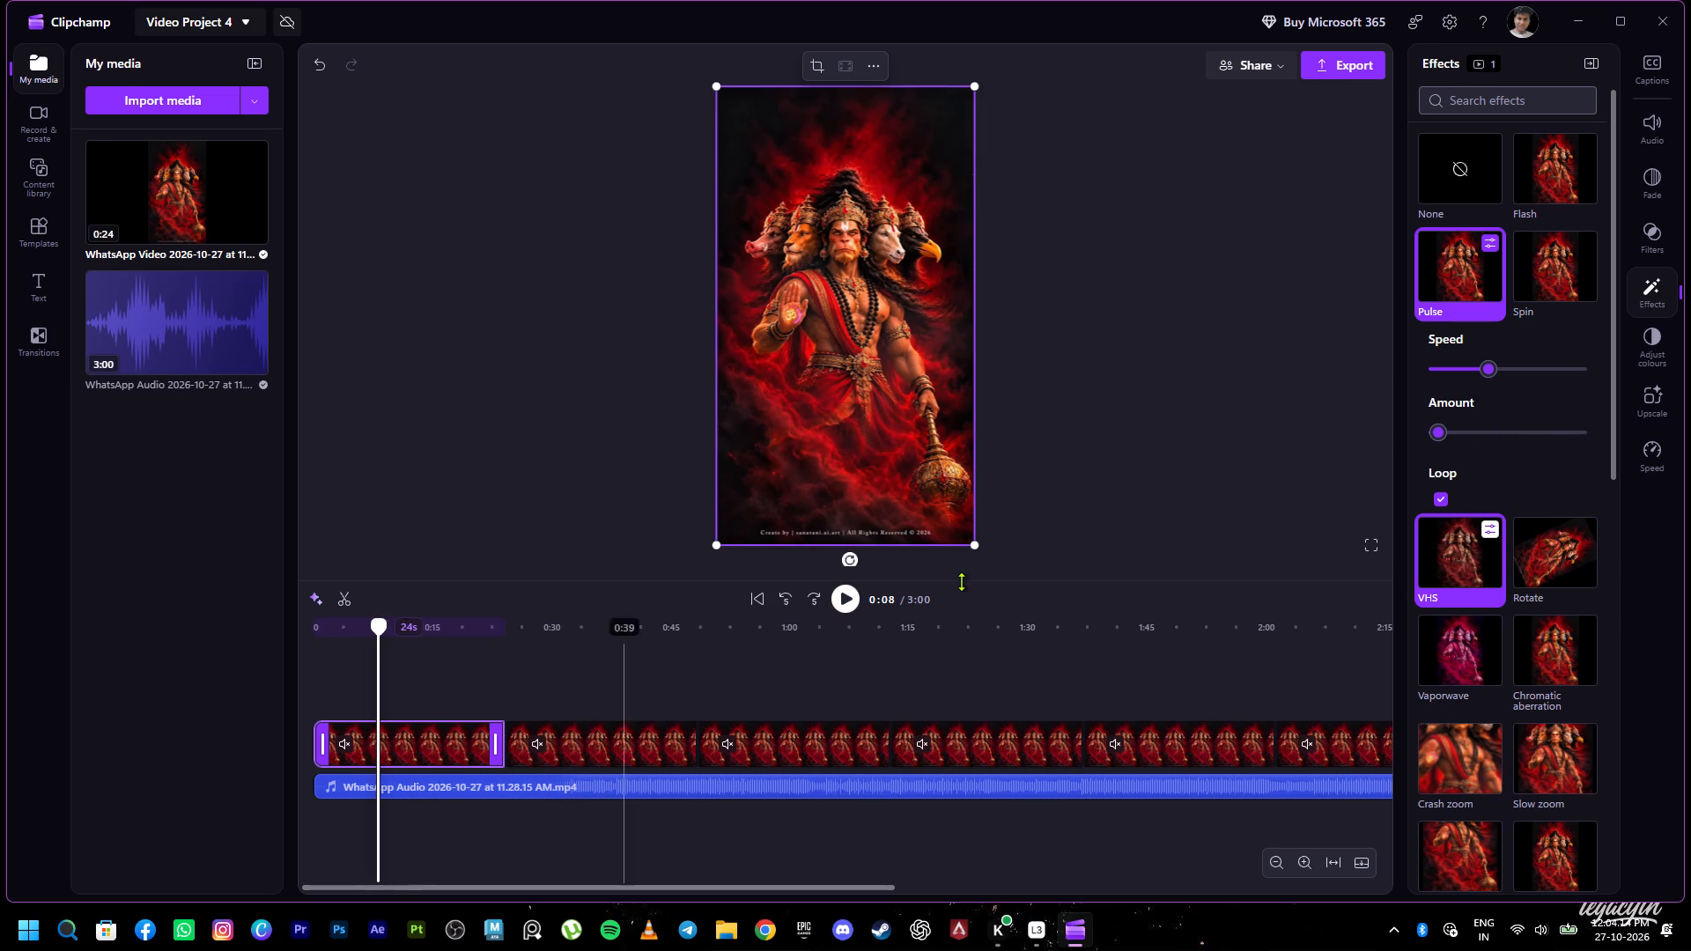
{"action": "key", "text": "space"}
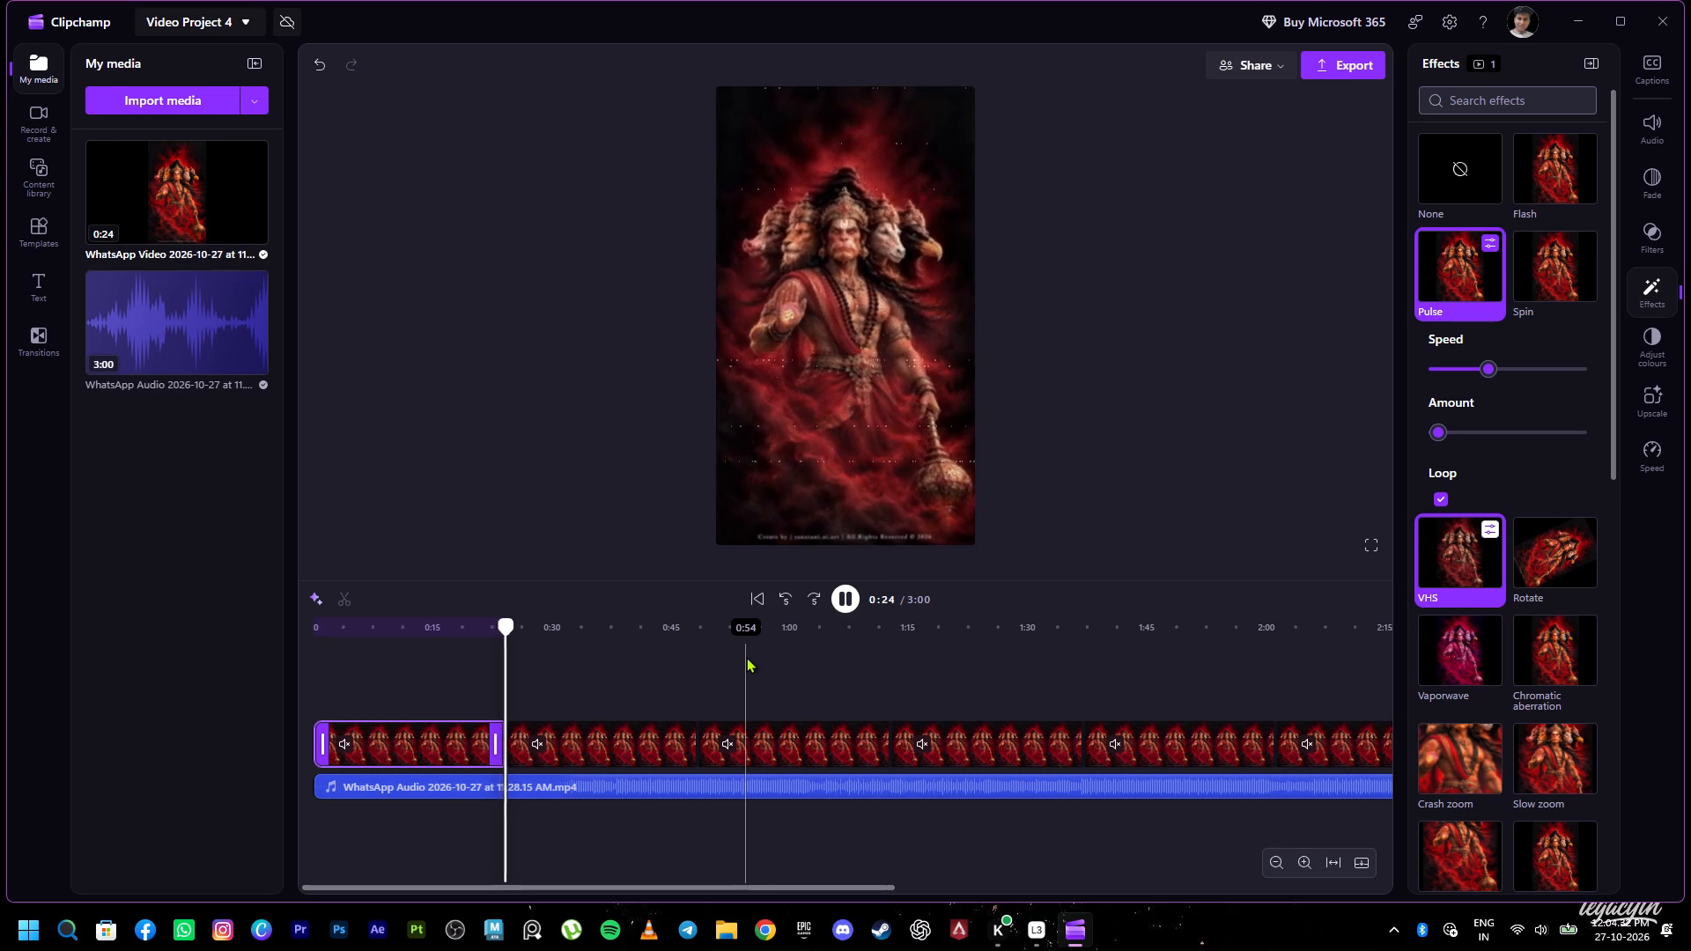
Try Slow zoom random on the second clip, add the Green screen effect, and remove Slow zoom random.
{"action": "left_click", "coordinate": [667, 743]}
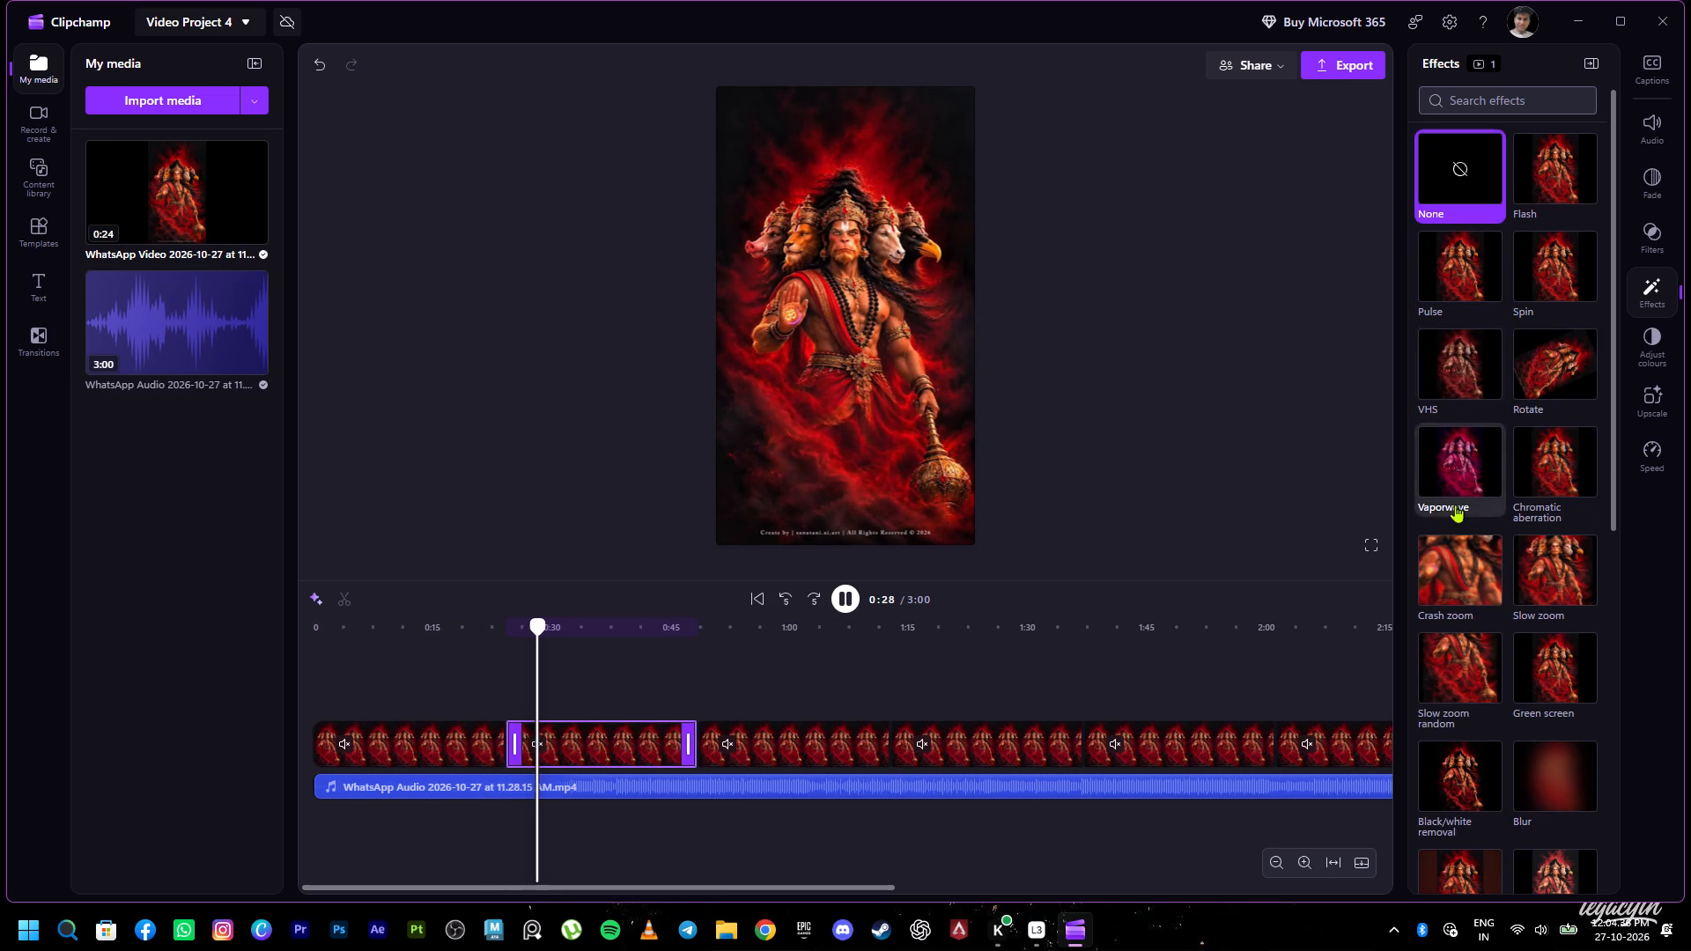
{"action": "left_click", "coordinate": [1456, 656]}
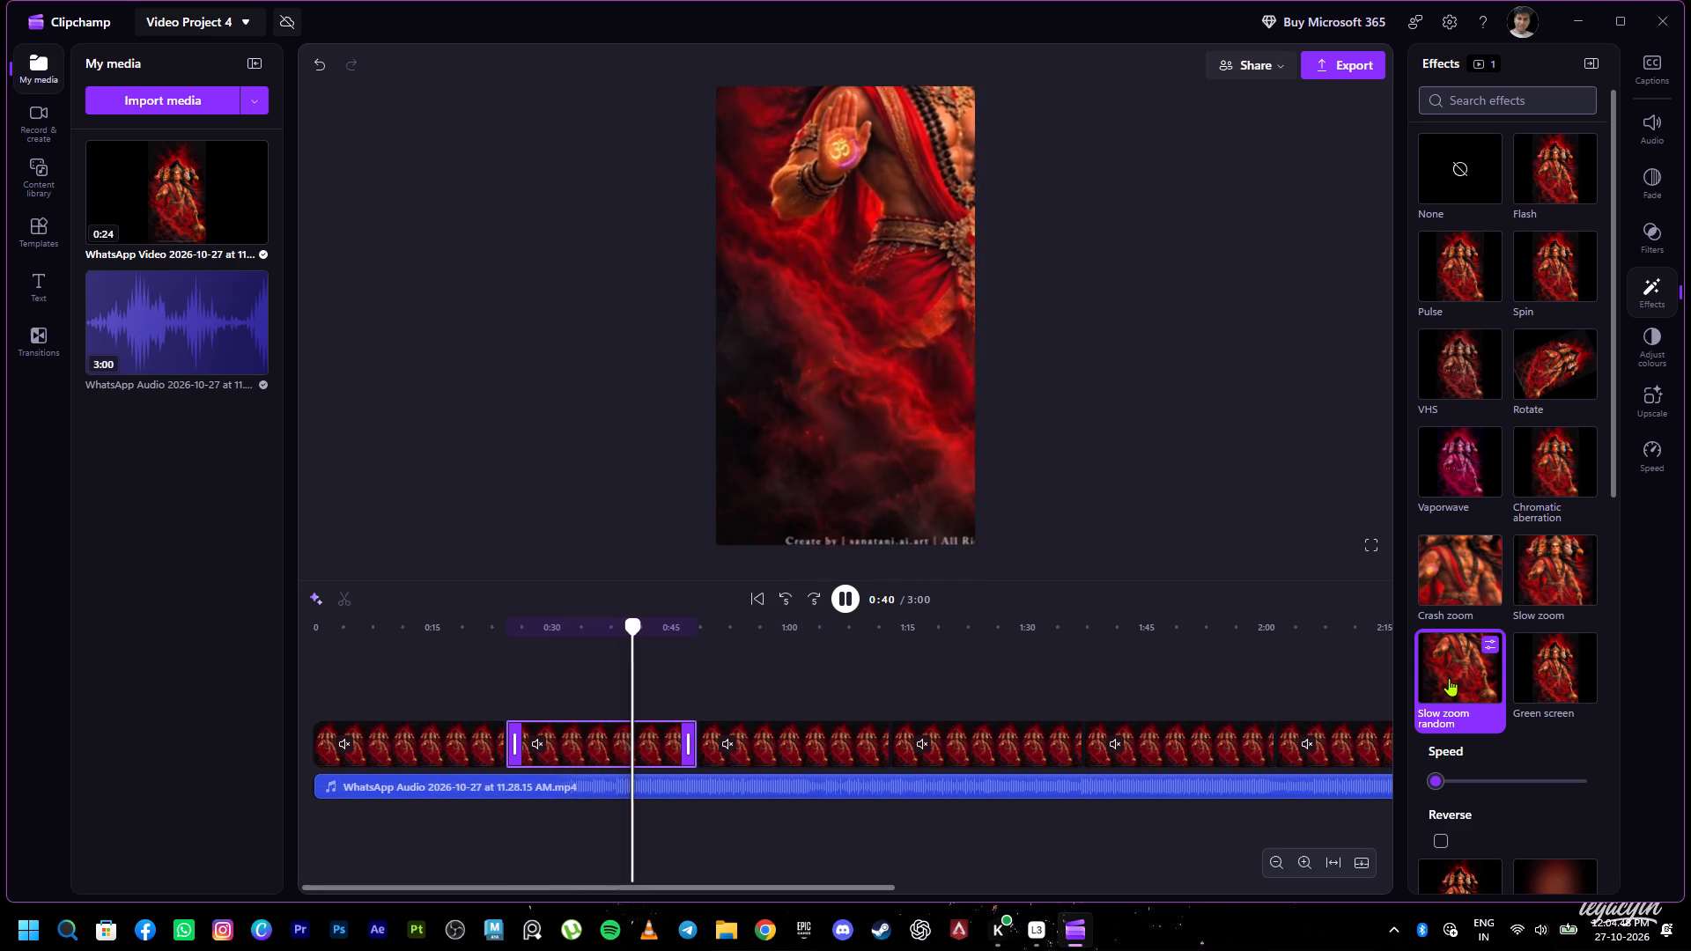
{"action": "left_click", "coordinate": [1576, 674]}
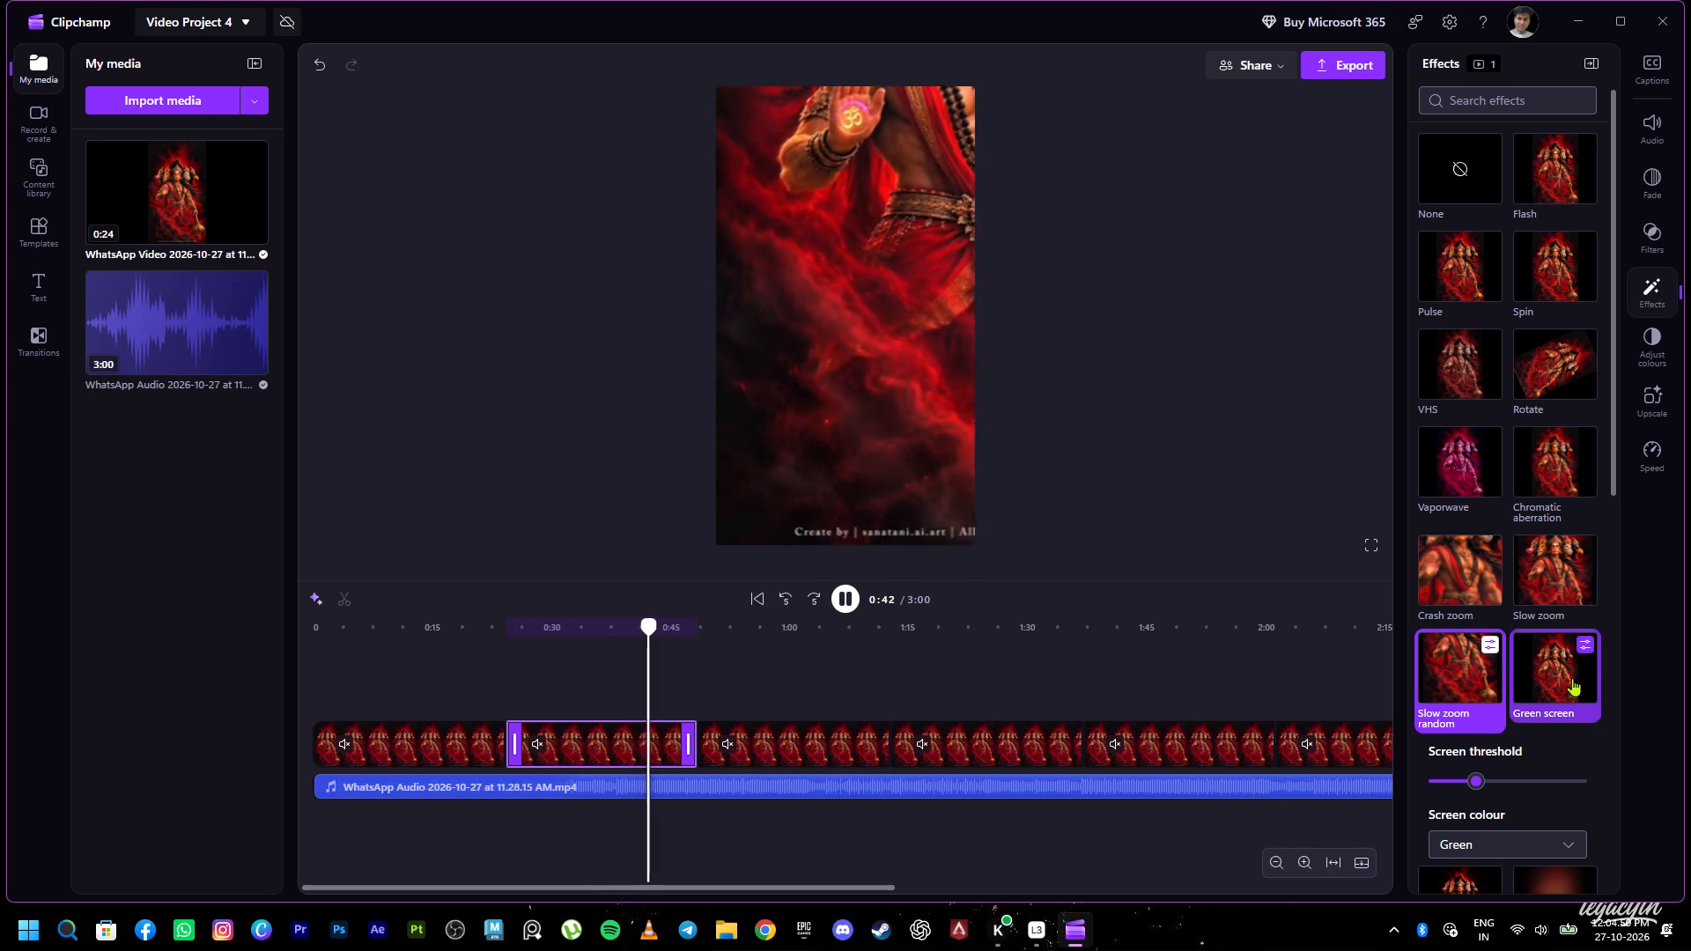
{"action": "left_click", "coordinate": [1472, 684]}
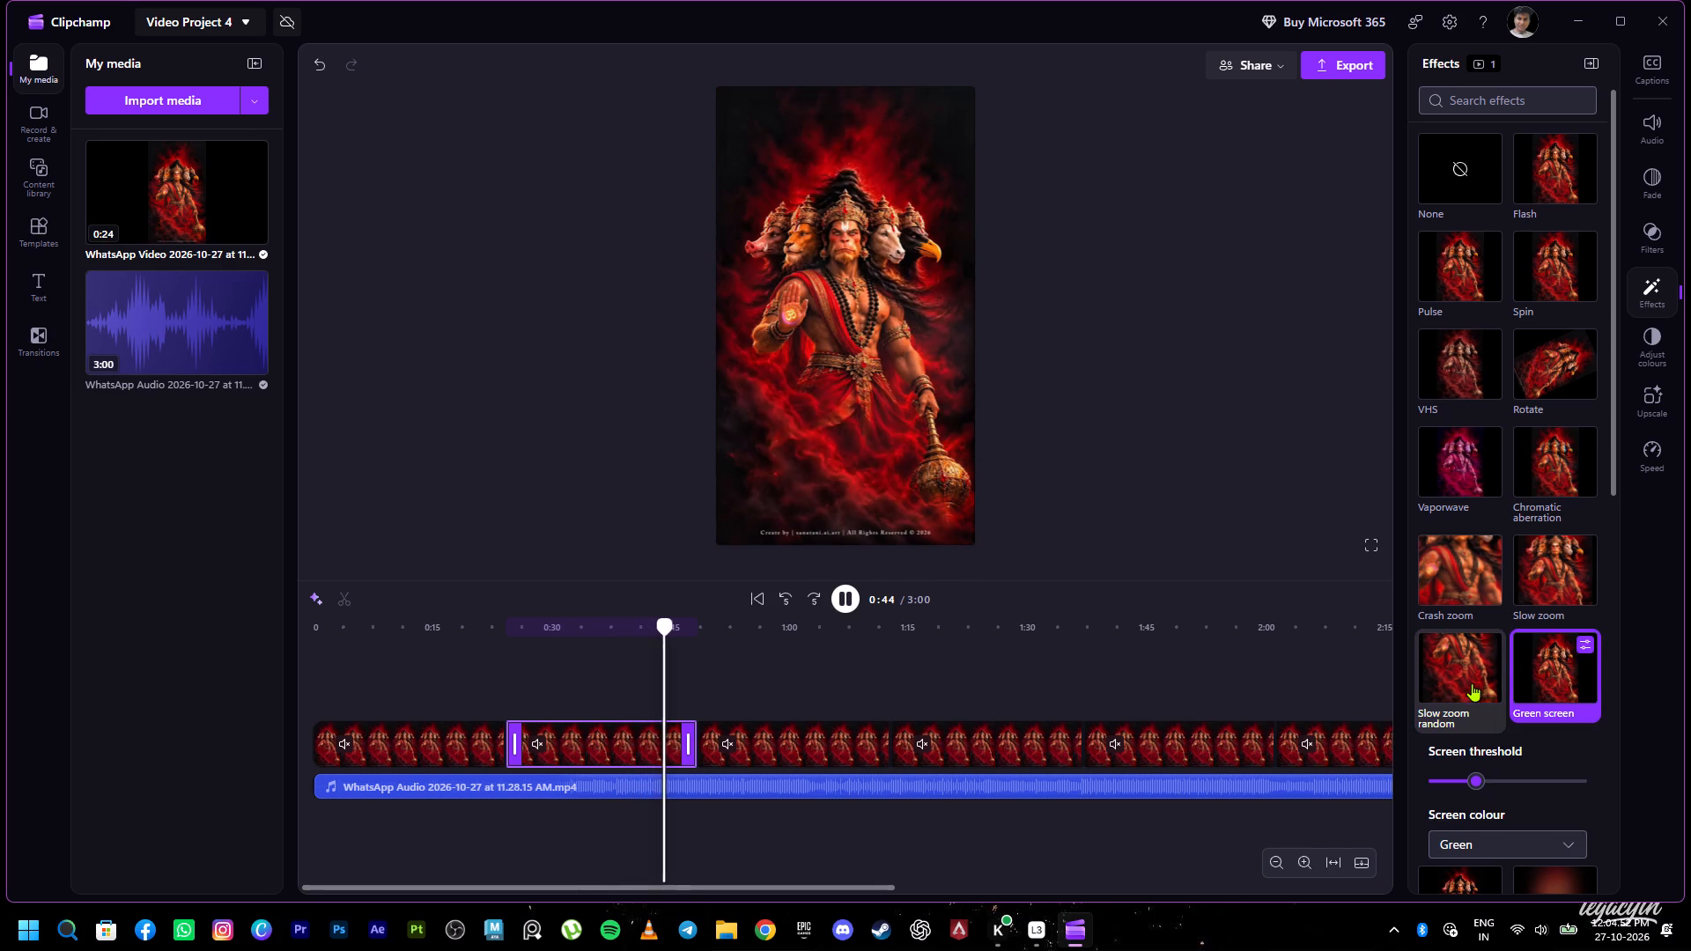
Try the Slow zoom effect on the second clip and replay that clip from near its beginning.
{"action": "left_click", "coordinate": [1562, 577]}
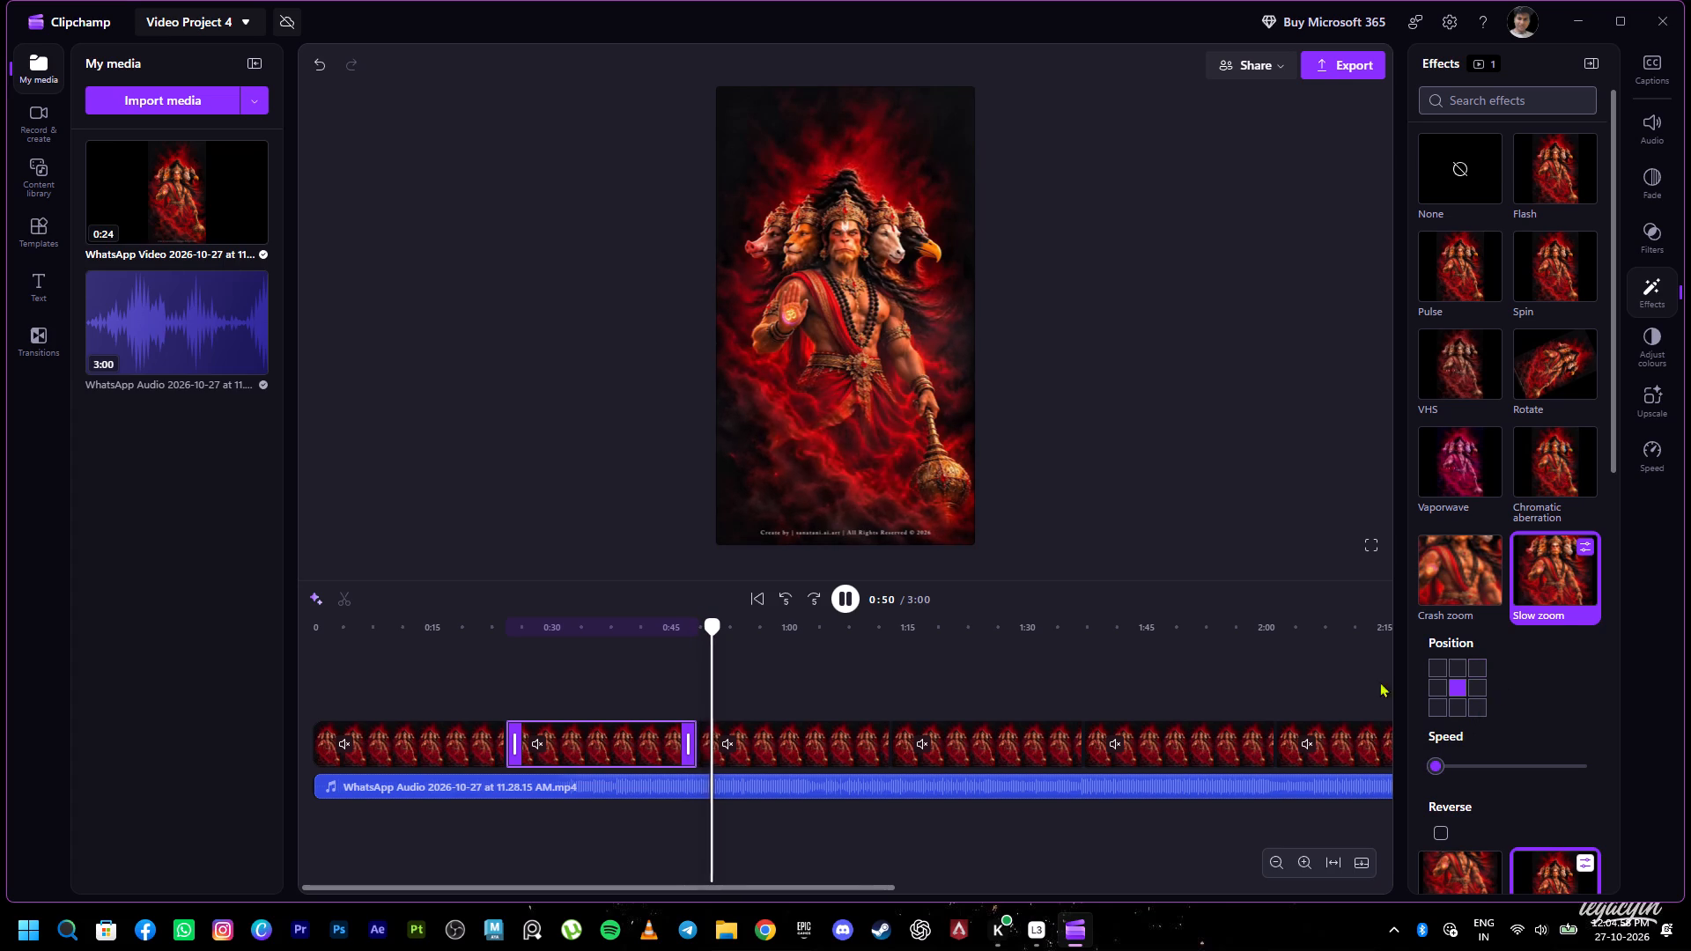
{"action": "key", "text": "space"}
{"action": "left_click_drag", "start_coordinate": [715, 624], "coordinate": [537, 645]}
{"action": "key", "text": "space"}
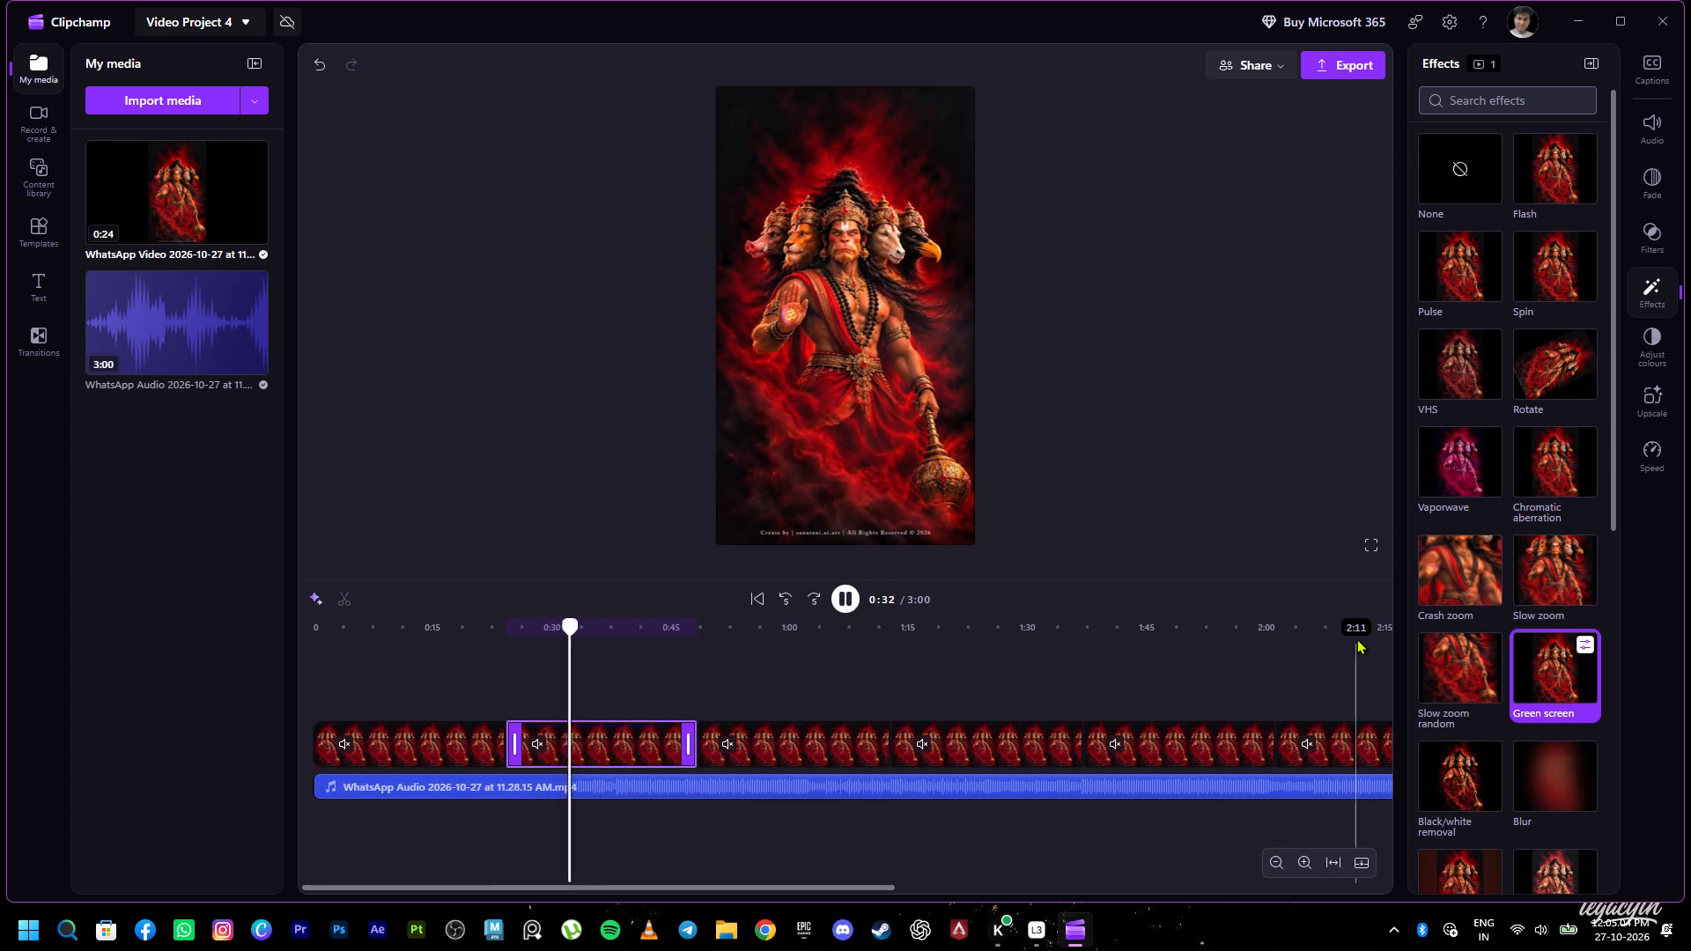
Try a higher and a lower Green screen threshold on the second clip and remove its Green screen effect.
{"action": "left_click", "coordinate": [1539, 657]}
{"action": "left_click", "coordinate": [1539, 657]}
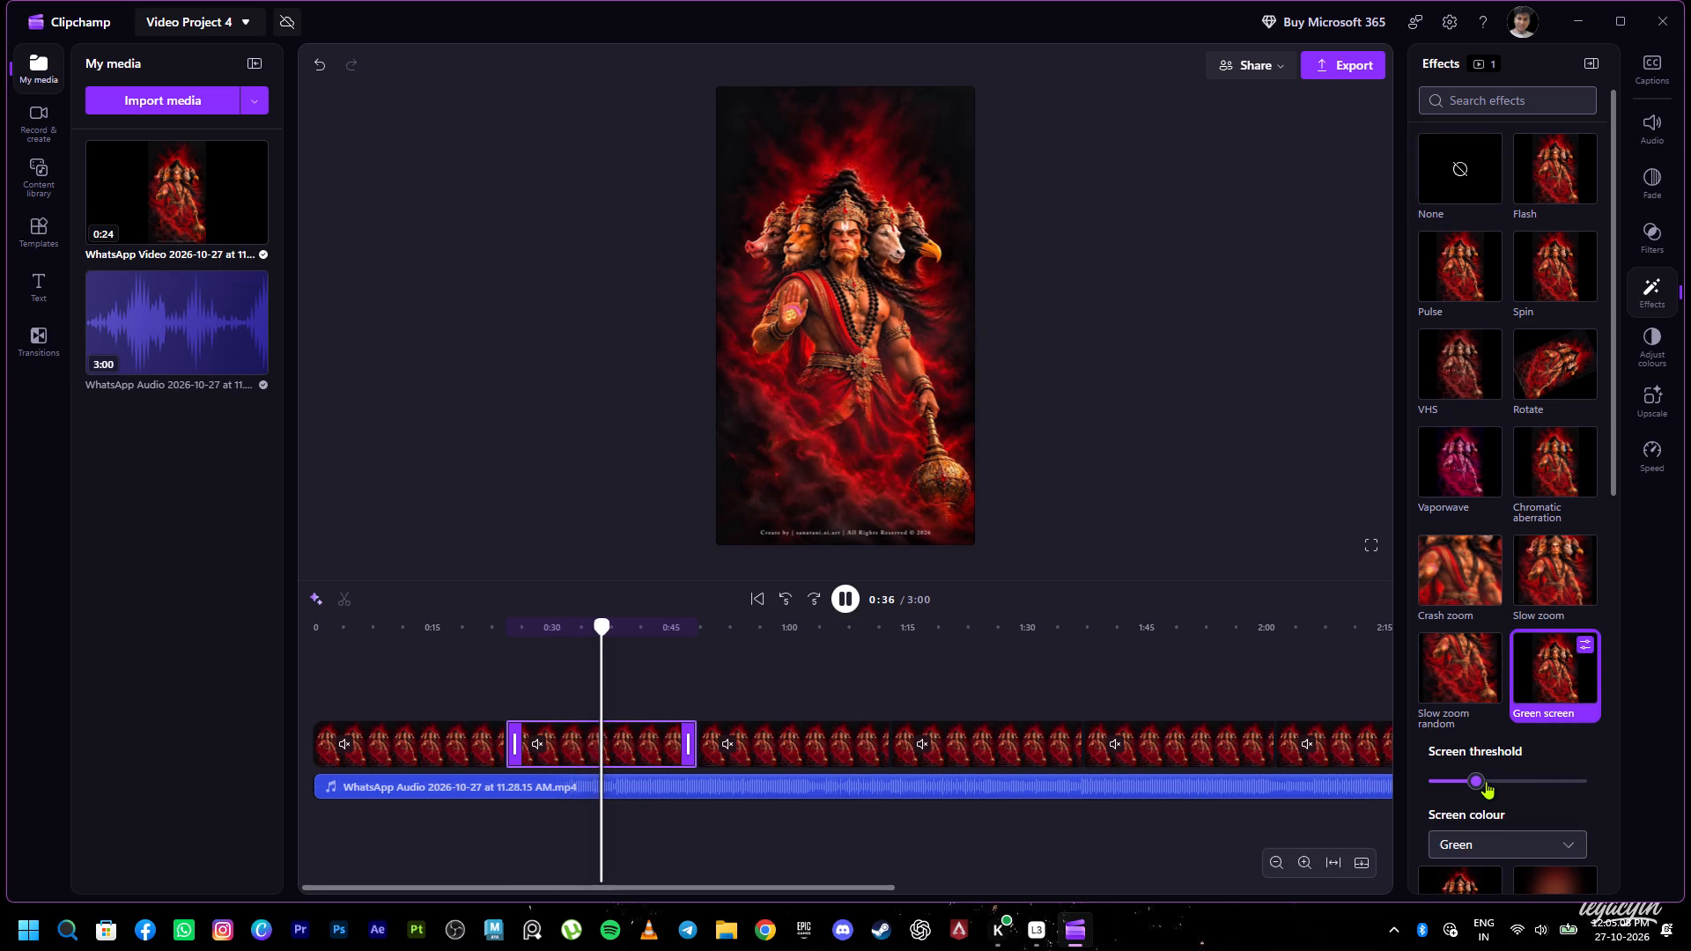
{"action": "left_click_drag", "start_coordinate": [1483, 778], "coordinate": [1526, 783]}
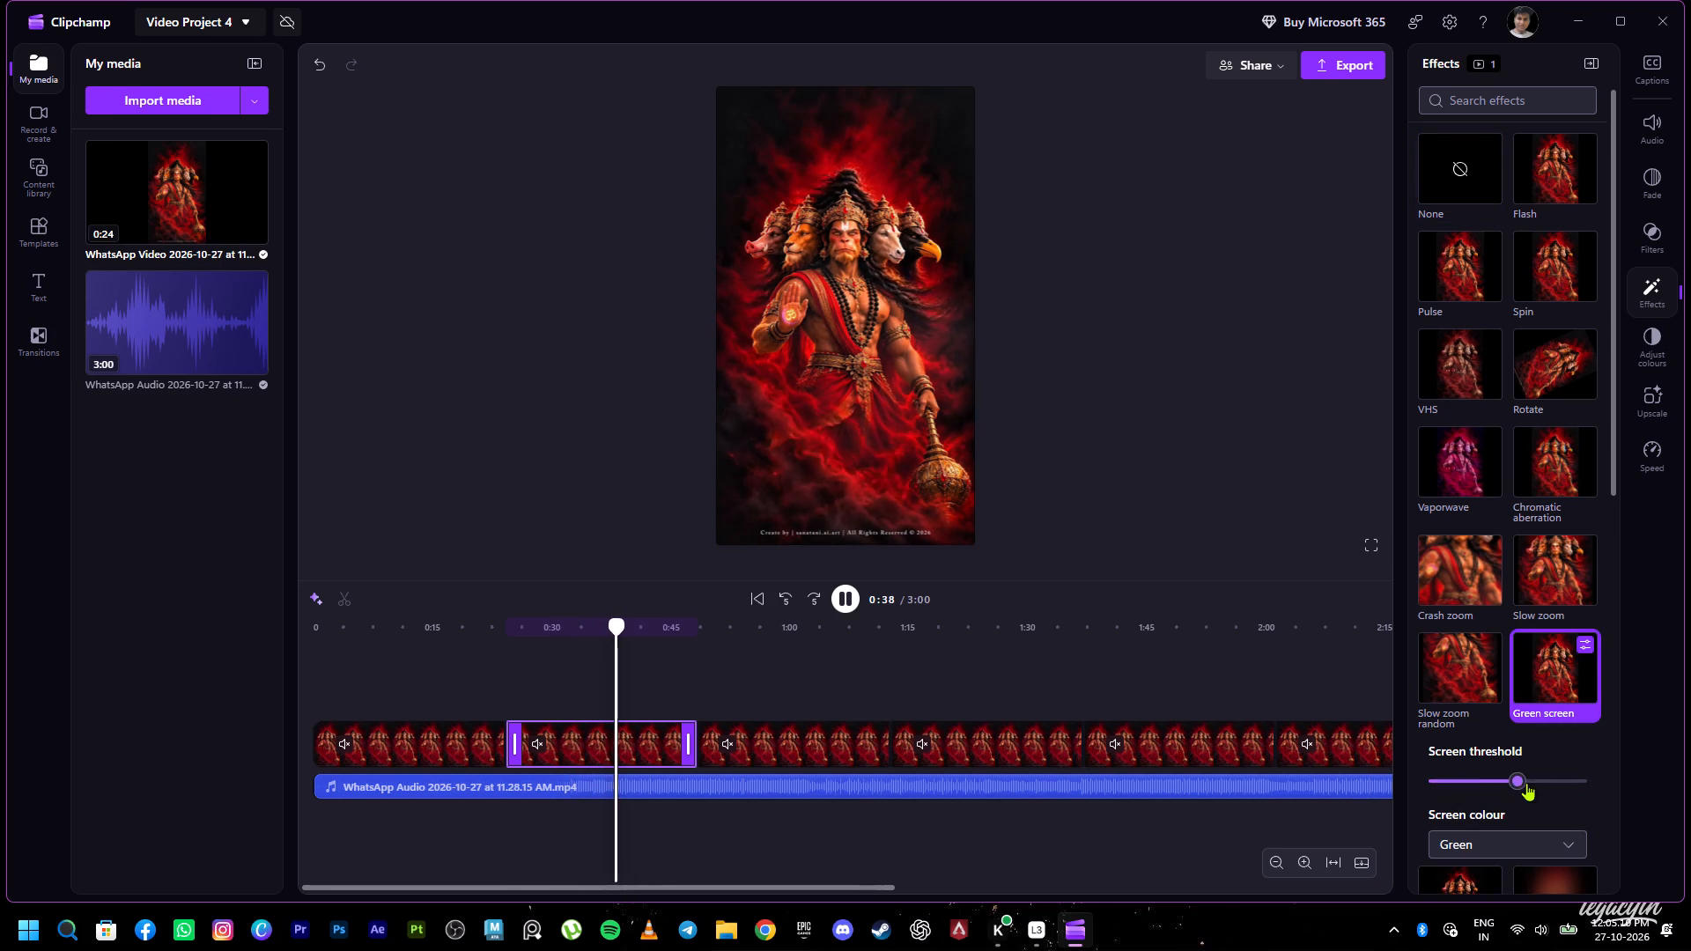
{"action": "left_click_drag", "start_coordinate": [1526, 783], "coordinate": [1474, 784]}
{"action": "scroll", "coordinate": [1493, 704], "scroll_direction": "down", "scroll_amount": 1}
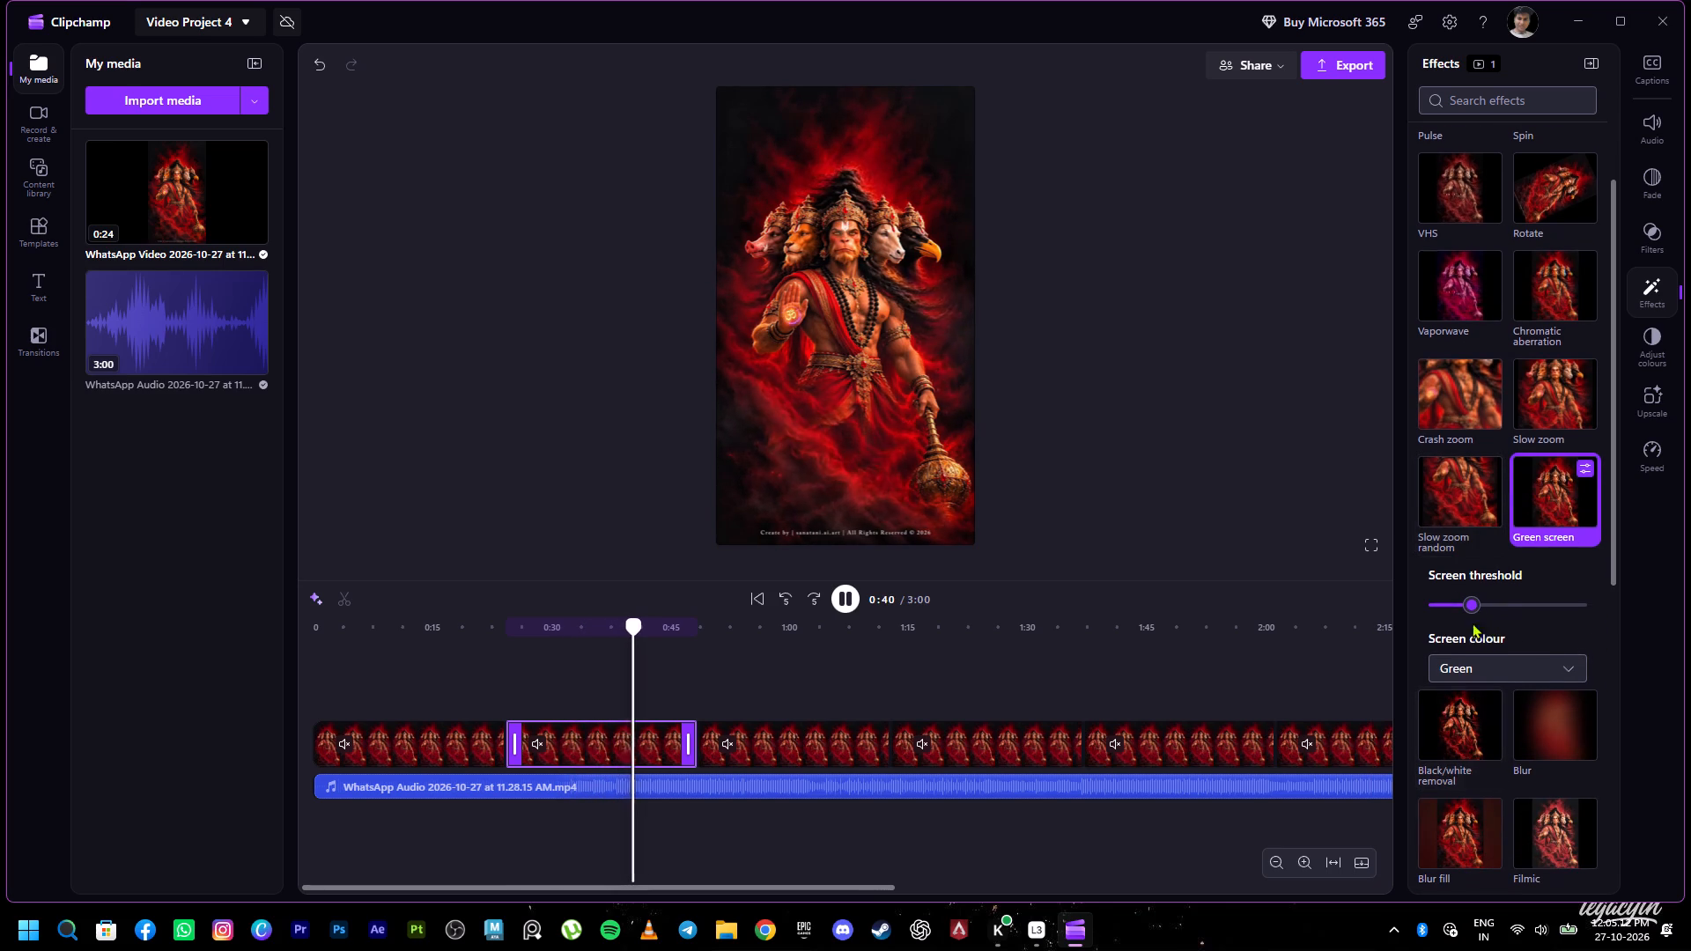
{"action": "left_click", "coordinate": [1554, 502]}
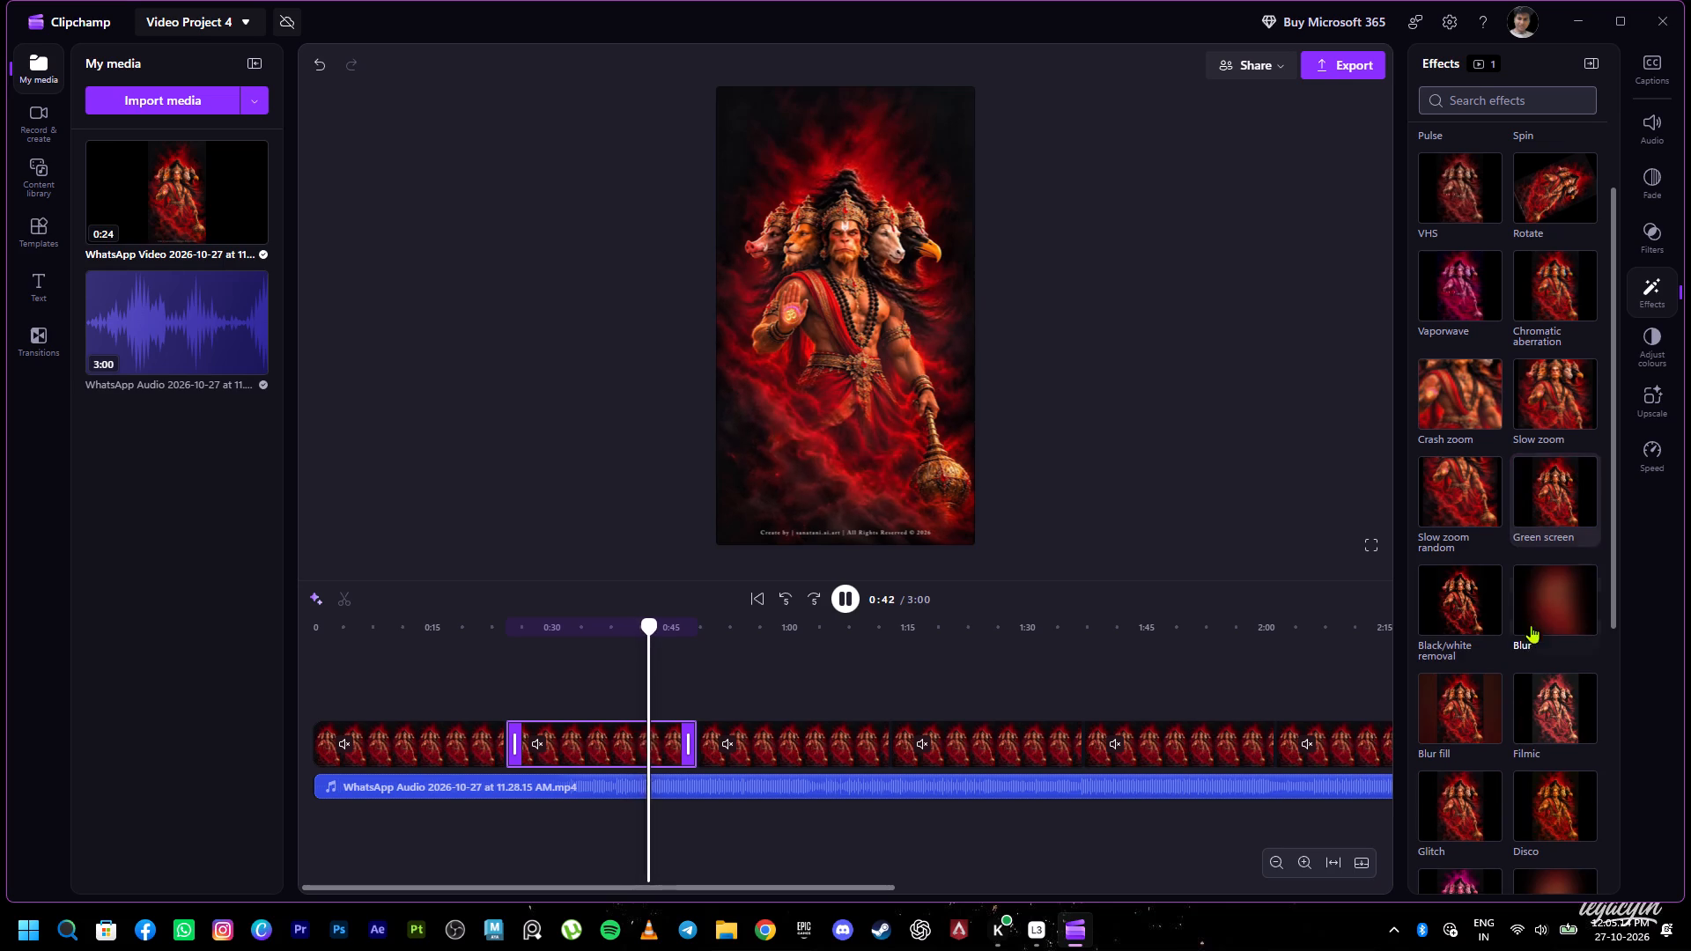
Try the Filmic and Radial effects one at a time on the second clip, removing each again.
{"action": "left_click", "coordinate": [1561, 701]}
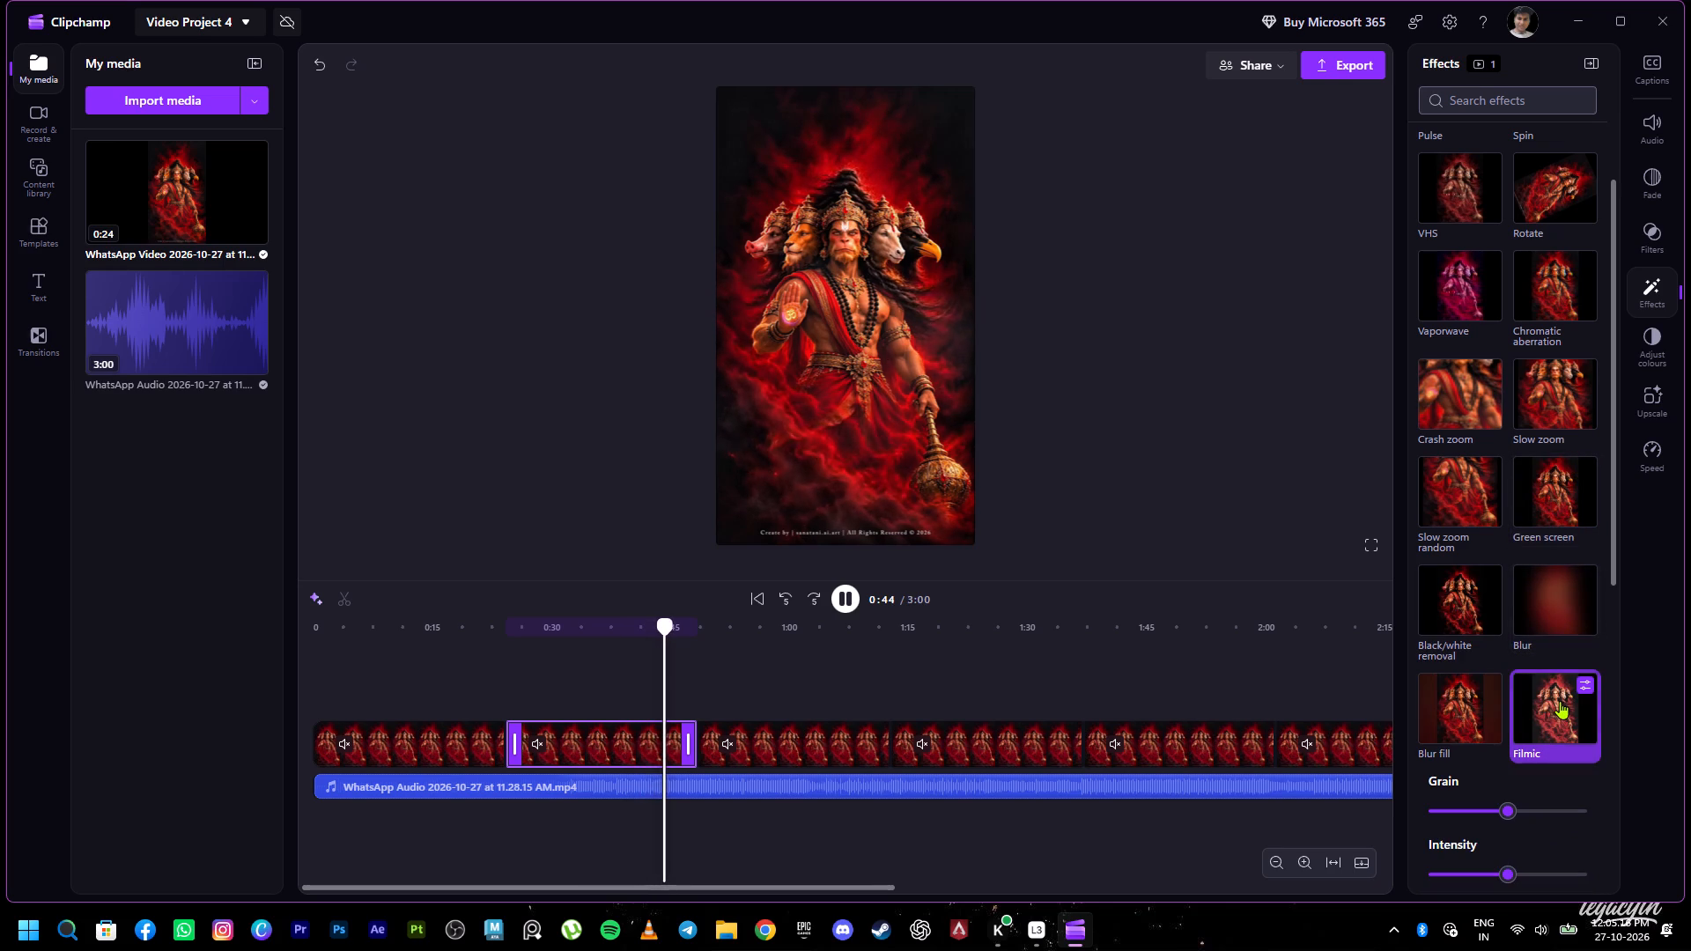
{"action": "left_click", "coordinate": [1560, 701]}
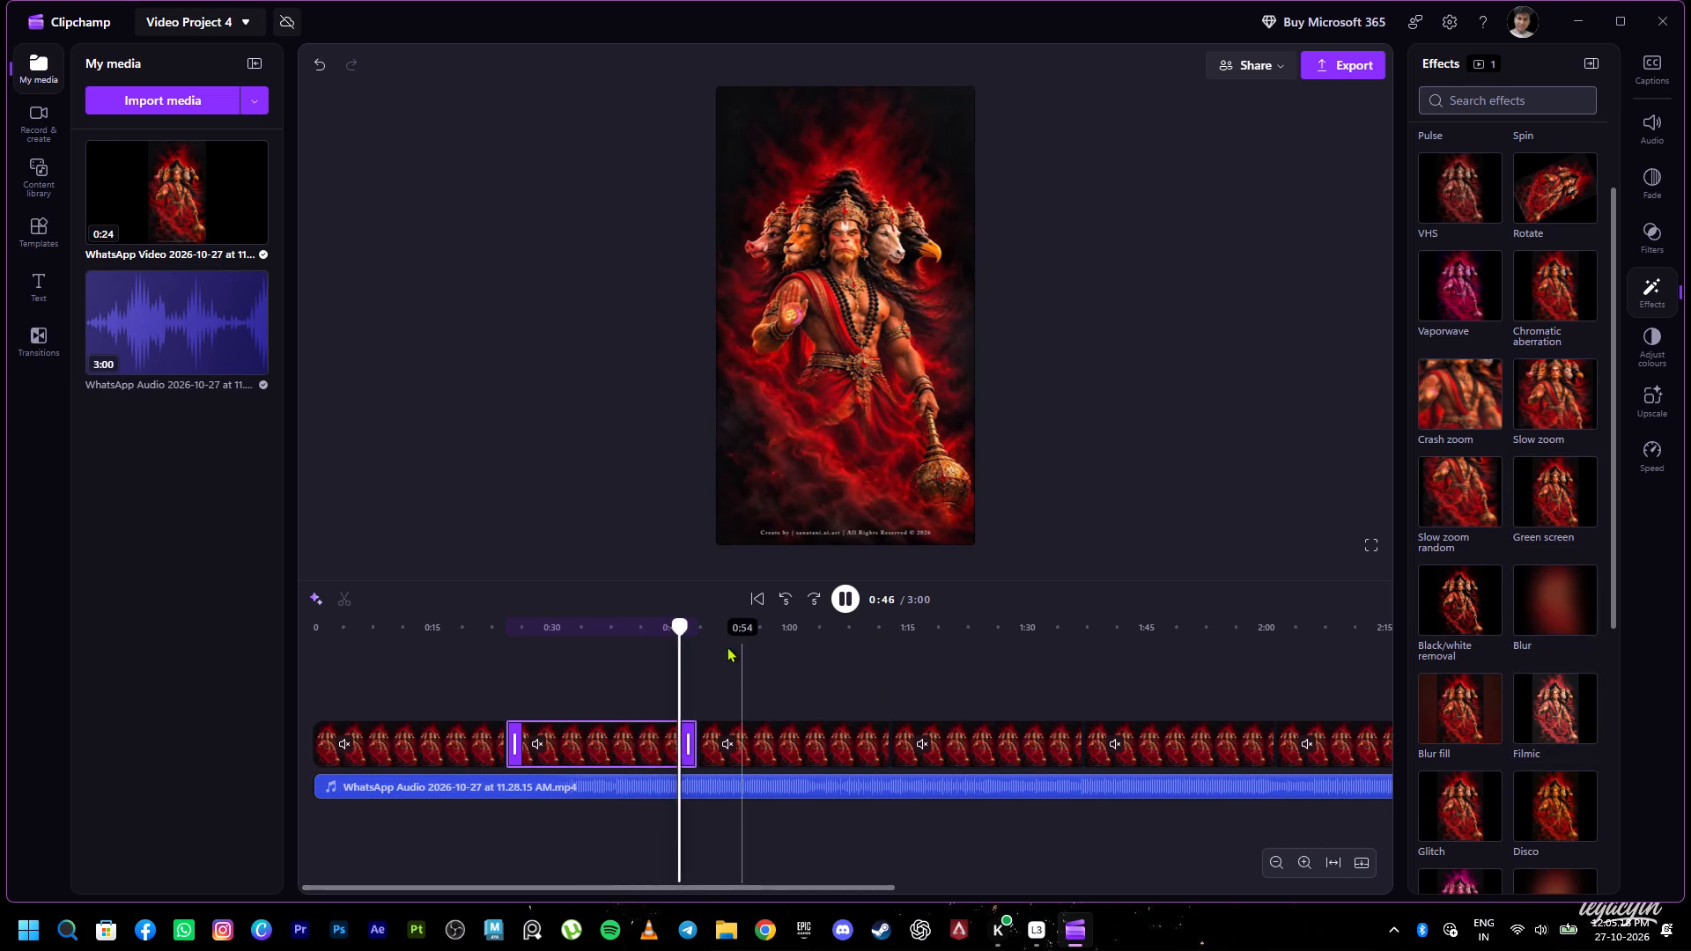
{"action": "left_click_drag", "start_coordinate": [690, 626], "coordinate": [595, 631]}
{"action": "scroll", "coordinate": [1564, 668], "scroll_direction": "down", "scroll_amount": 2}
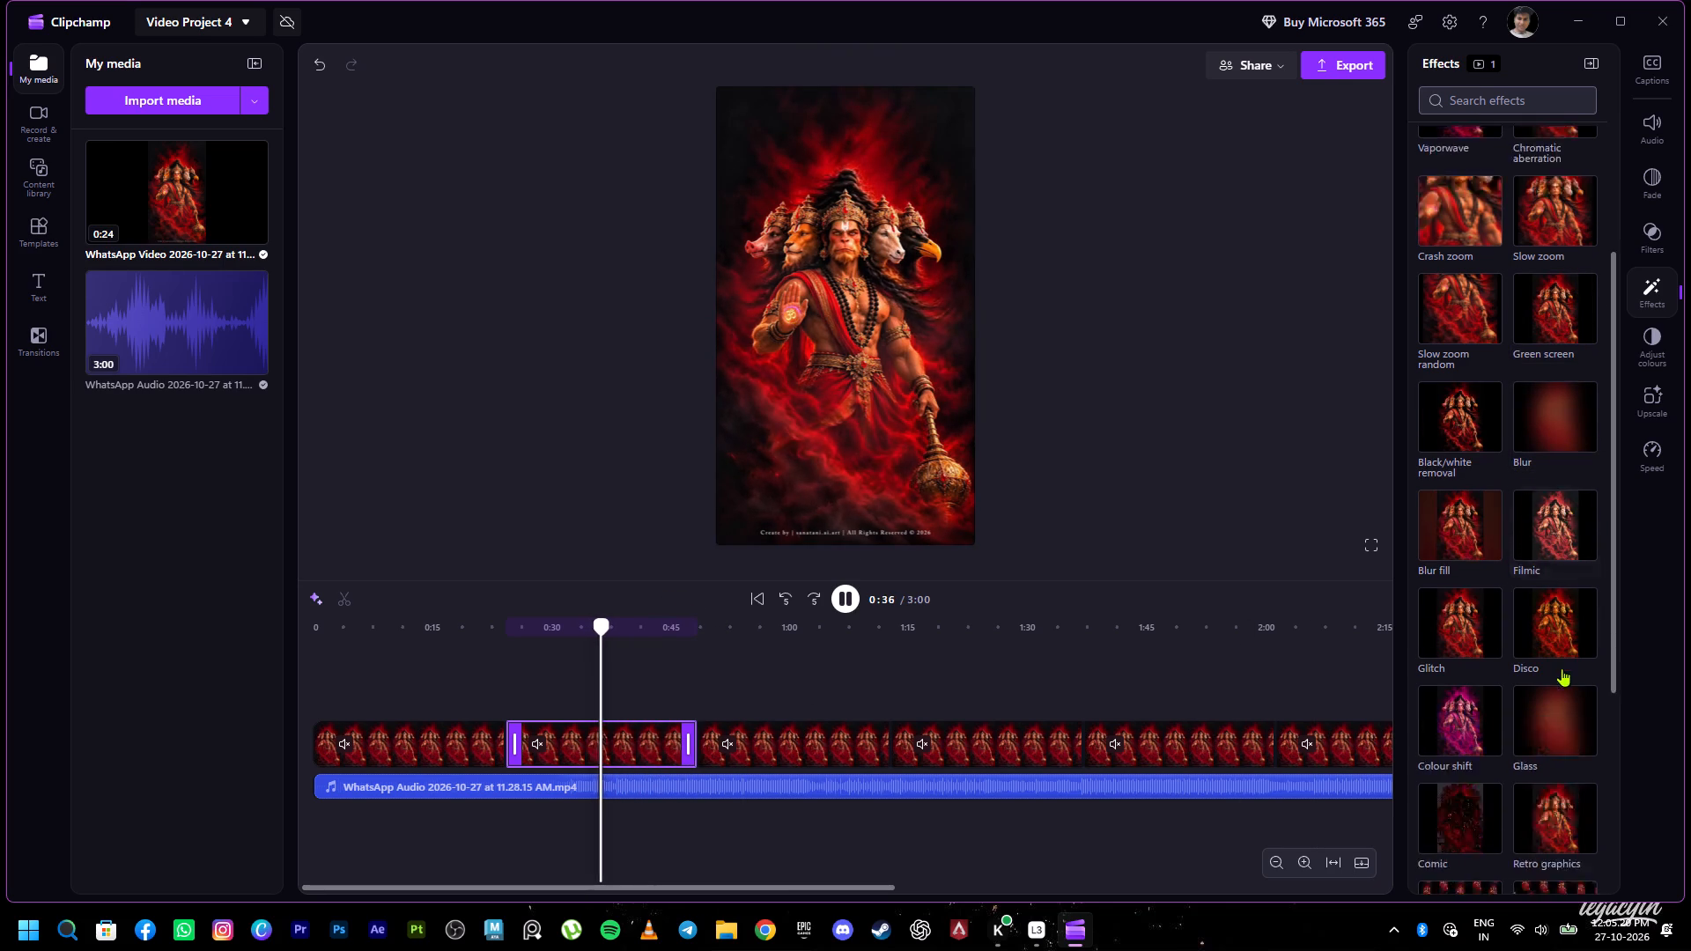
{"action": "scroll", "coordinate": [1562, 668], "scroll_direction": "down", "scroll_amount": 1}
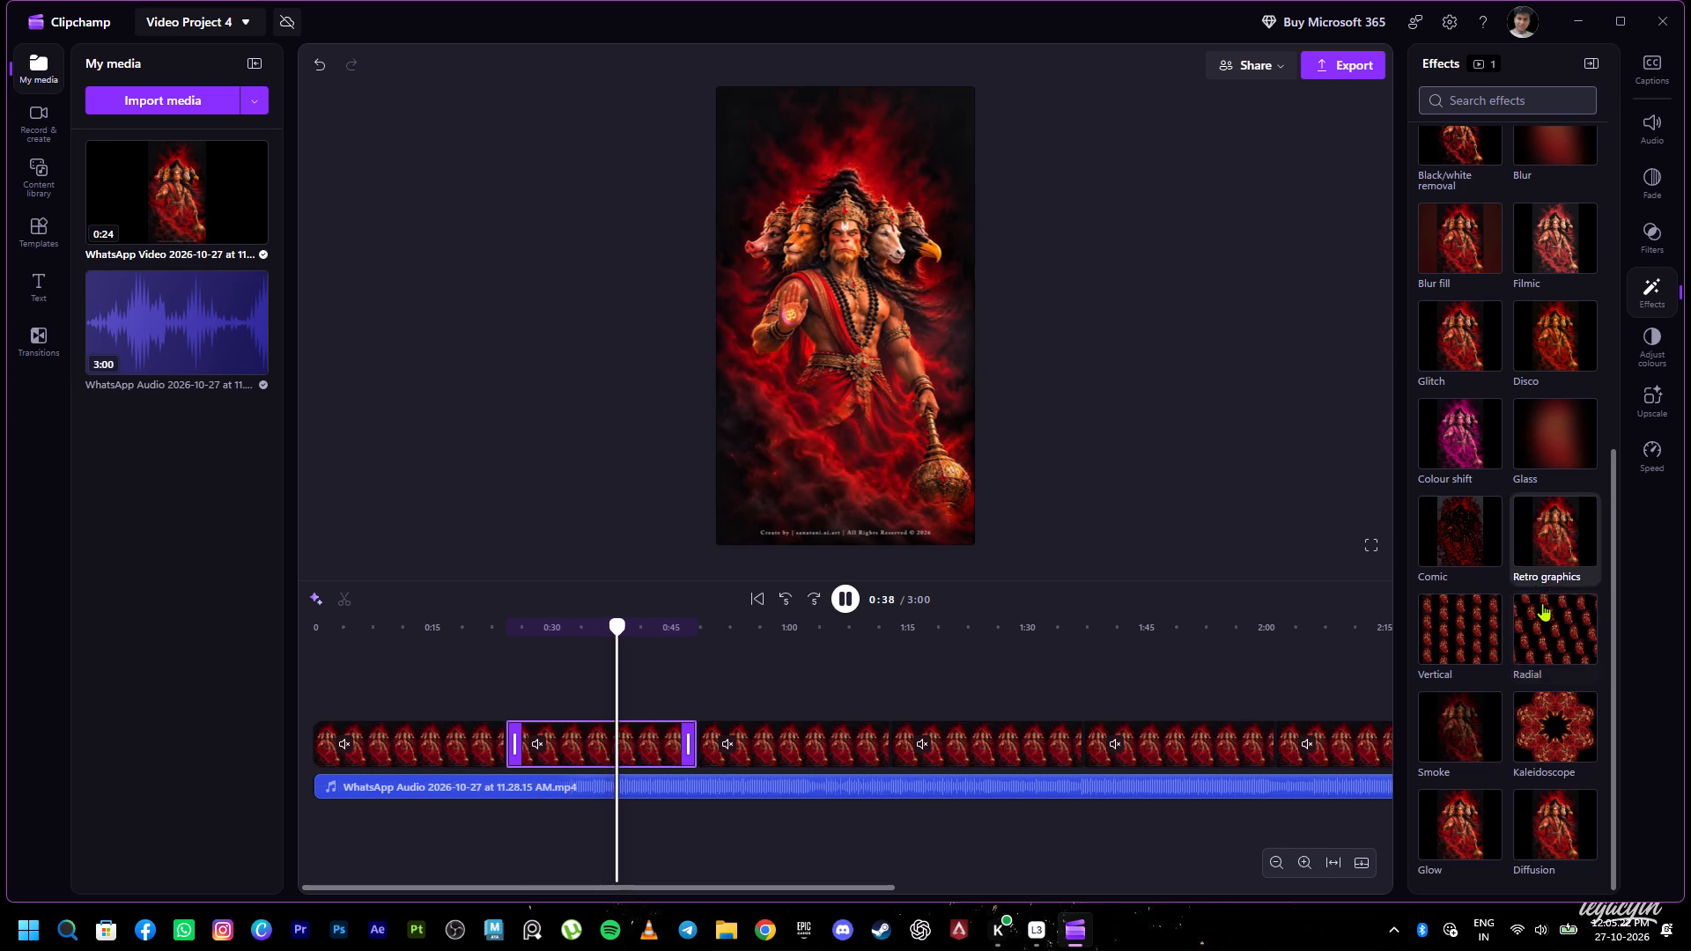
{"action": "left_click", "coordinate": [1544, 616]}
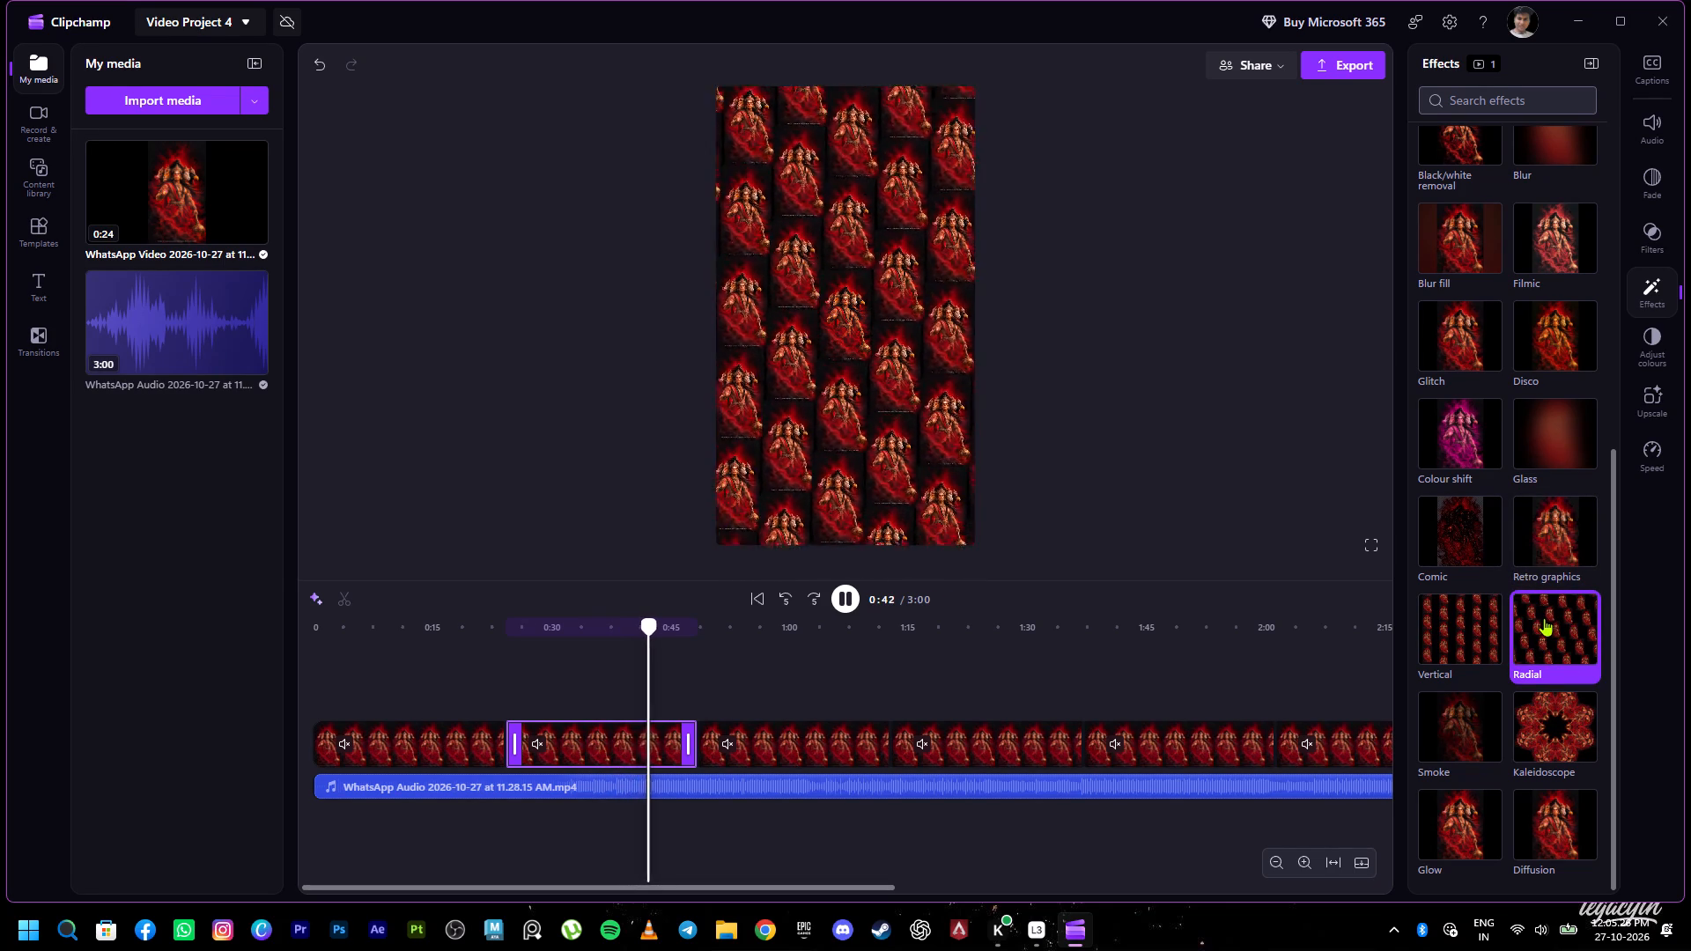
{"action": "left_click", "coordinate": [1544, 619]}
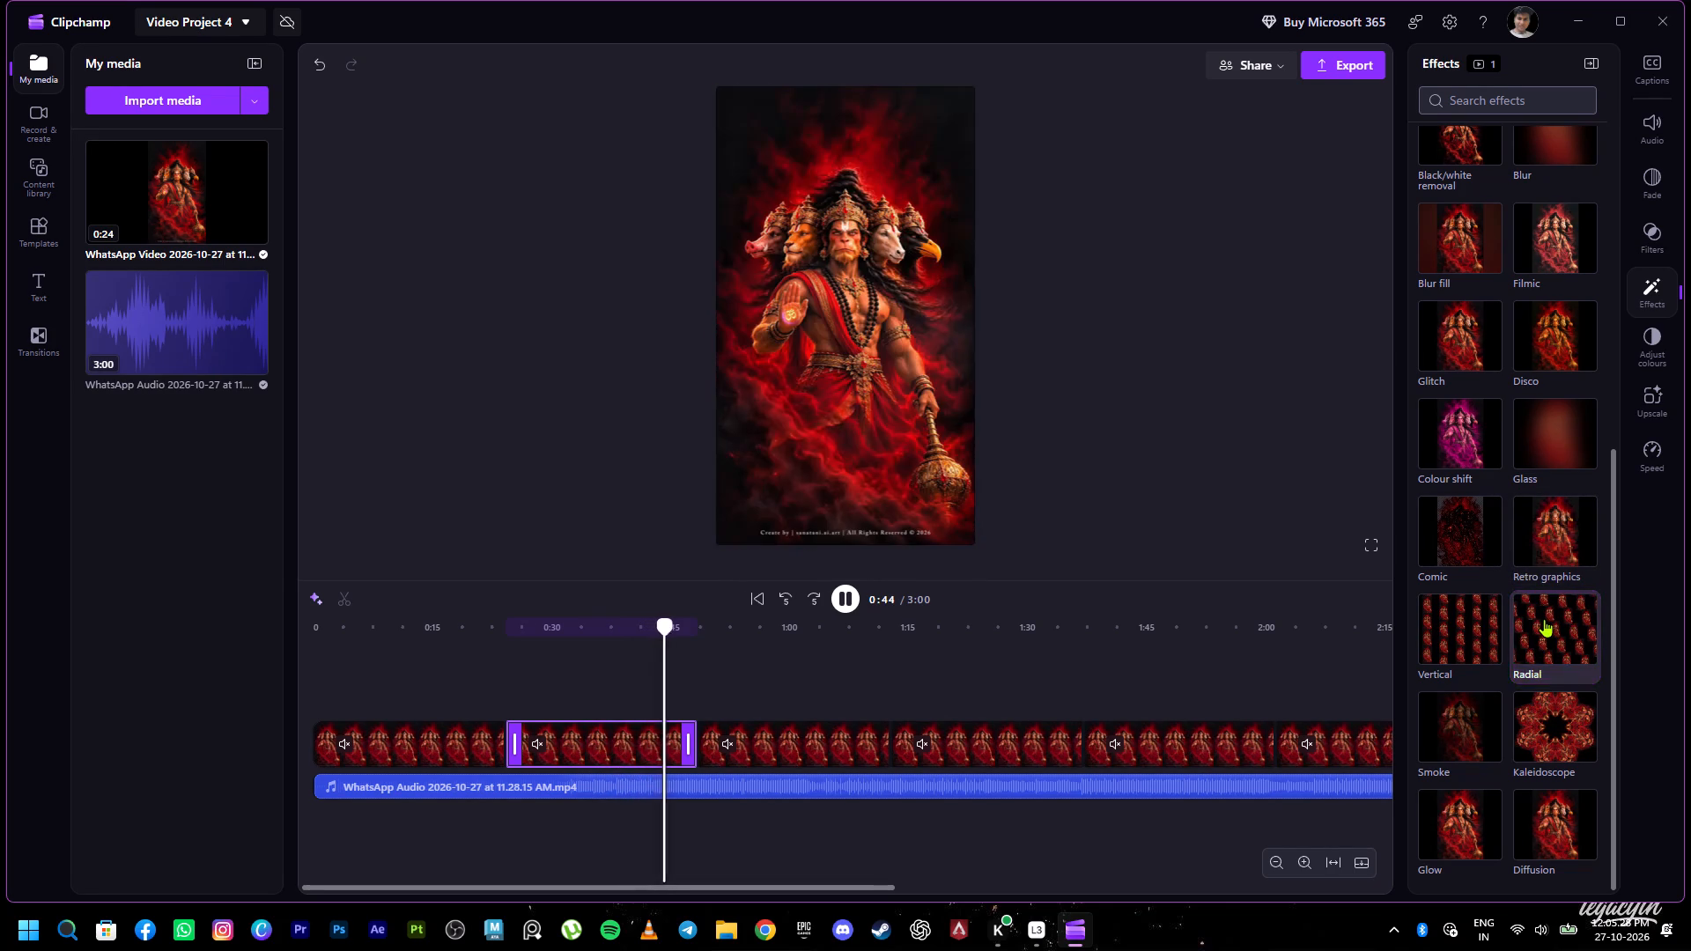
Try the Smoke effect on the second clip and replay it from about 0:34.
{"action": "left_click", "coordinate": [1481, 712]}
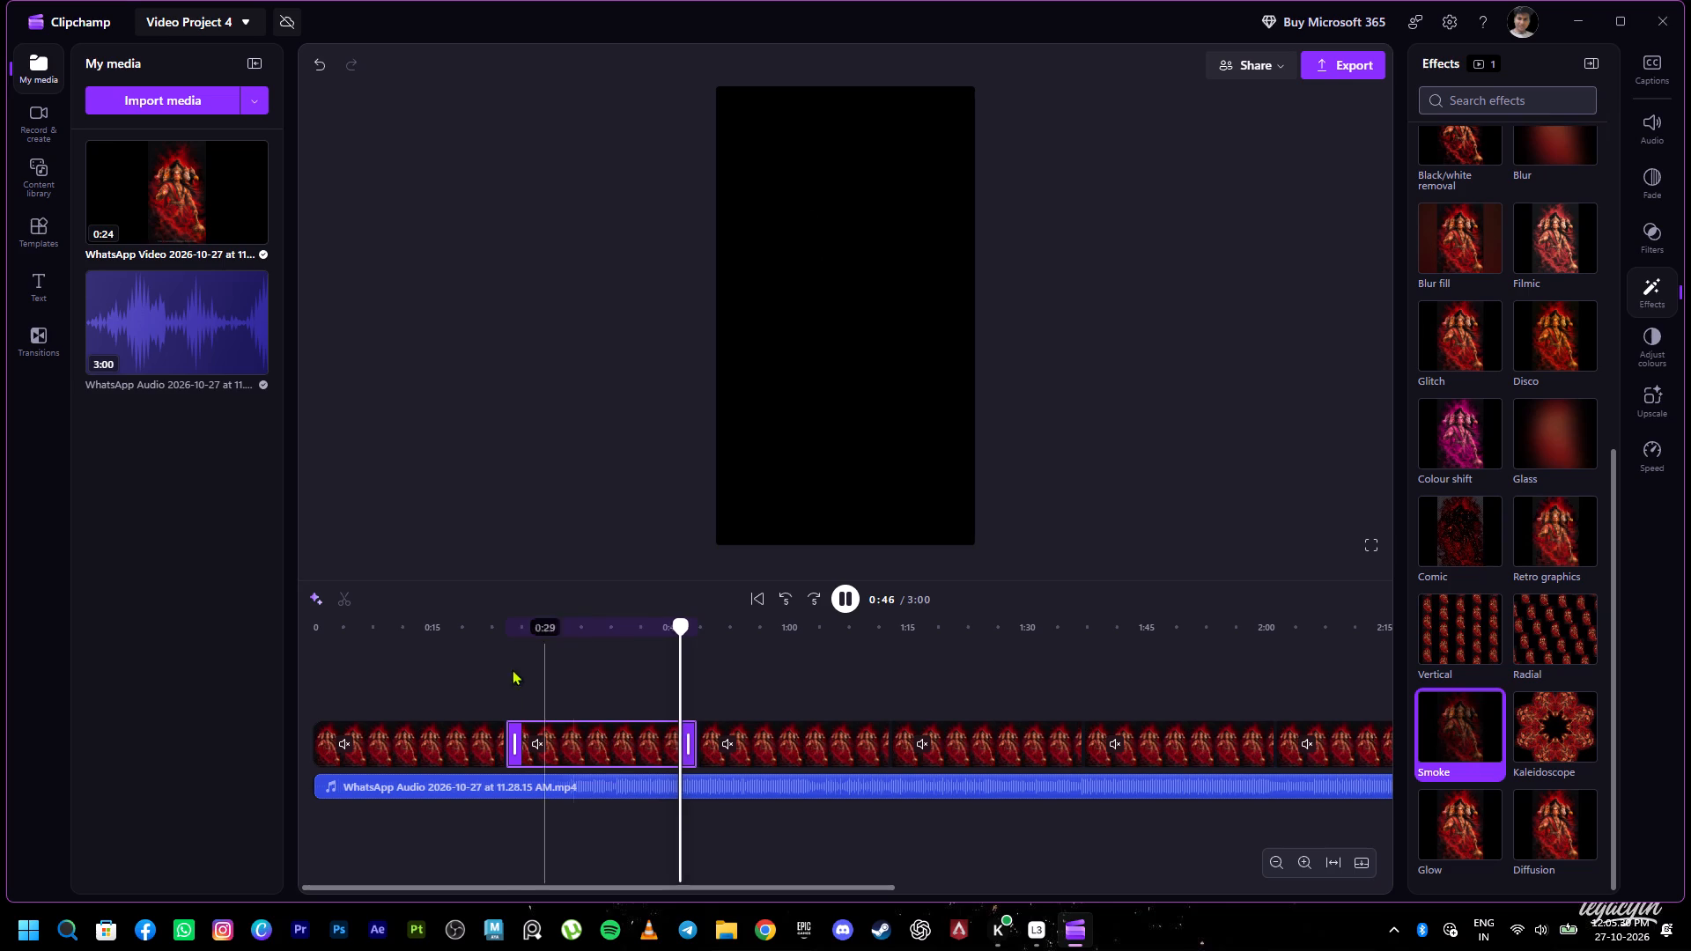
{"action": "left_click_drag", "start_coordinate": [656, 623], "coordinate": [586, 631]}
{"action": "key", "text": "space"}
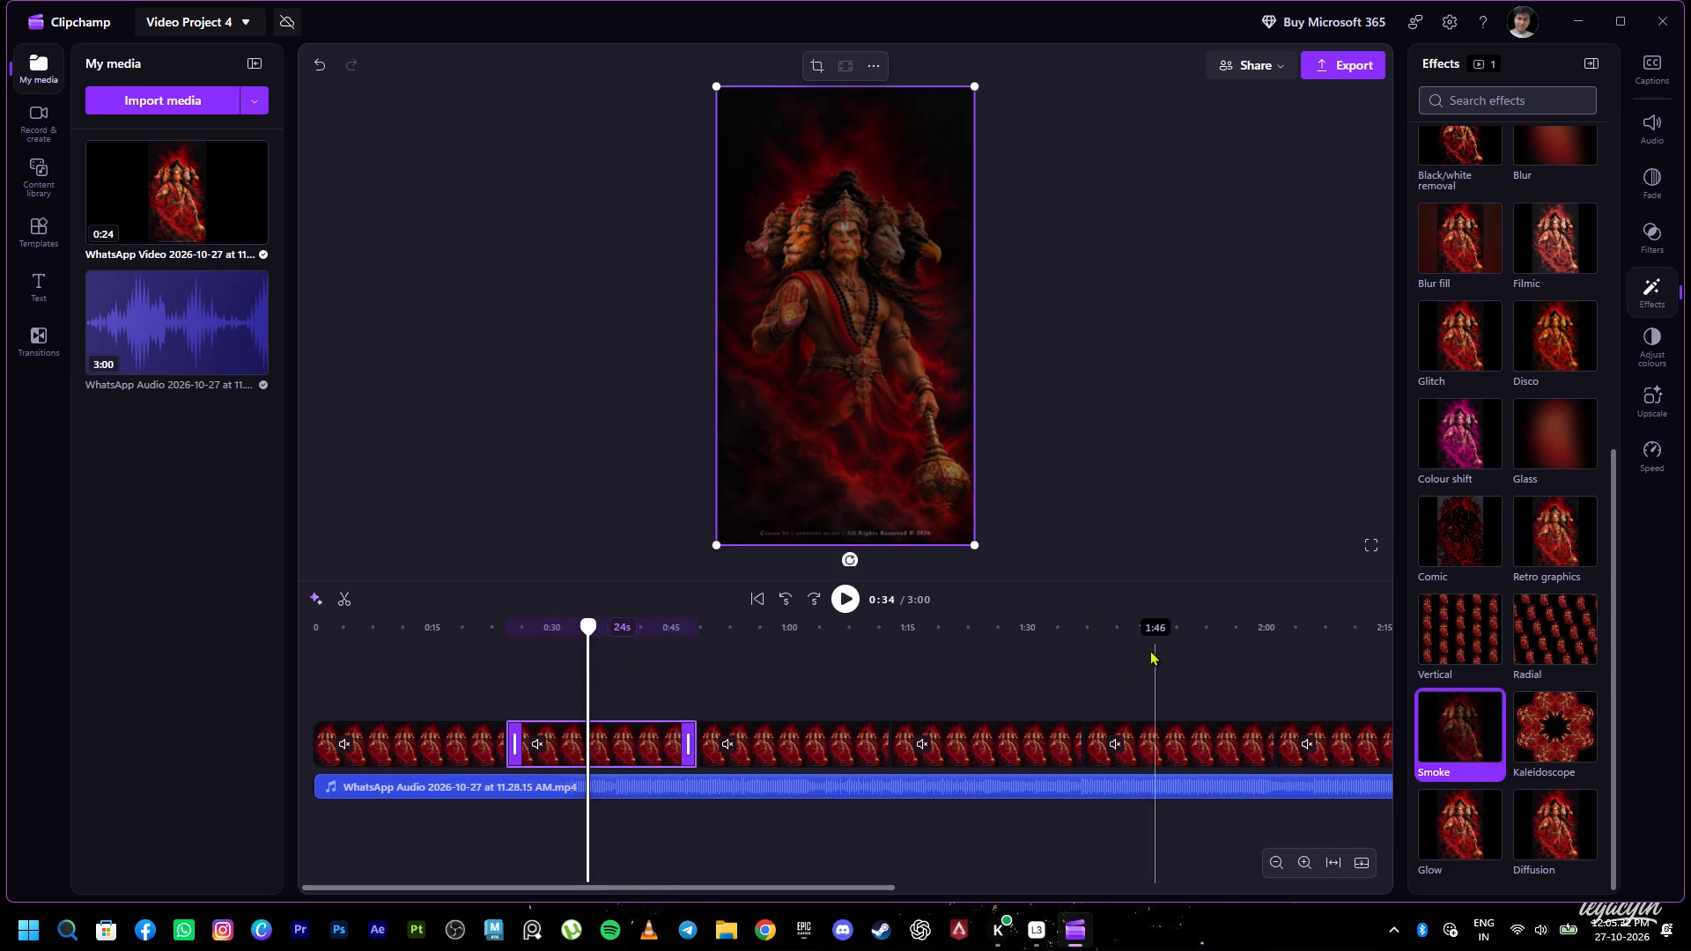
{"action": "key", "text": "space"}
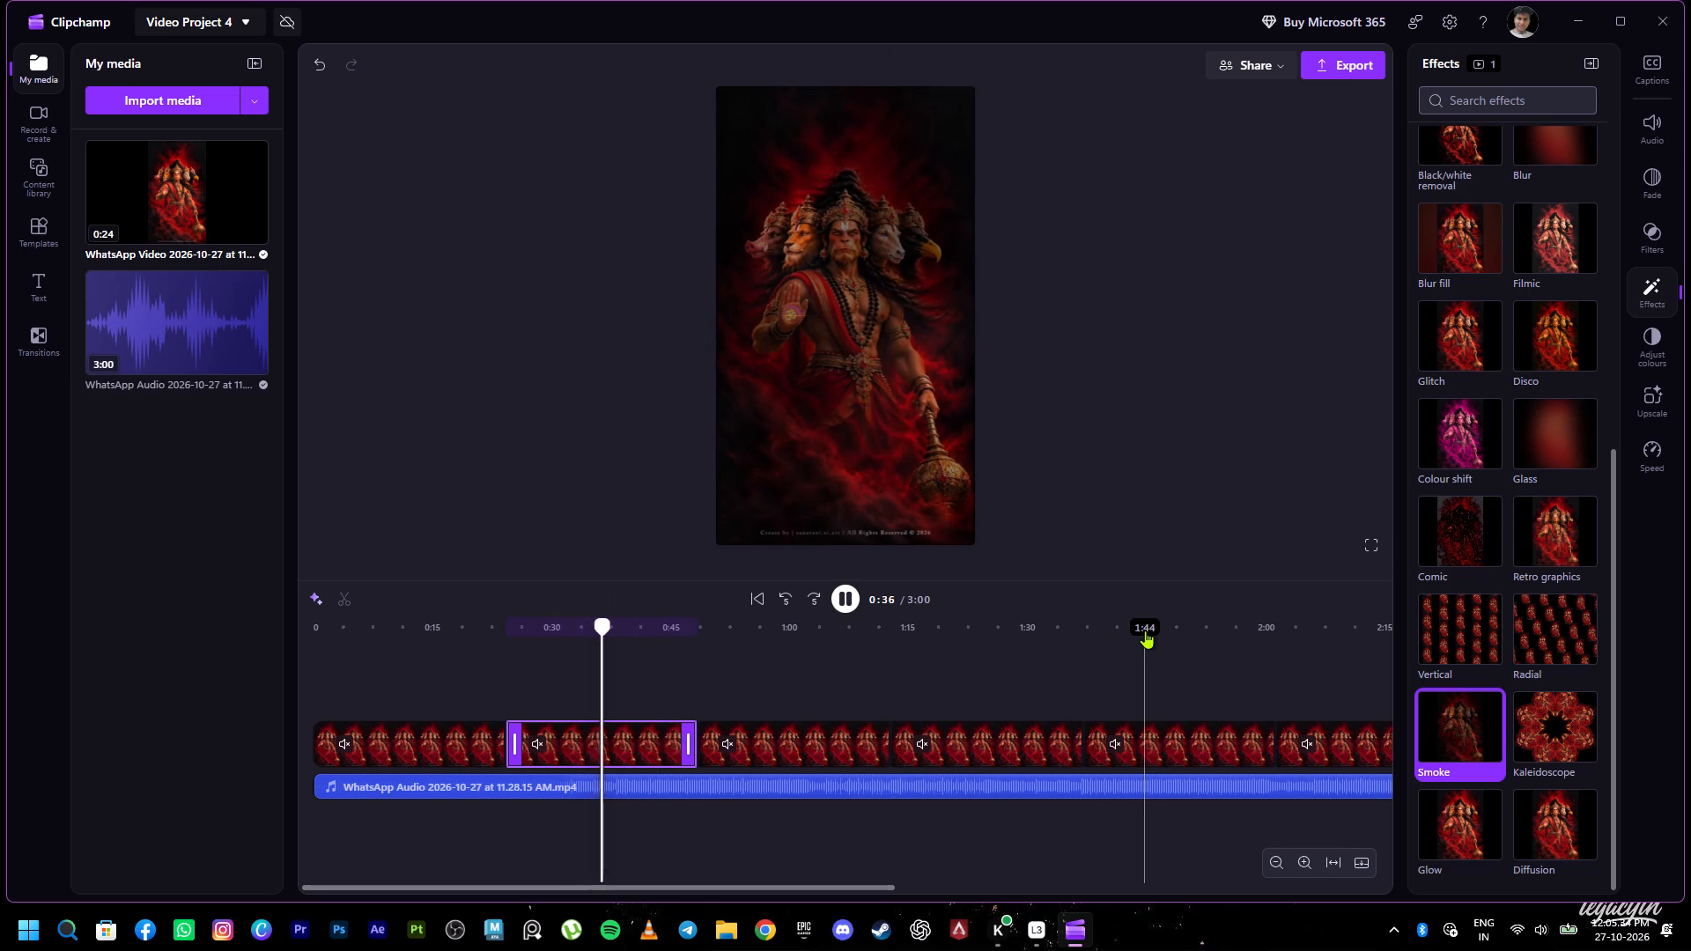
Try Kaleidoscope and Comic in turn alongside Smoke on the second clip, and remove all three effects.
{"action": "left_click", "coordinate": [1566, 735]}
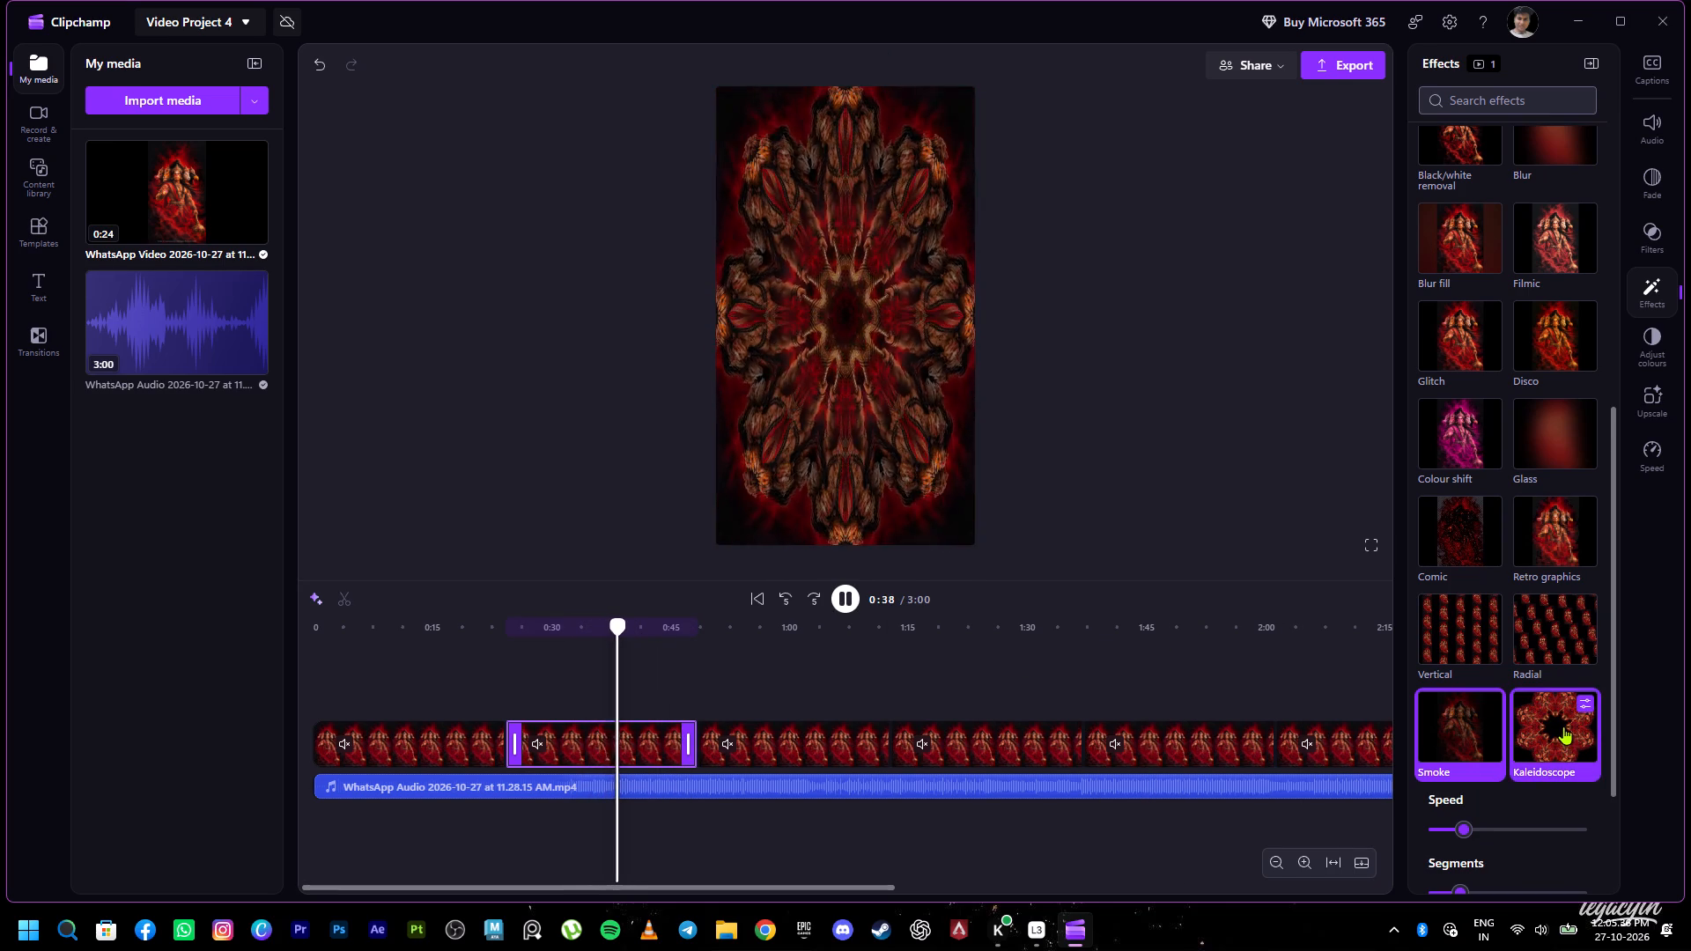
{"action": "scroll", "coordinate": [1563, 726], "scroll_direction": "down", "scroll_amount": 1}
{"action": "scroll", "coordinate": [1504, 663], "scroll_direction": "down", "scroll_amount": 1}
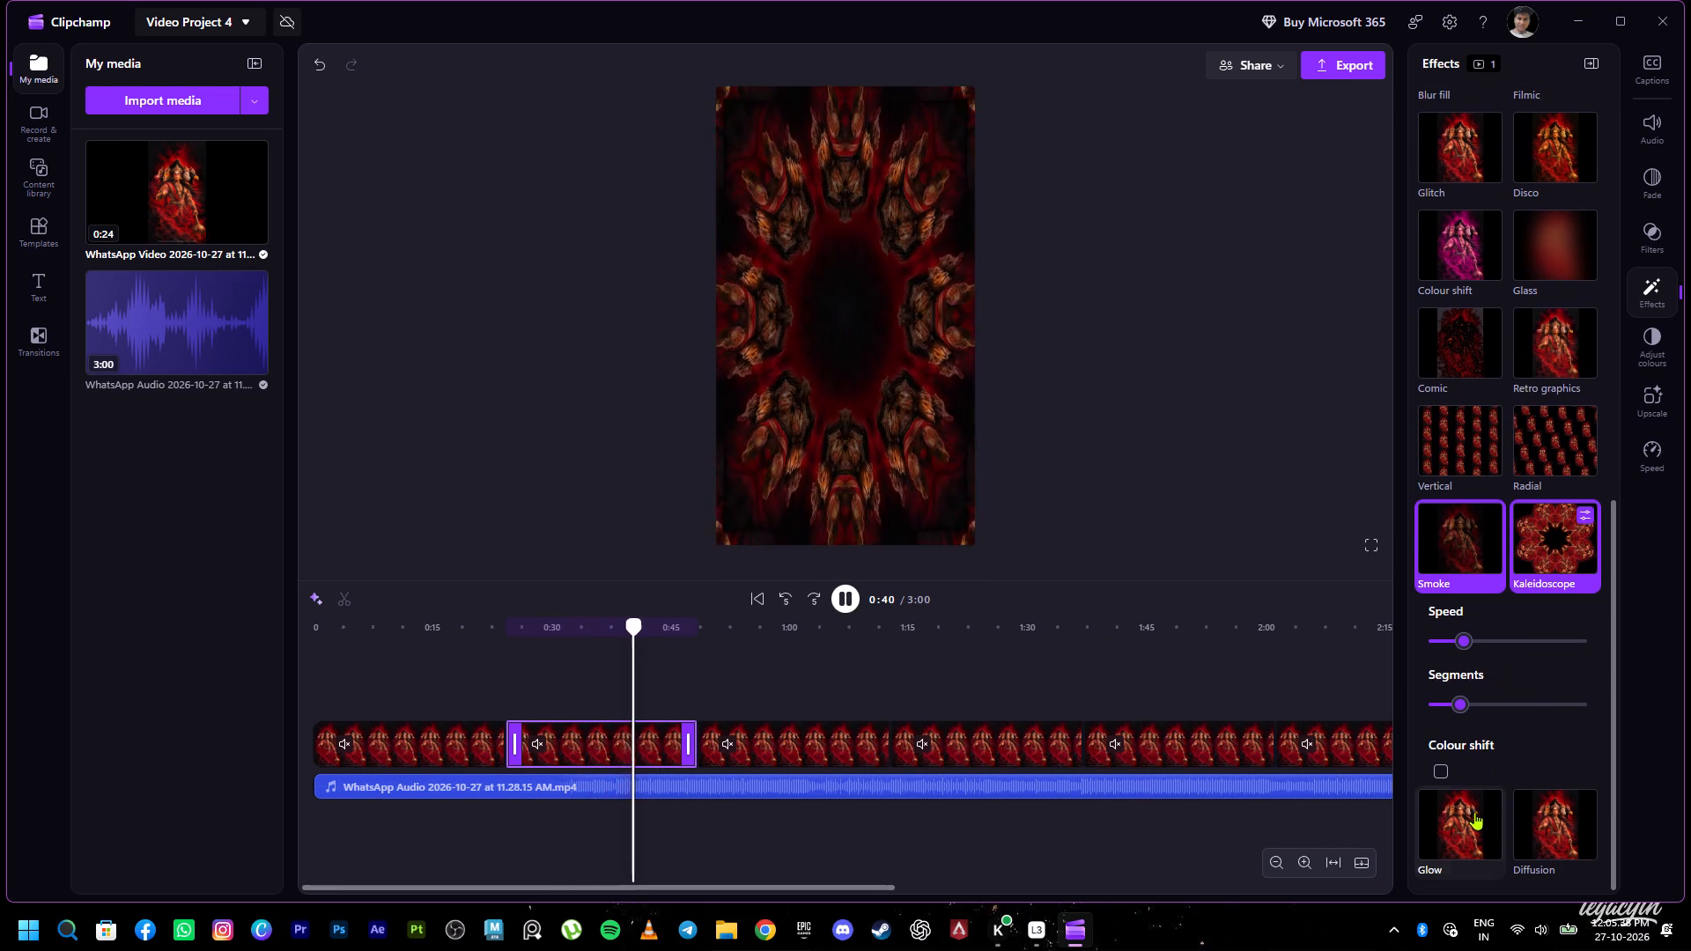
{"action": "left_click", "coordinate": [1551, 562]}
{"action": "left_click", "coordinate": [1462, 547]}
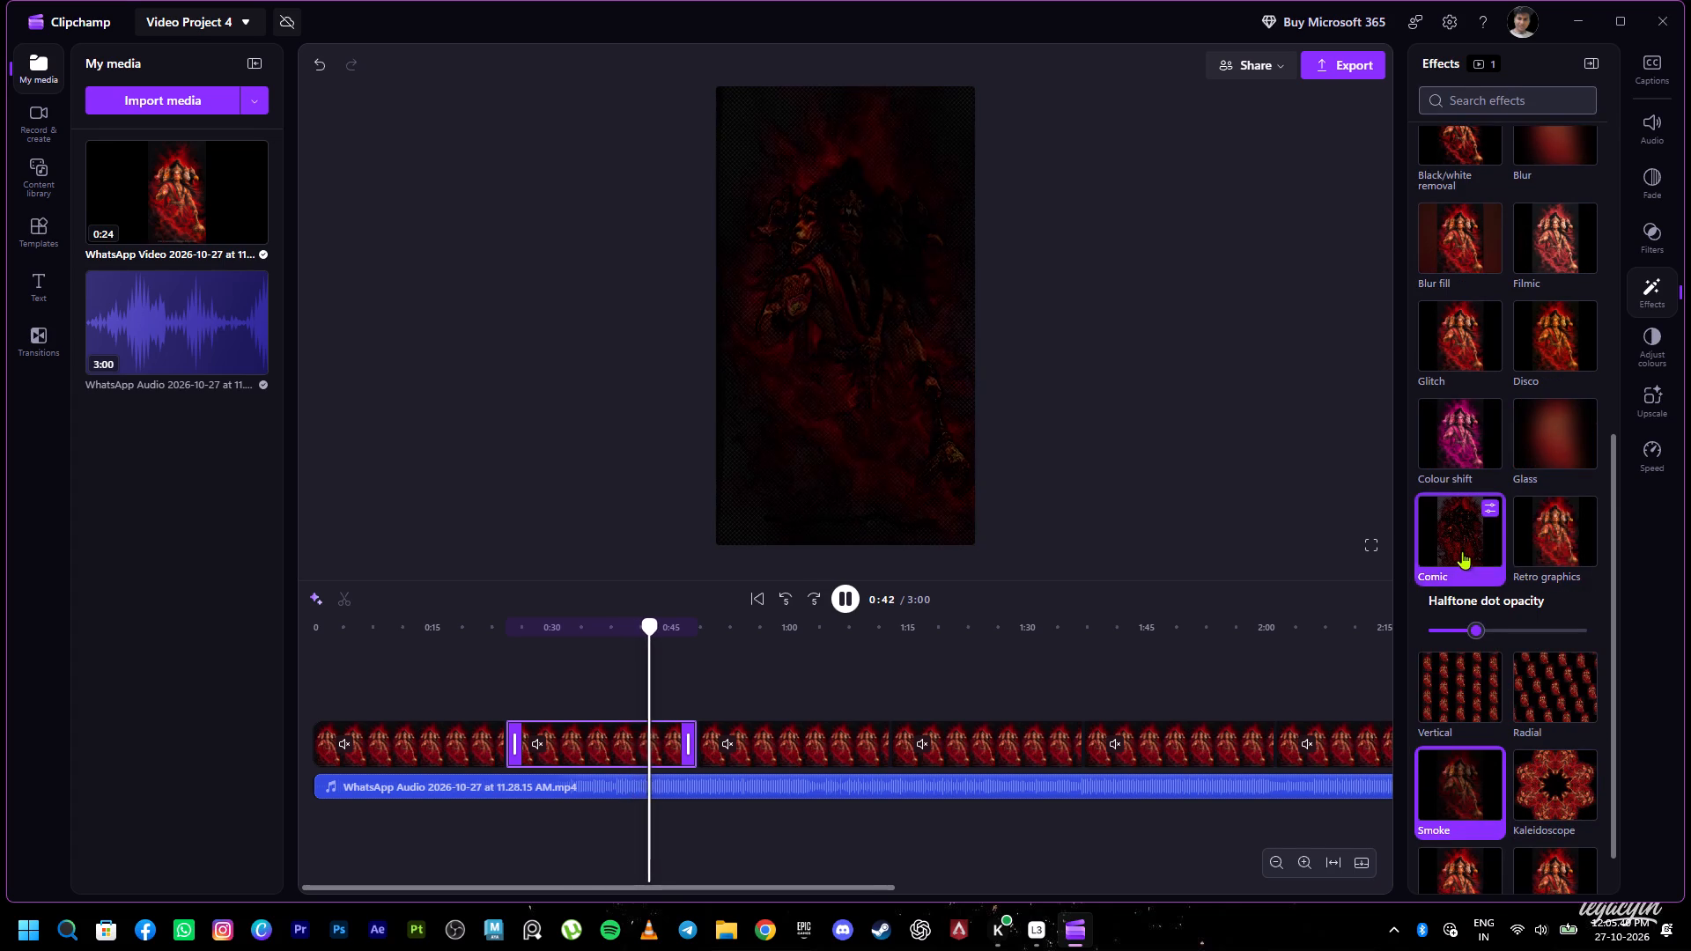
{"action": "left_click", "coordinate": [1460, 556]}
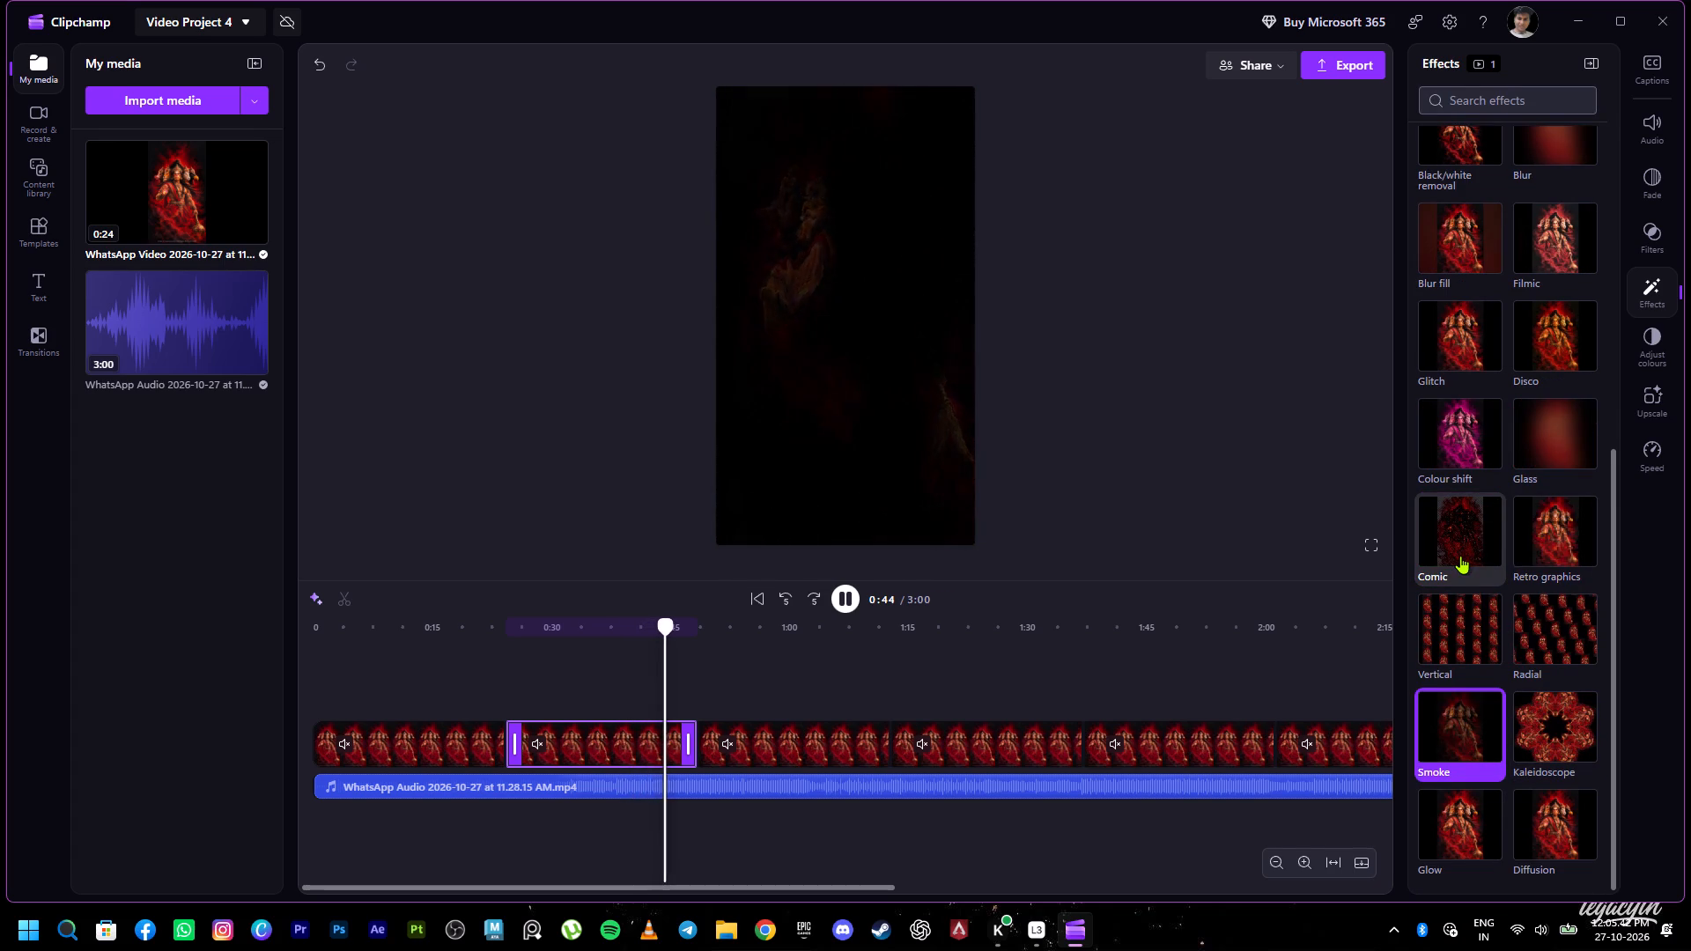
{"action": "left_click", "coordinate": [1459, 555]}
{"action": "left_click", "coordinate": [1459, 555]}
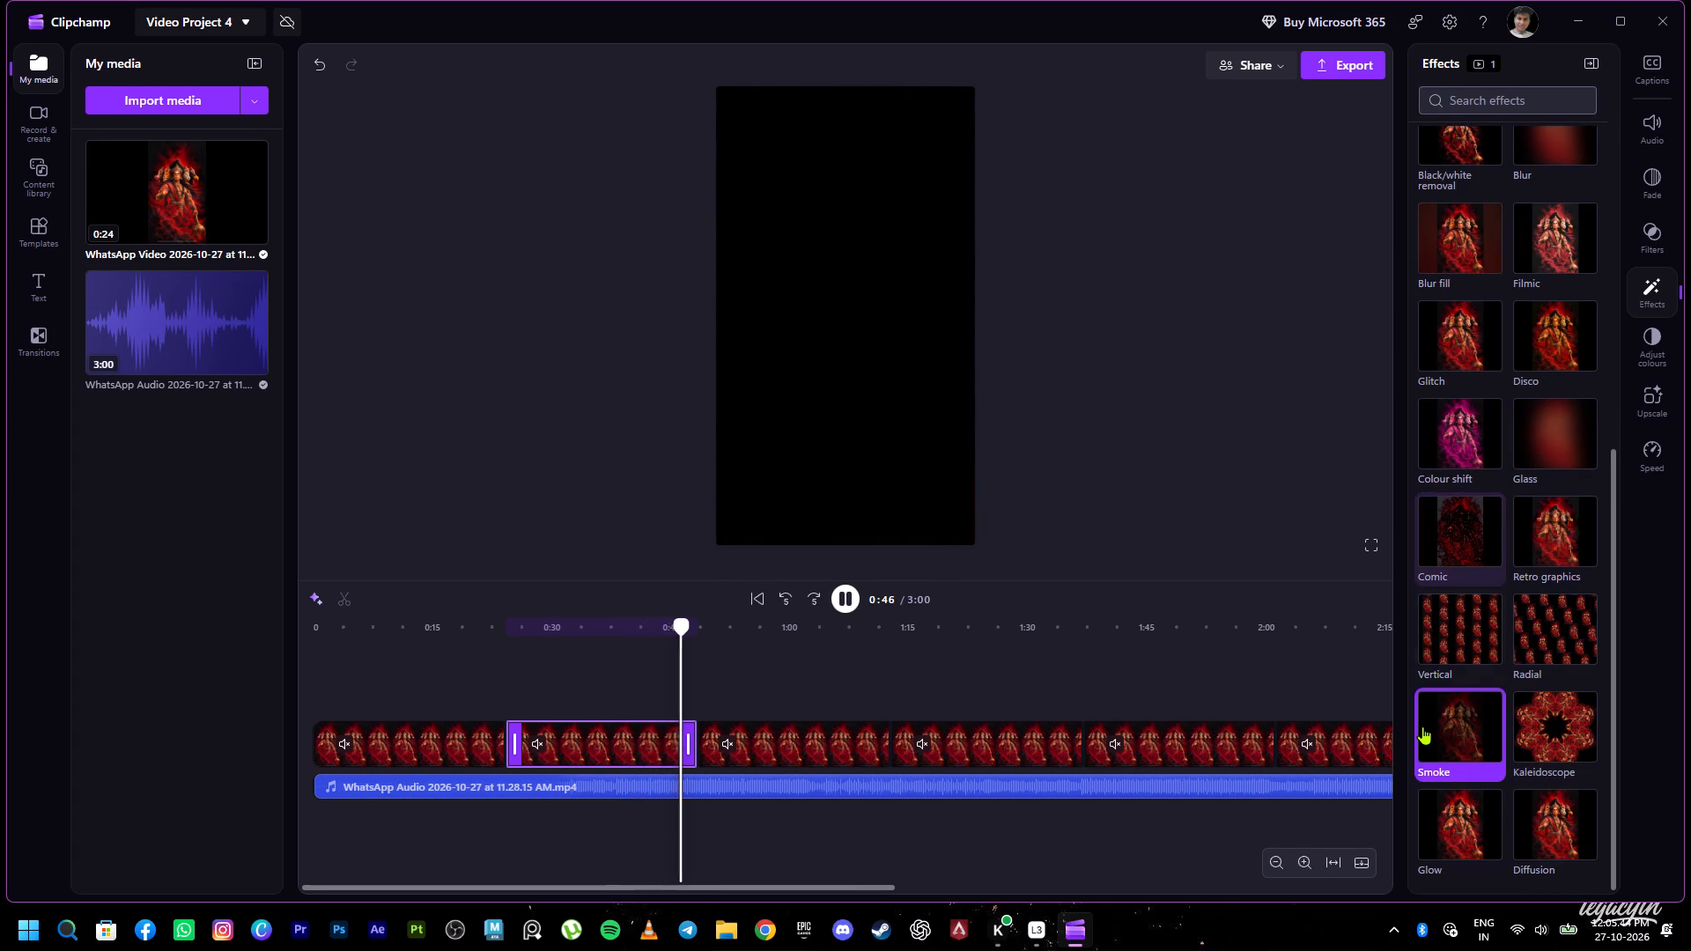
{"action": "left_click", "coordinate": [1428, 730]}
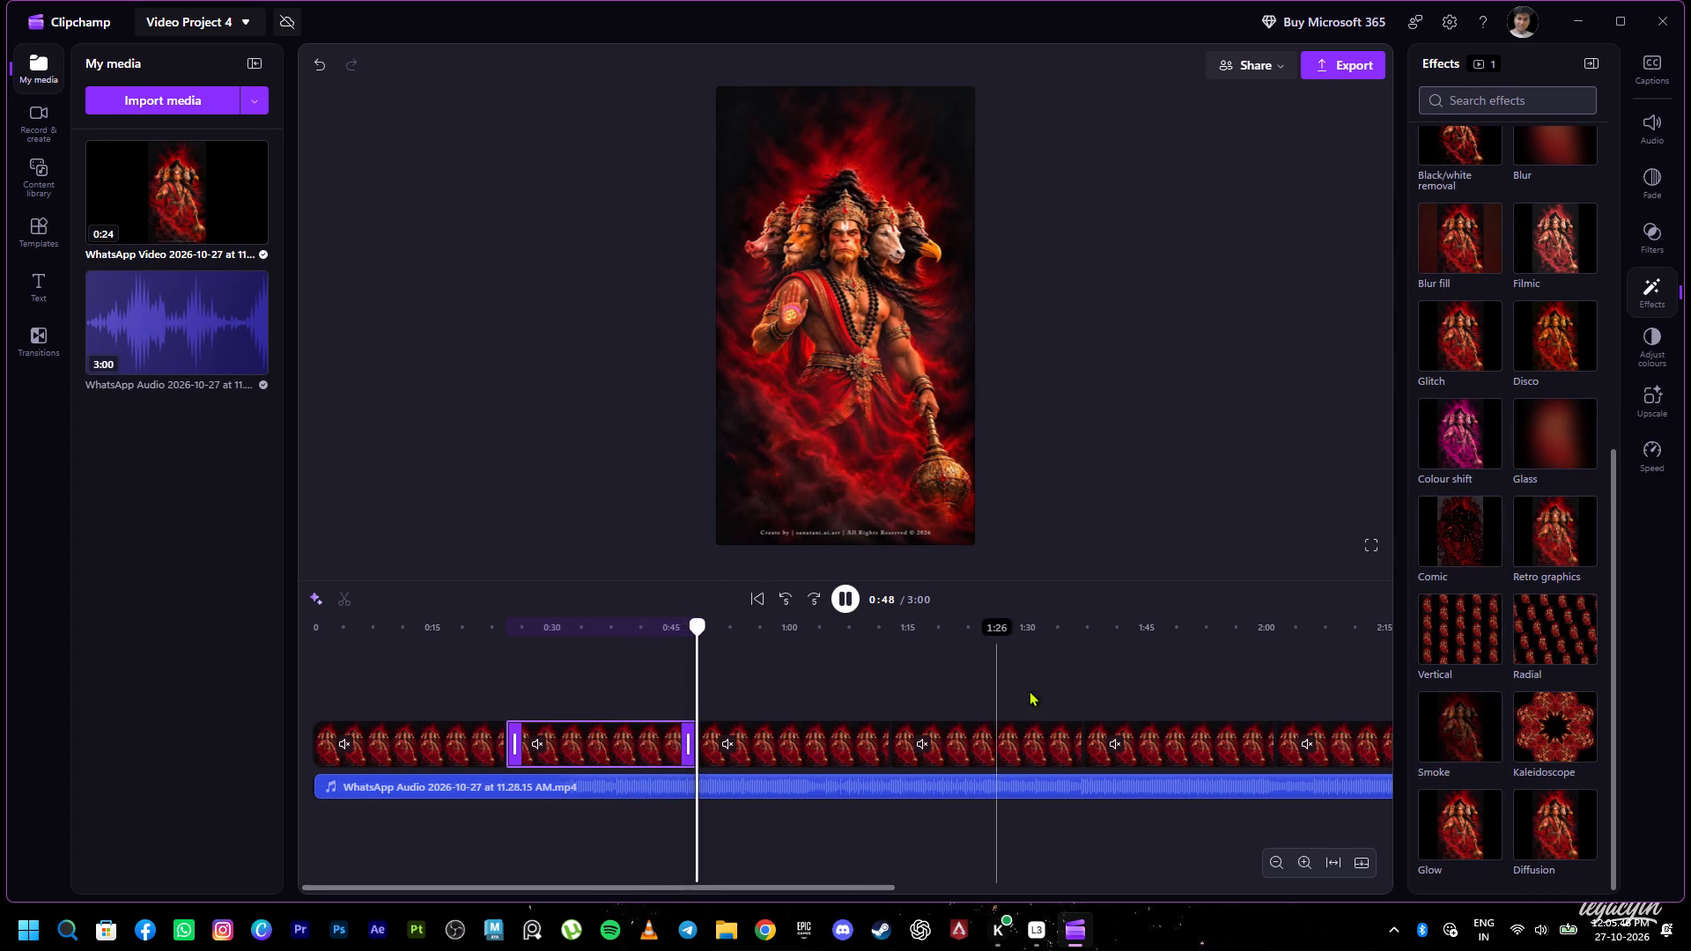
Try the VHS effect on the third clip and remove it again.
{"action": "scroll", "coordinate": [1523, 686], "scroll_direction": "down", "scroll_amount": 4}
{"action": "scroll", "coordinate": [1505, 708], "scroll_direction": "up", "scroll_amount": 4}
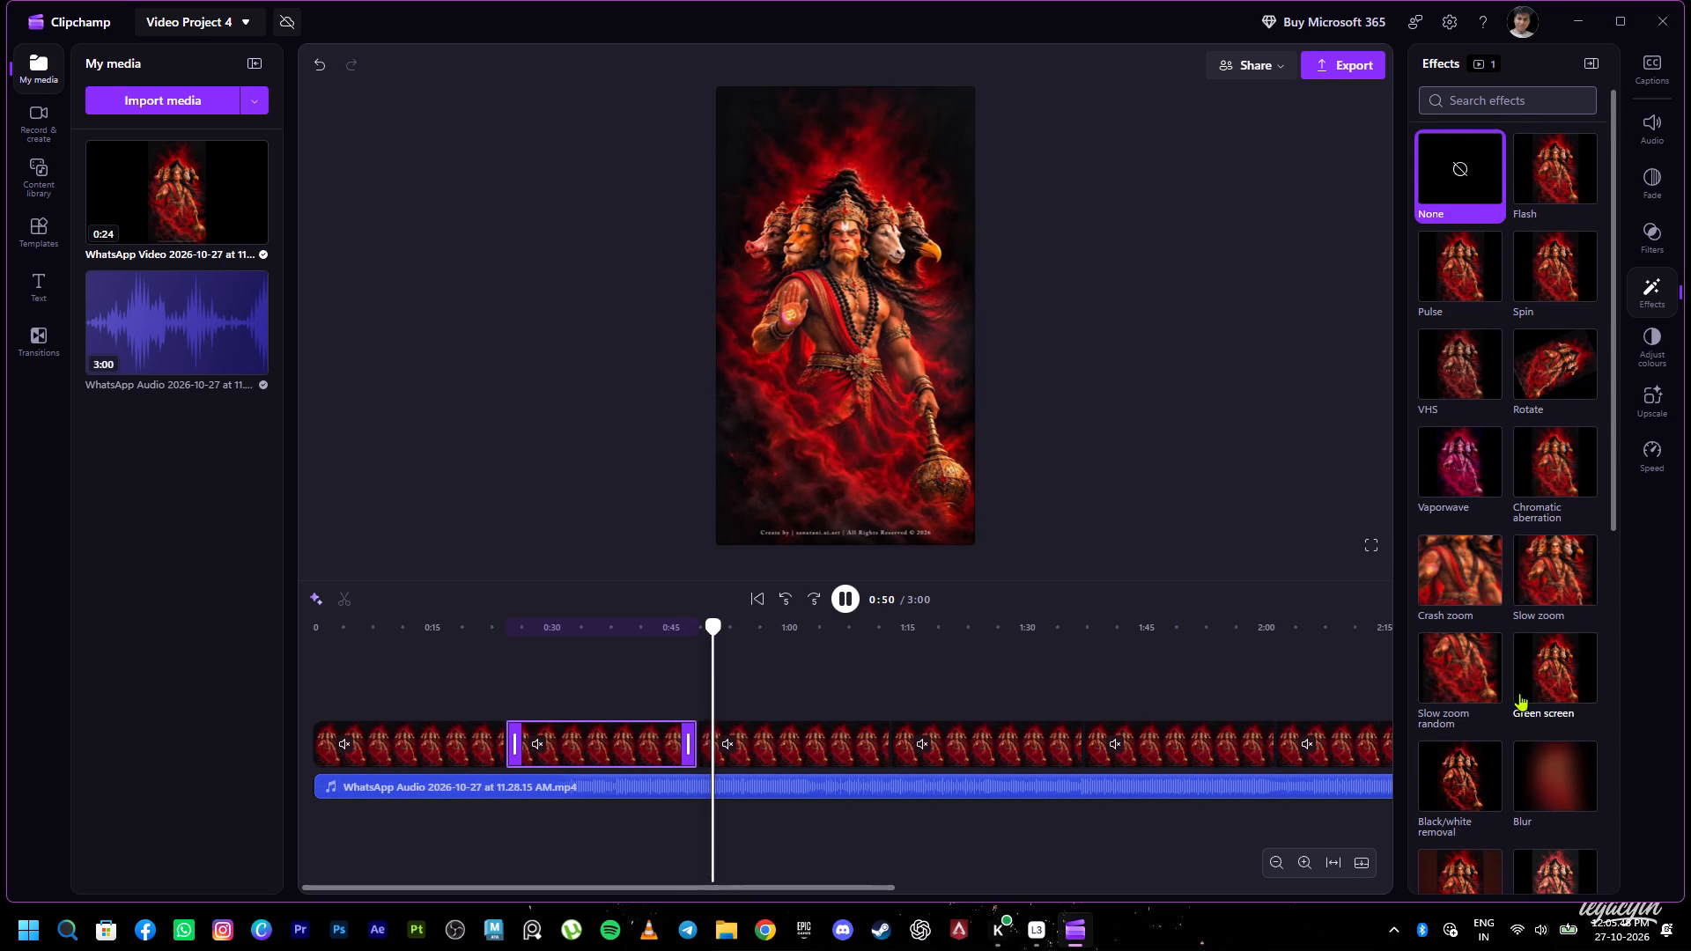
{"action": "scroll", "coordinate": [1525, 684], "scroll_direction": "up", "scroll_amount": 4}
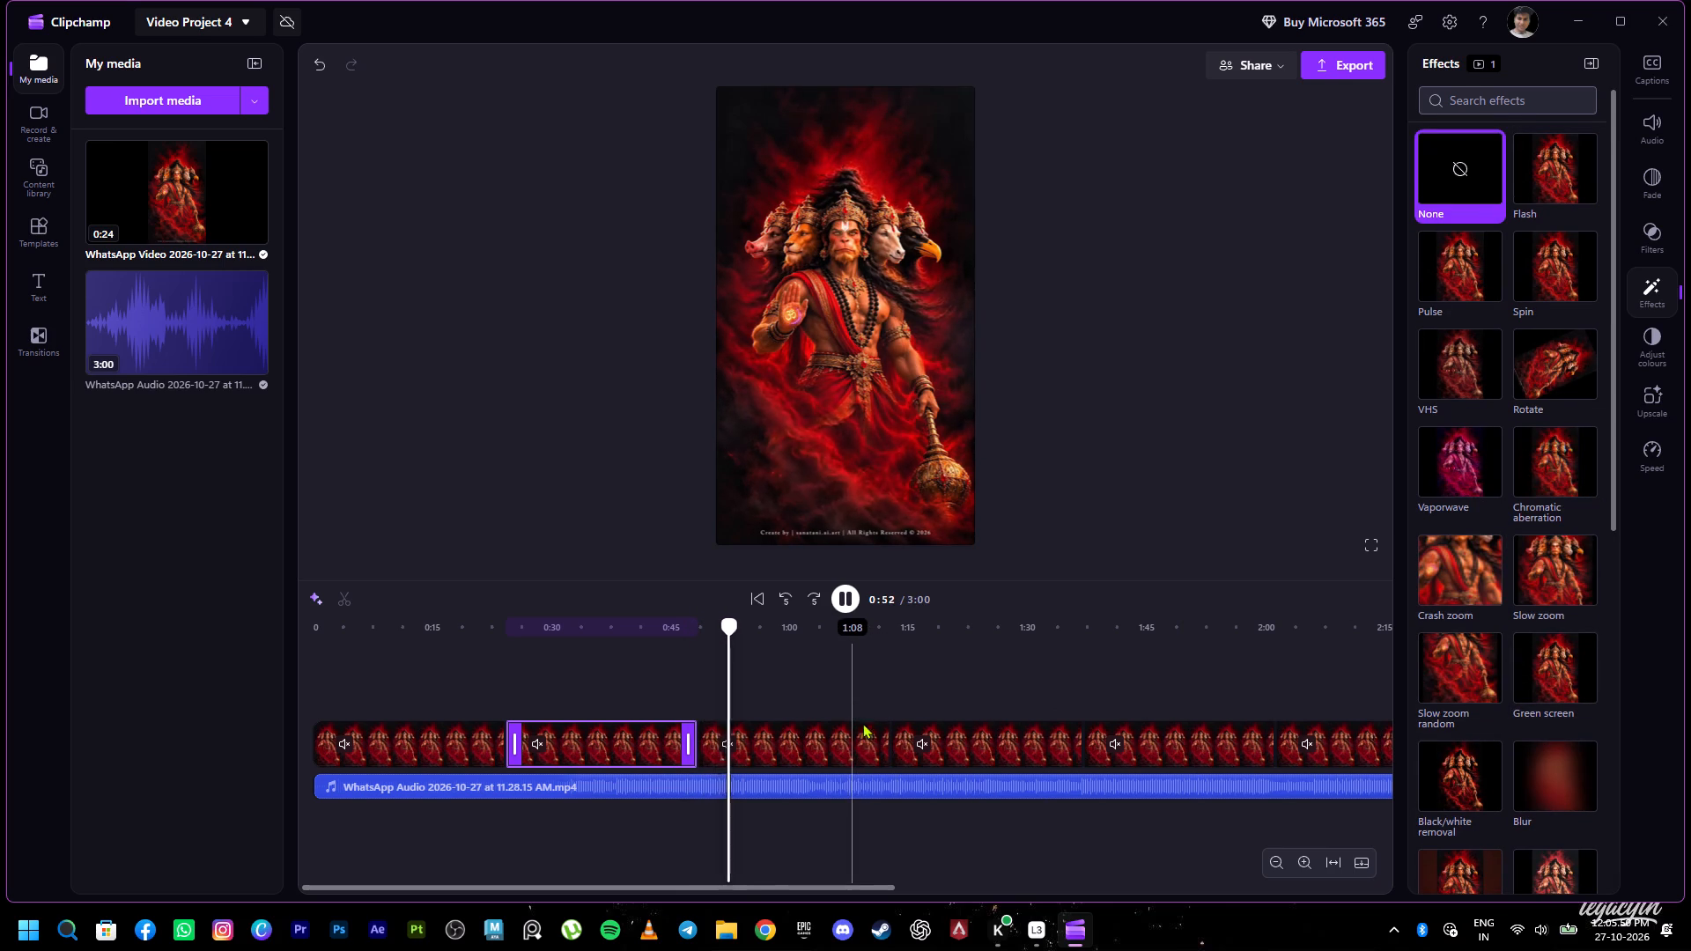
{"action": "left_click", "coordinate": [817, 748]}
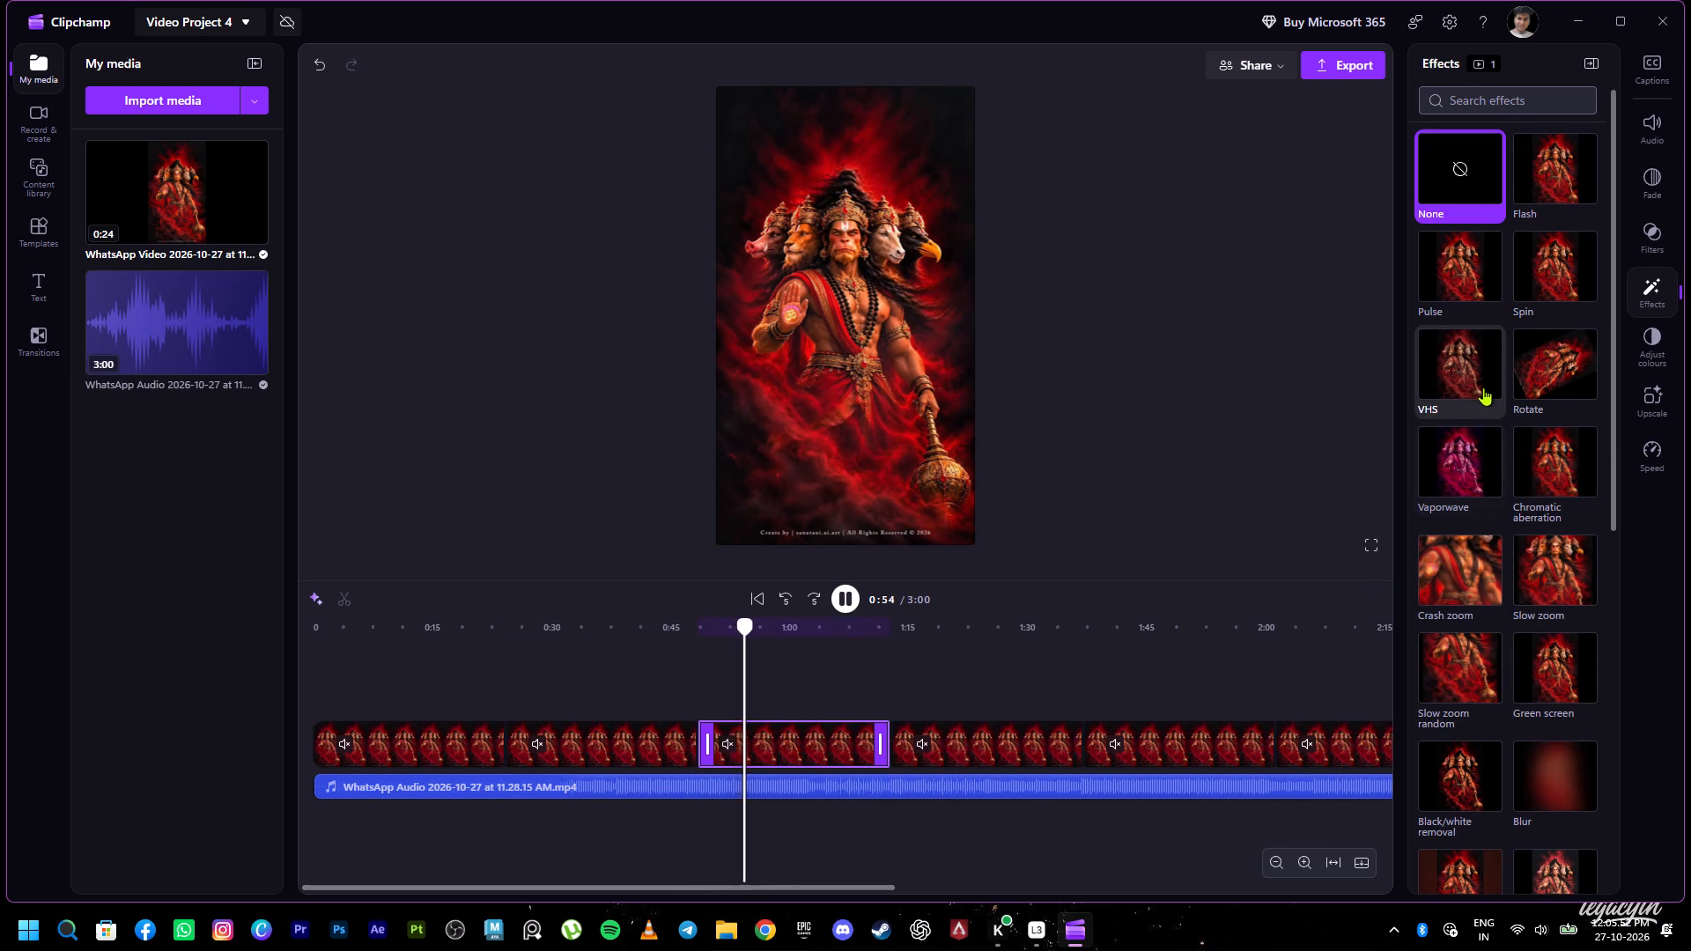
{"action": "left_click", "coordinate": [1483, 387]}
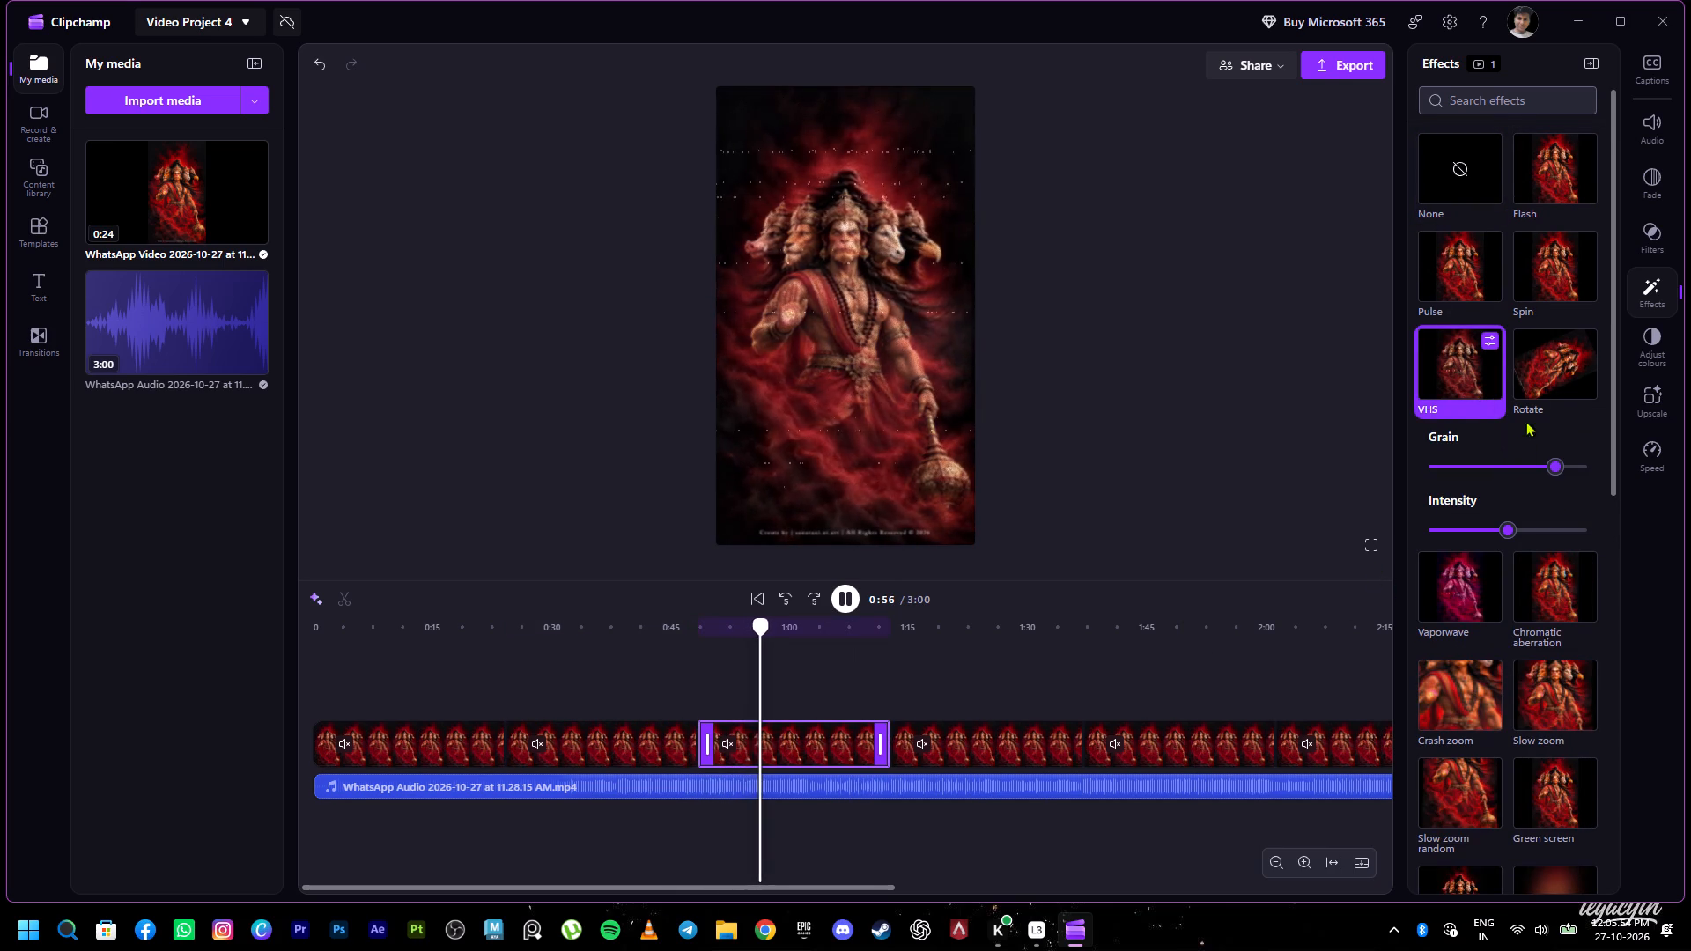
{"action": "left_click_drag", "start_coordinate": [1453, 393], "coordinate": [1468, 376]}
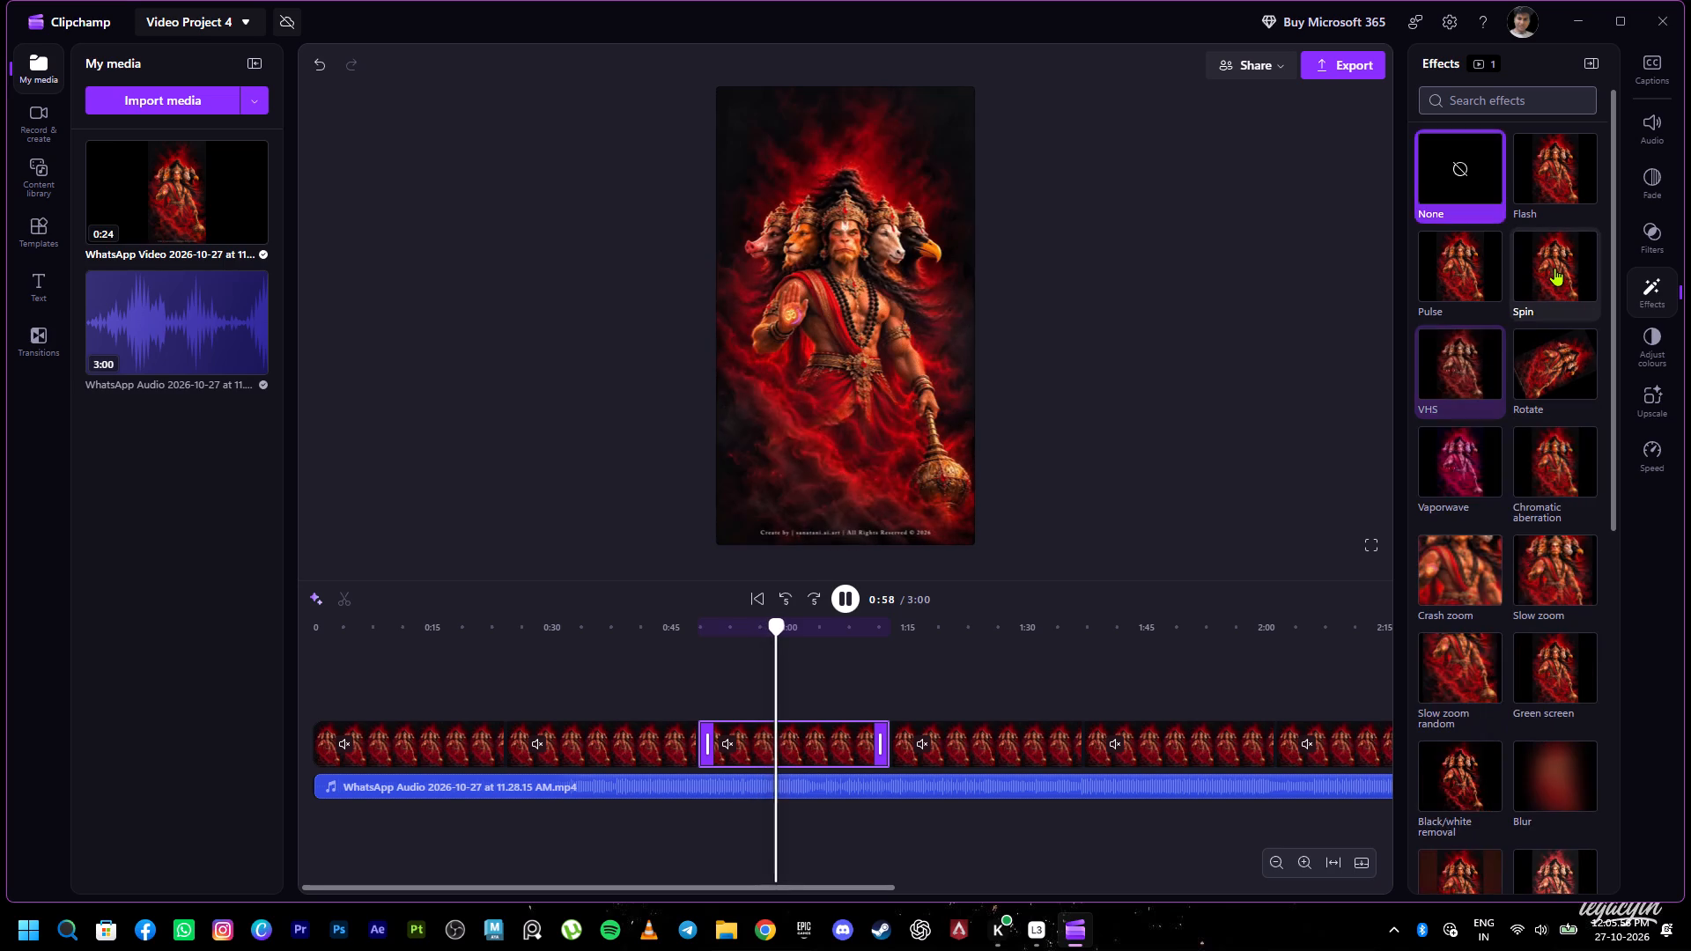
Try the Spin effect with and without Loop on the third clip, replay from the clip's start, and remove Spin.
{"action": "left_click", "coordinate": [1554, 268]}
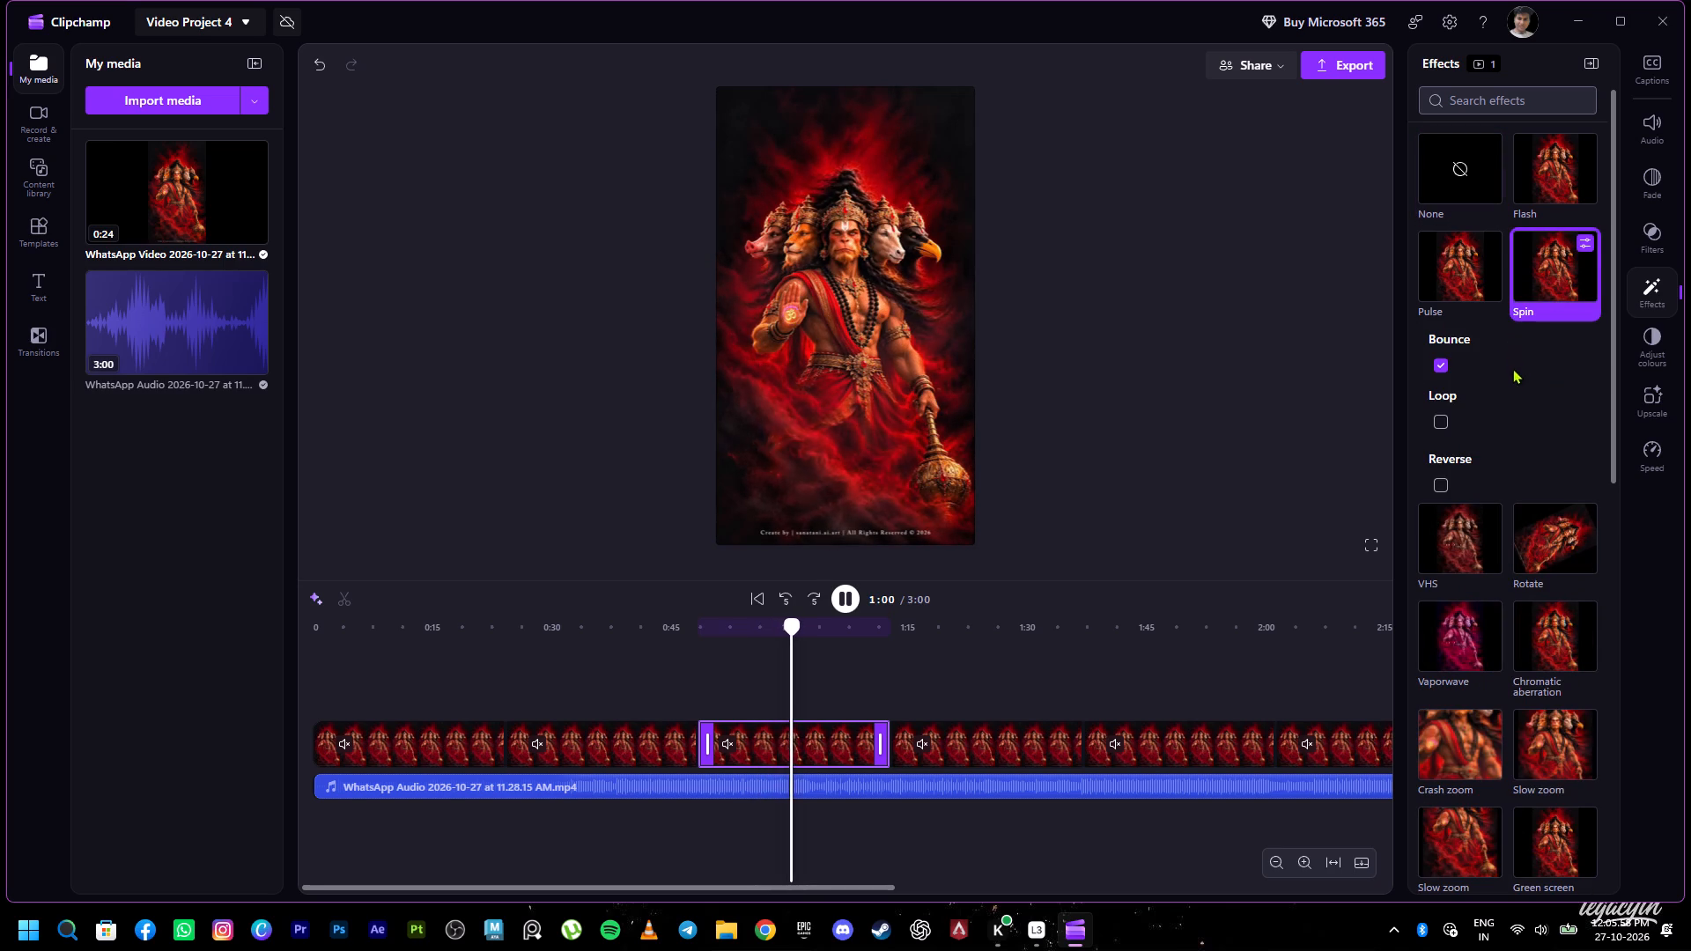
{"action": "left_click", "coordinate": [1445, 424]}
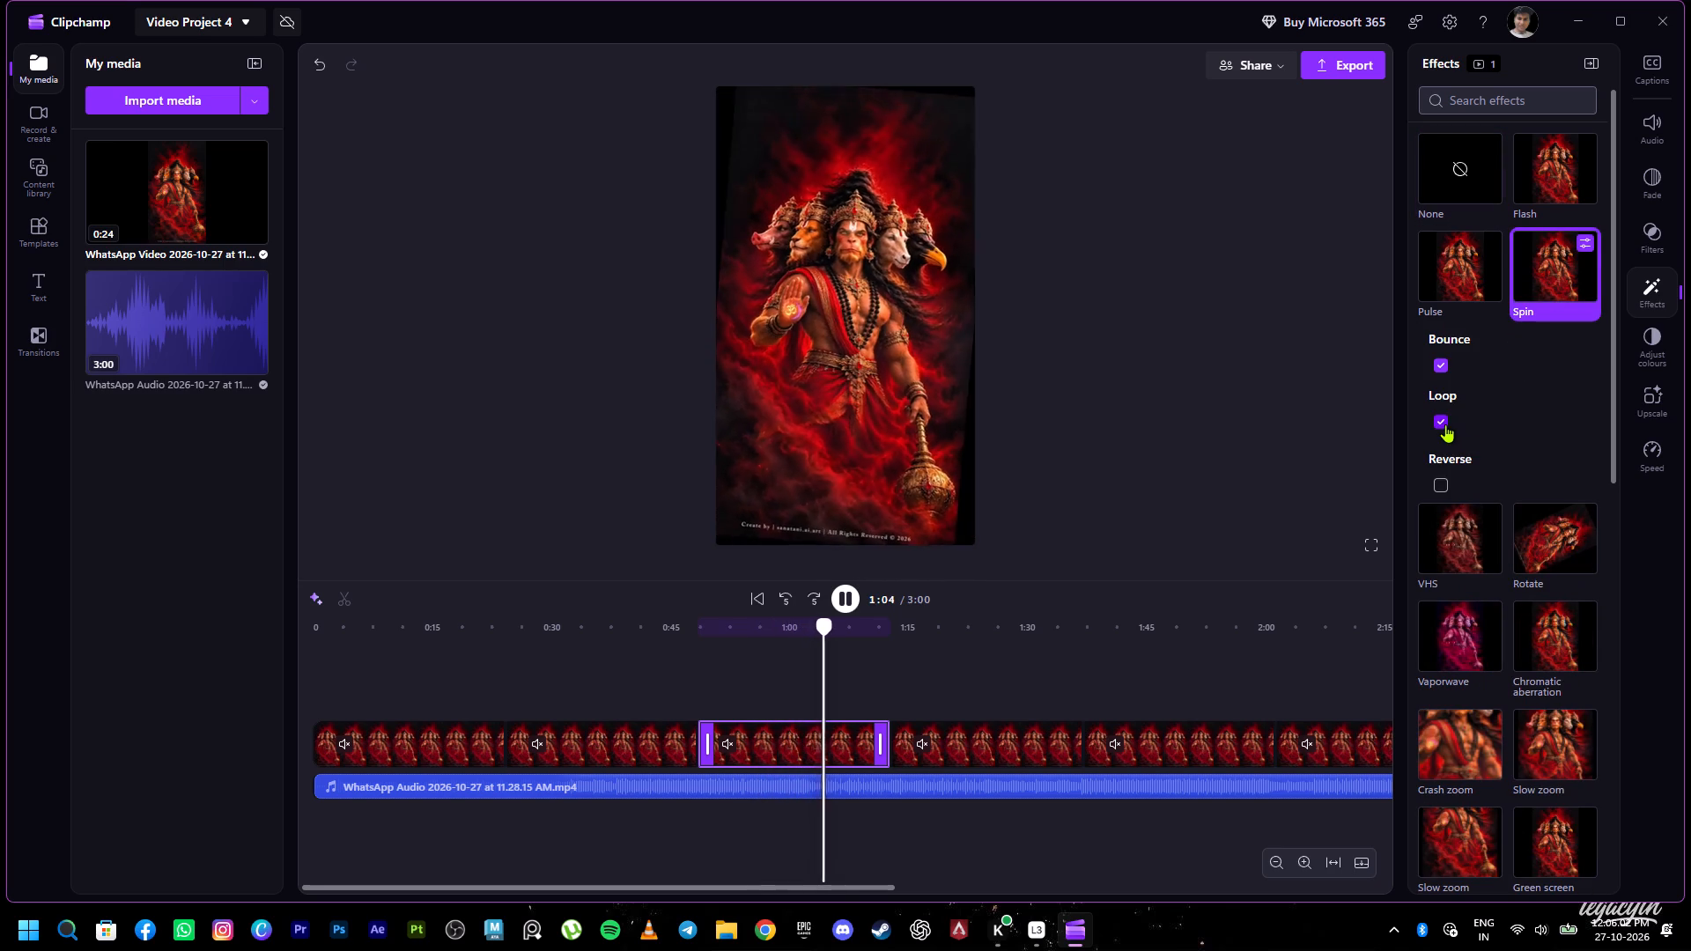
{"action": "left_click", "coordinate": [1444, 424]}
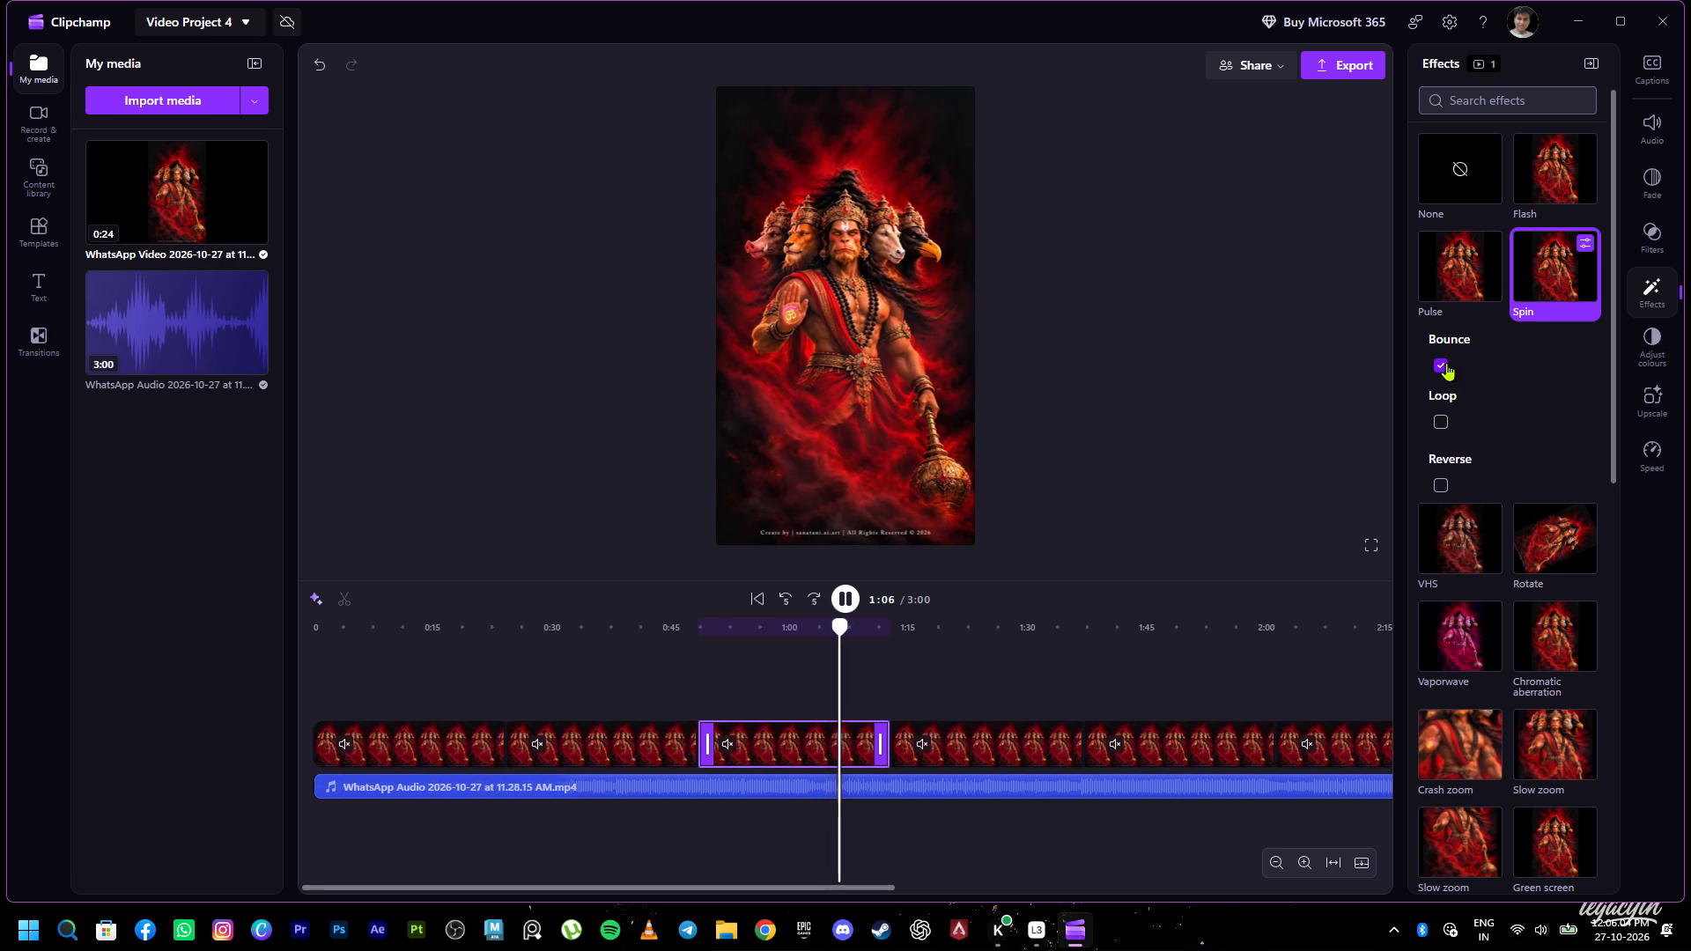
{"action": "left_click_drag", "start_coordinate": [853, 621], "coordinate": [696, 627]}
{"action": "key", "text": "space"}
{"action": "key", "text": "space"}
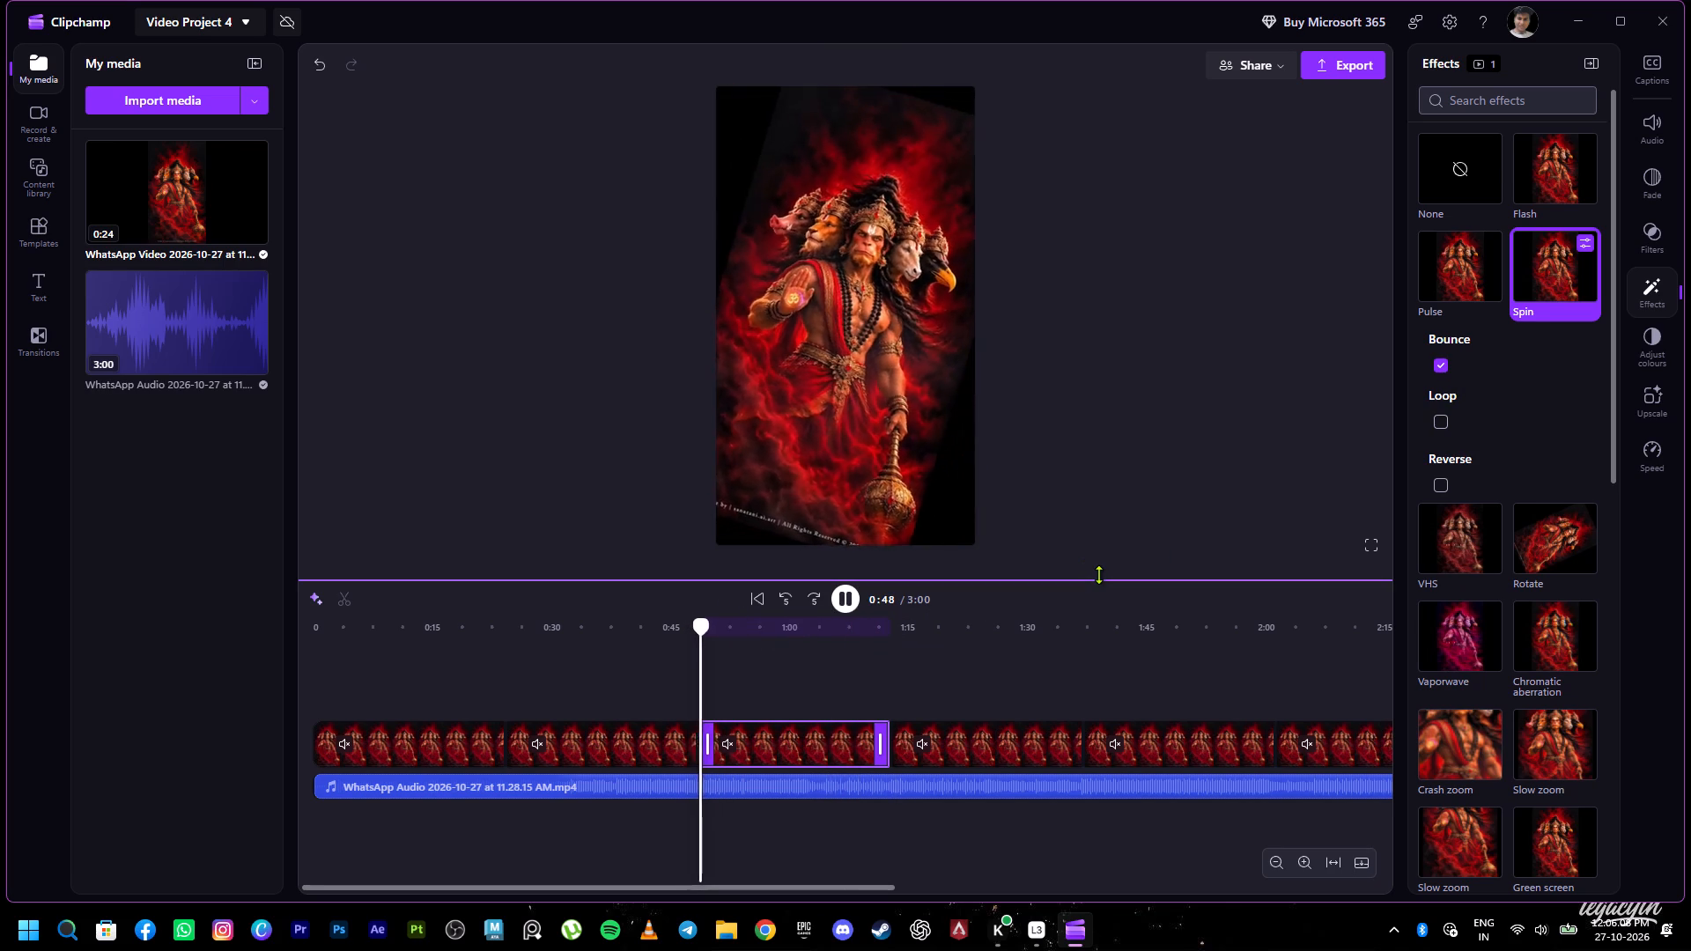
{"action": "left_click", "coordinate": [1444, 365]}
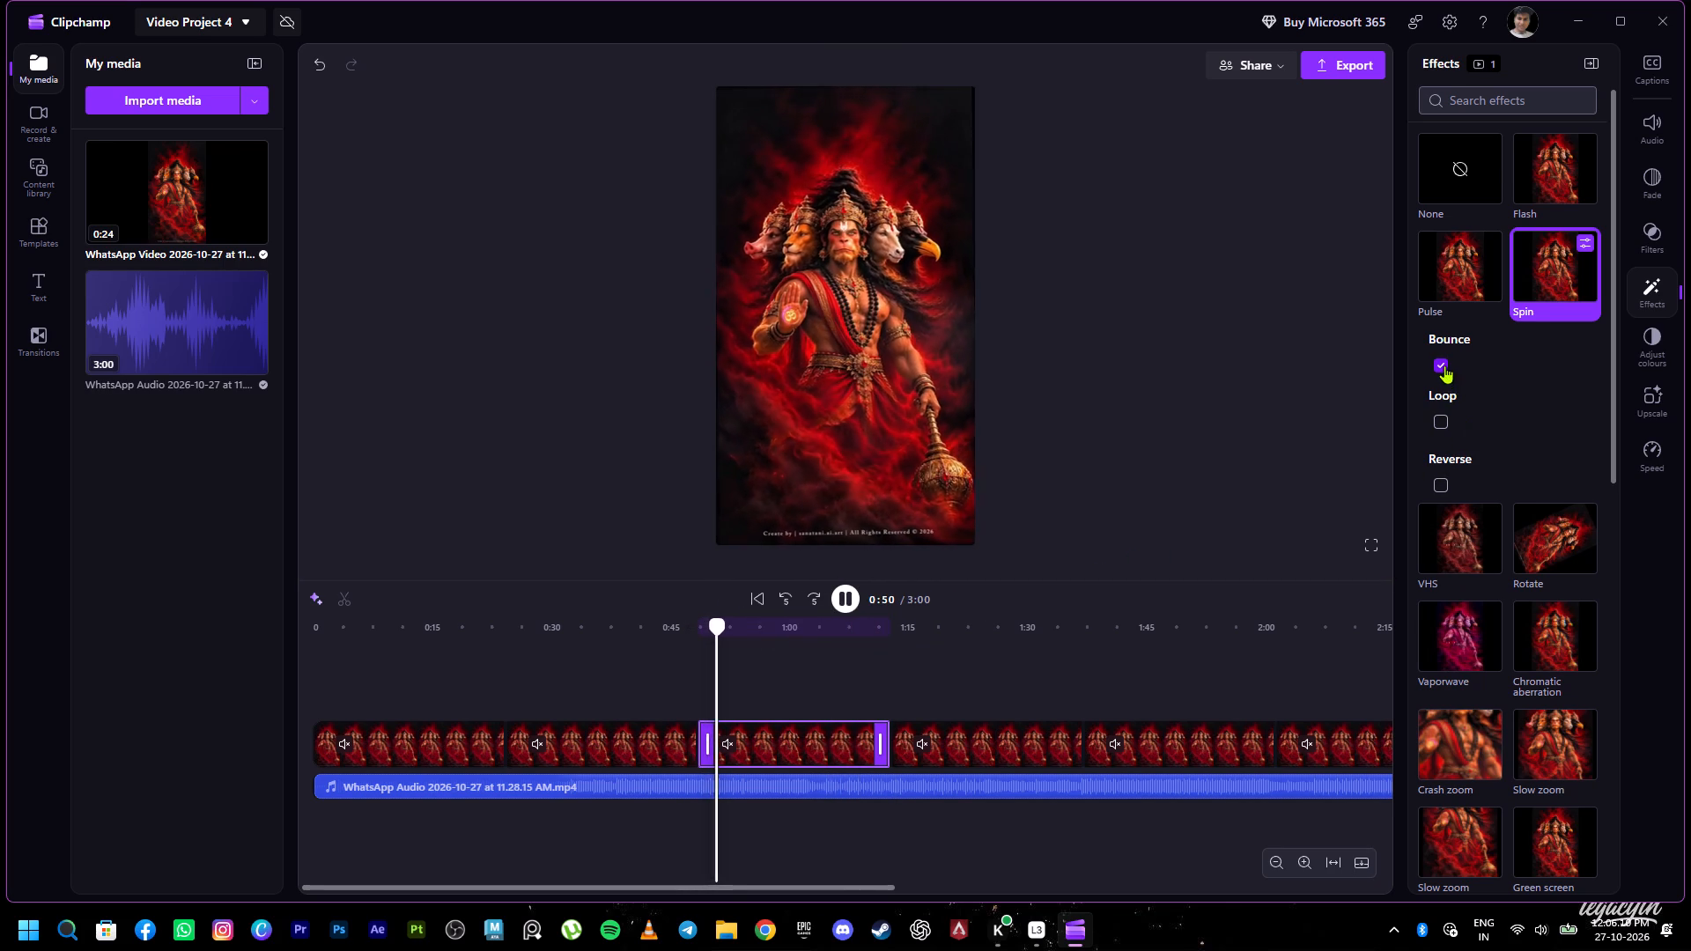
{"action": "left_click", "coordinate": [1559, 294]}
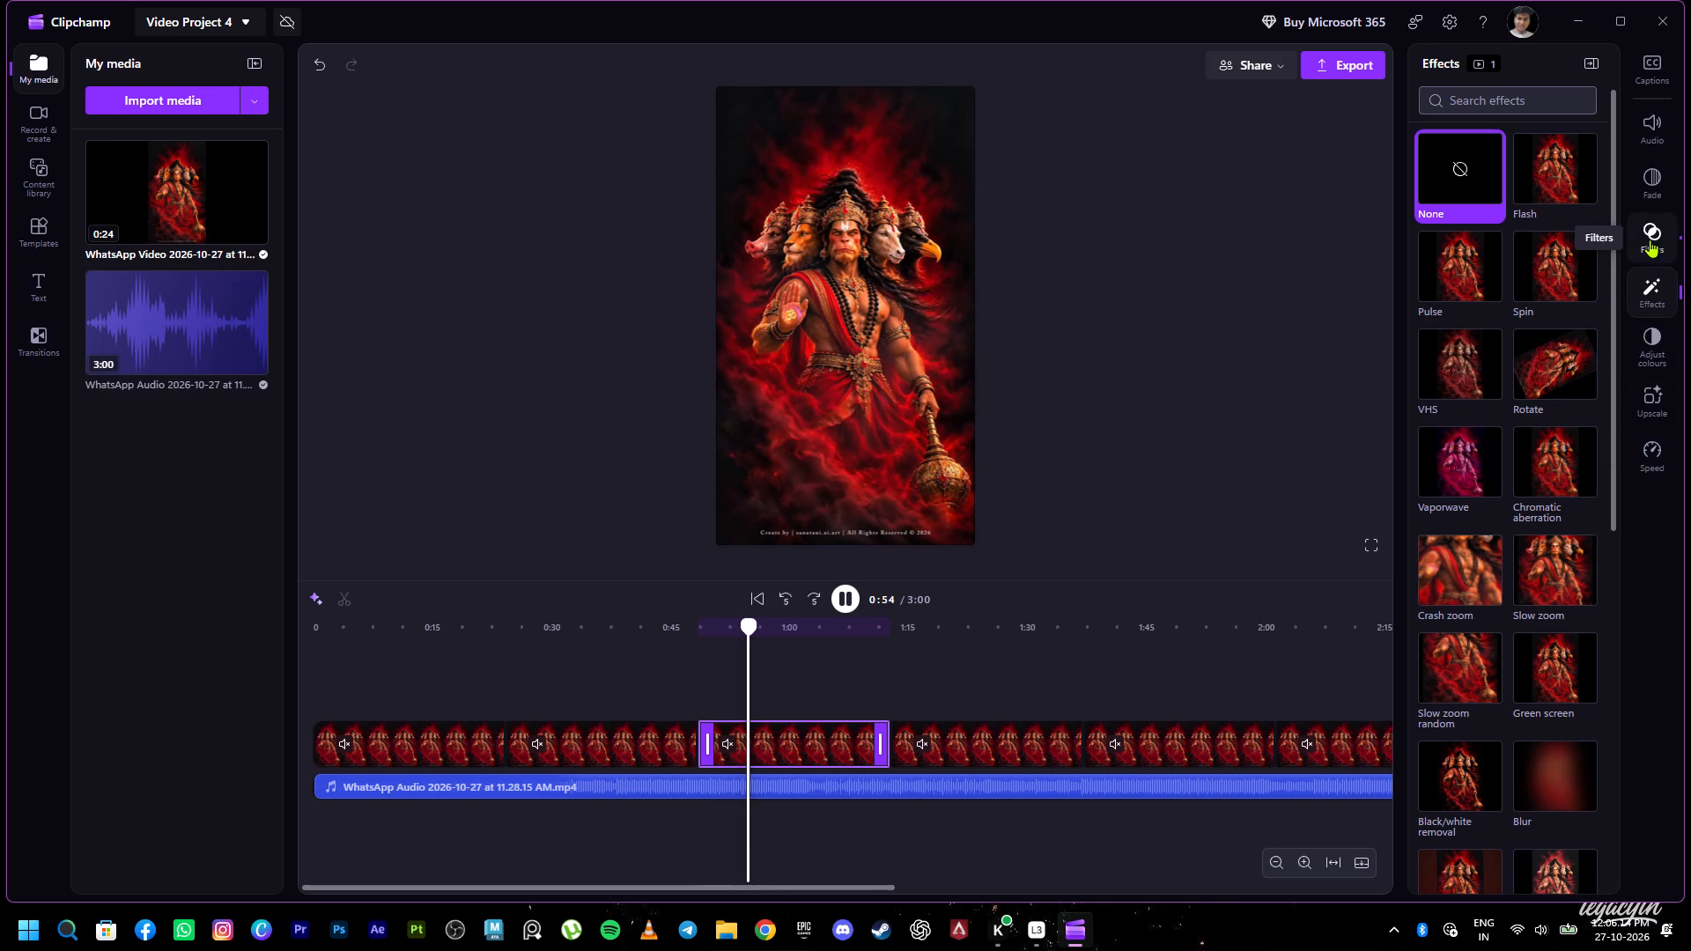
Open the Upscale options for the third clip and replay the video from the beginning.
{"action": "left_click", "coordinate": [1656, 400]}
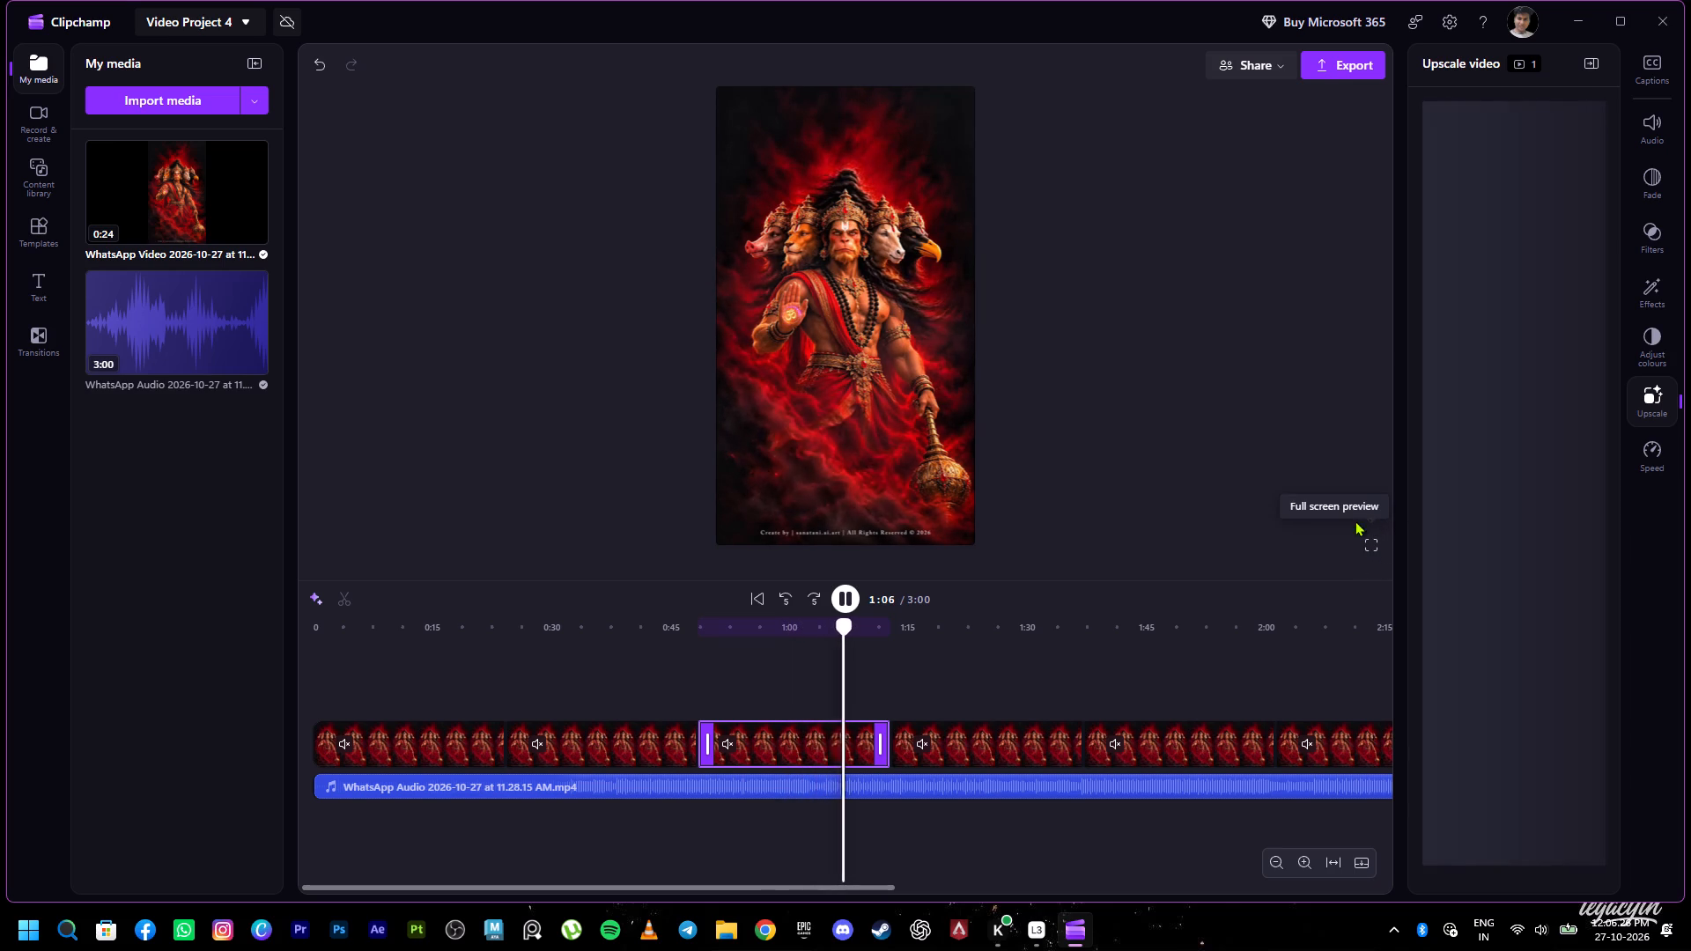
{"action": "left_click_drag", "start_coordinate": [838, 623], "coordinate": [290, 663]}
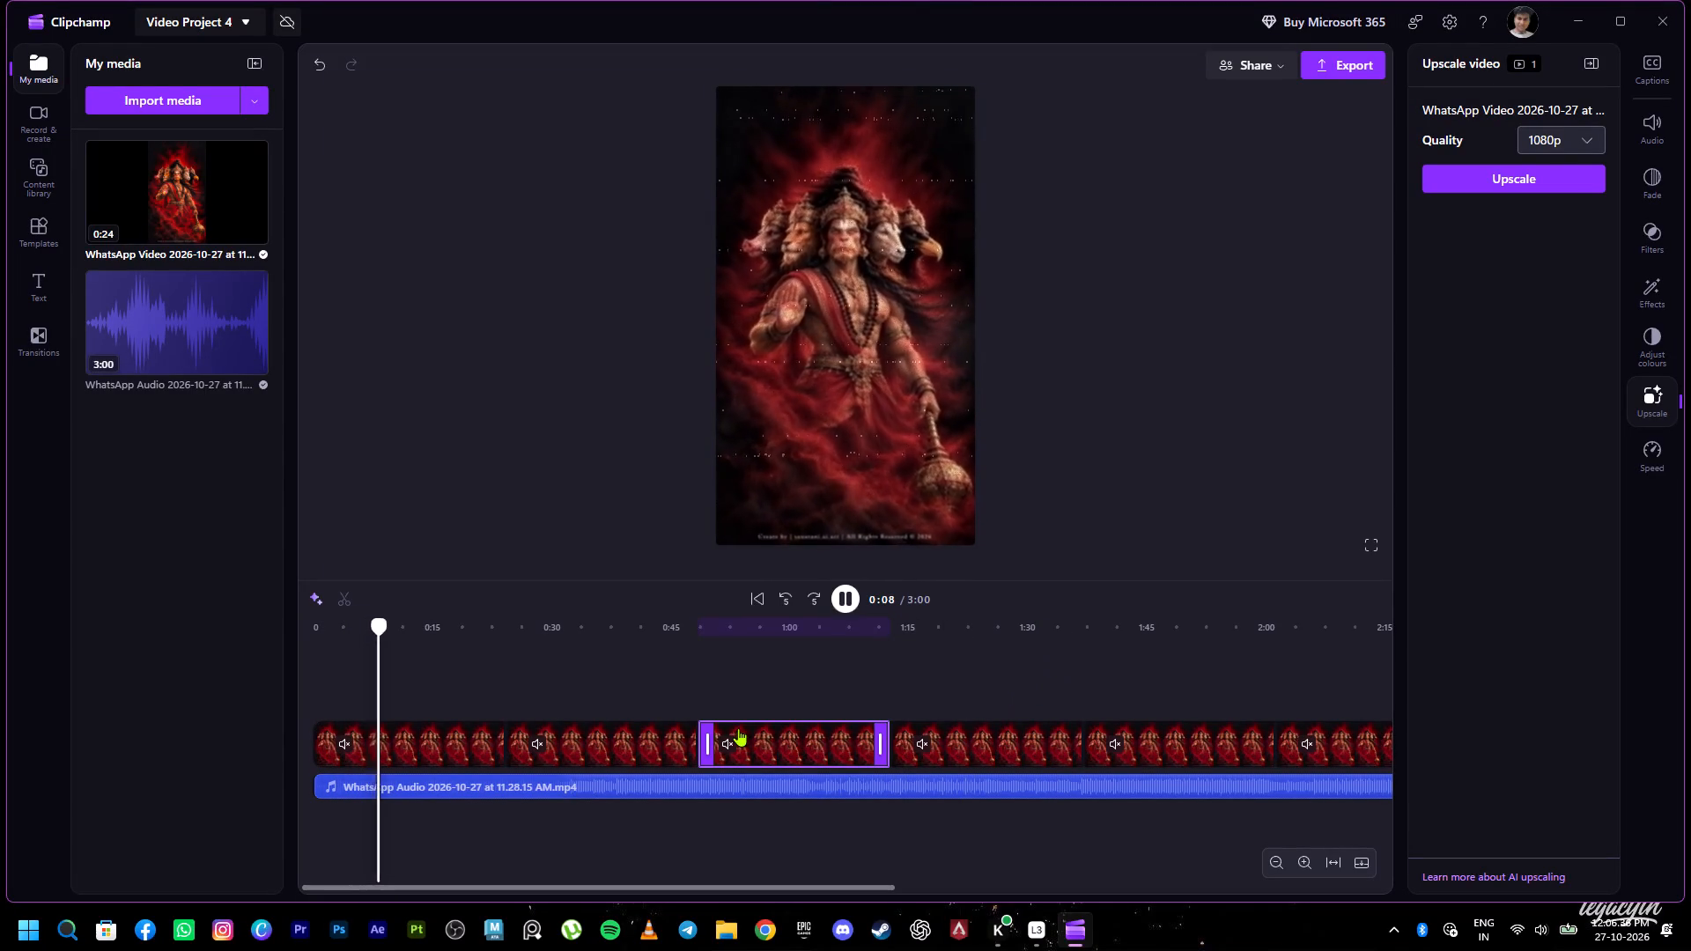
Remove the VHS effect from the first clip, keeping its Pulse effect.
{"action": "left_click", "coordinate": [419, 738]}
{"action": "left_click", "coordinate": [1644, 351]}
{"action": "left_click", "coordinate": [1656, 289]}
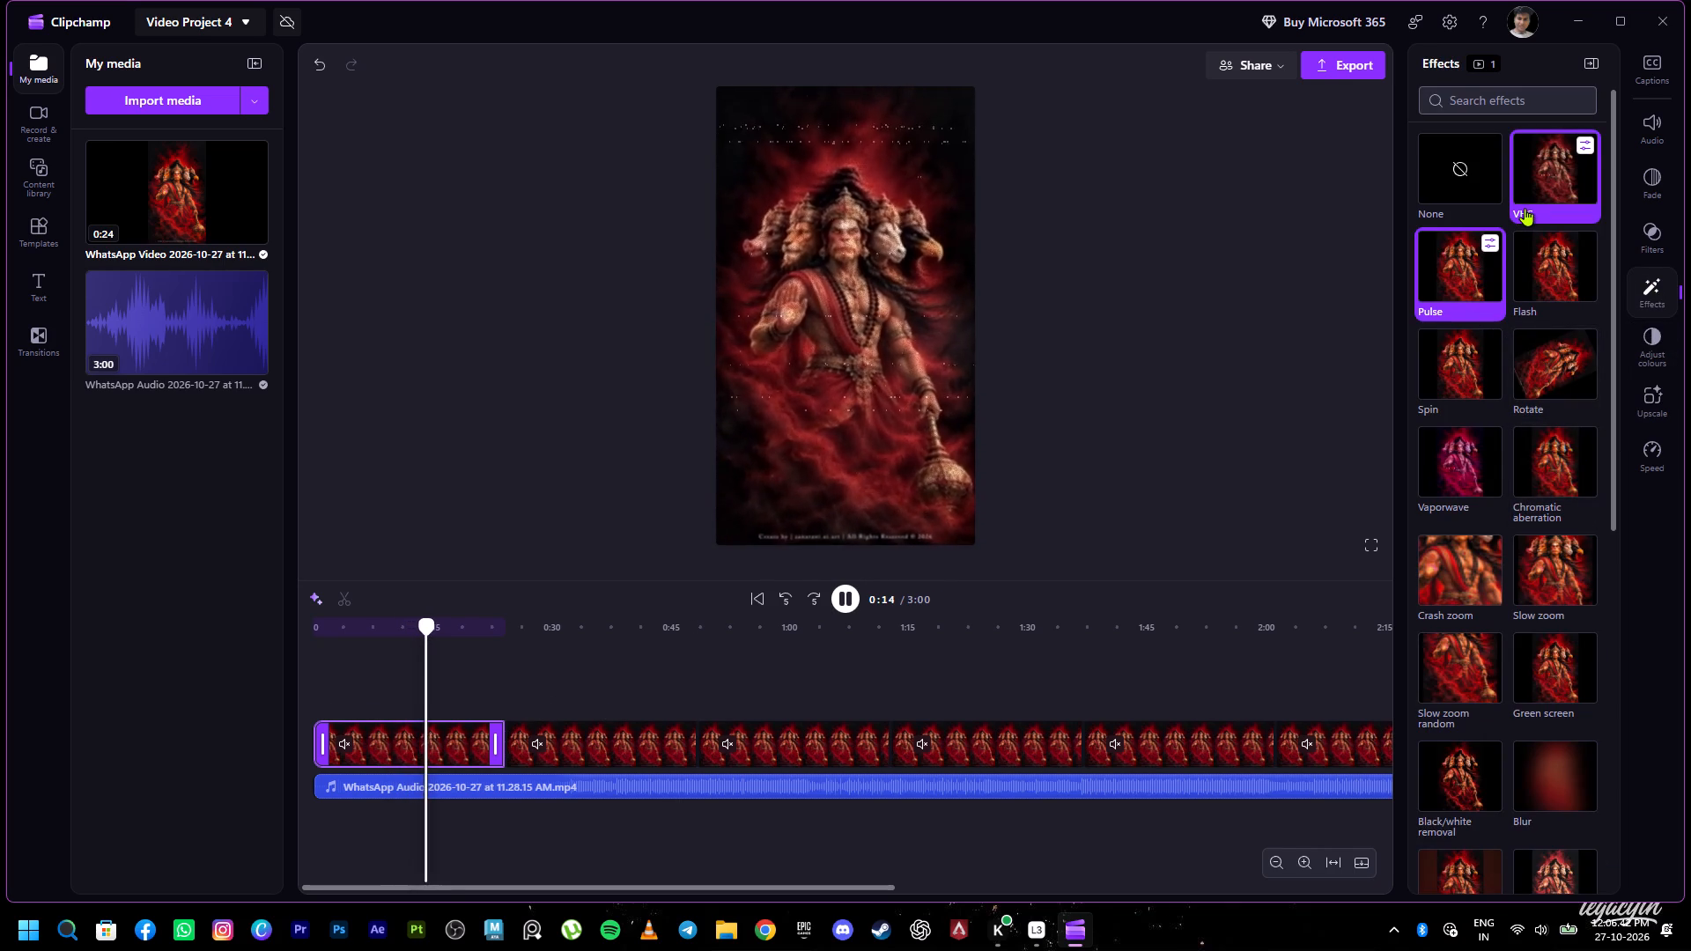
{"action": "left_click", "coordinate": [1525, 207]}
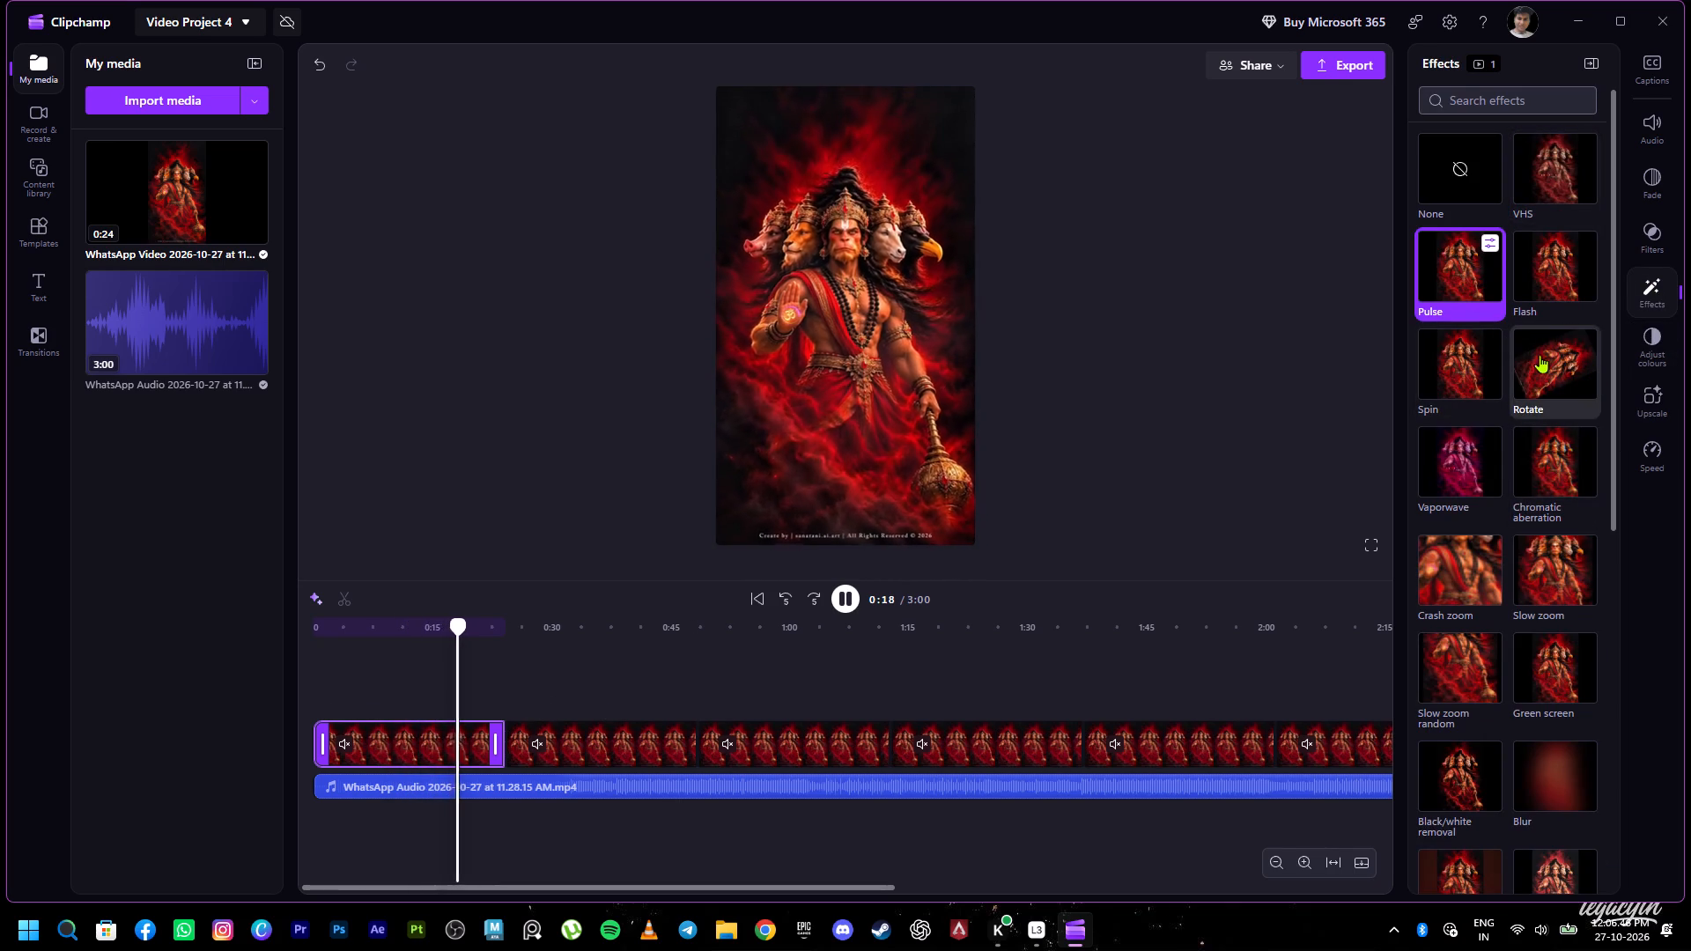
{"action": "scroll", "coordinate": [1538, 346], "scroll_direction": "up", "scroll_amount": 3}
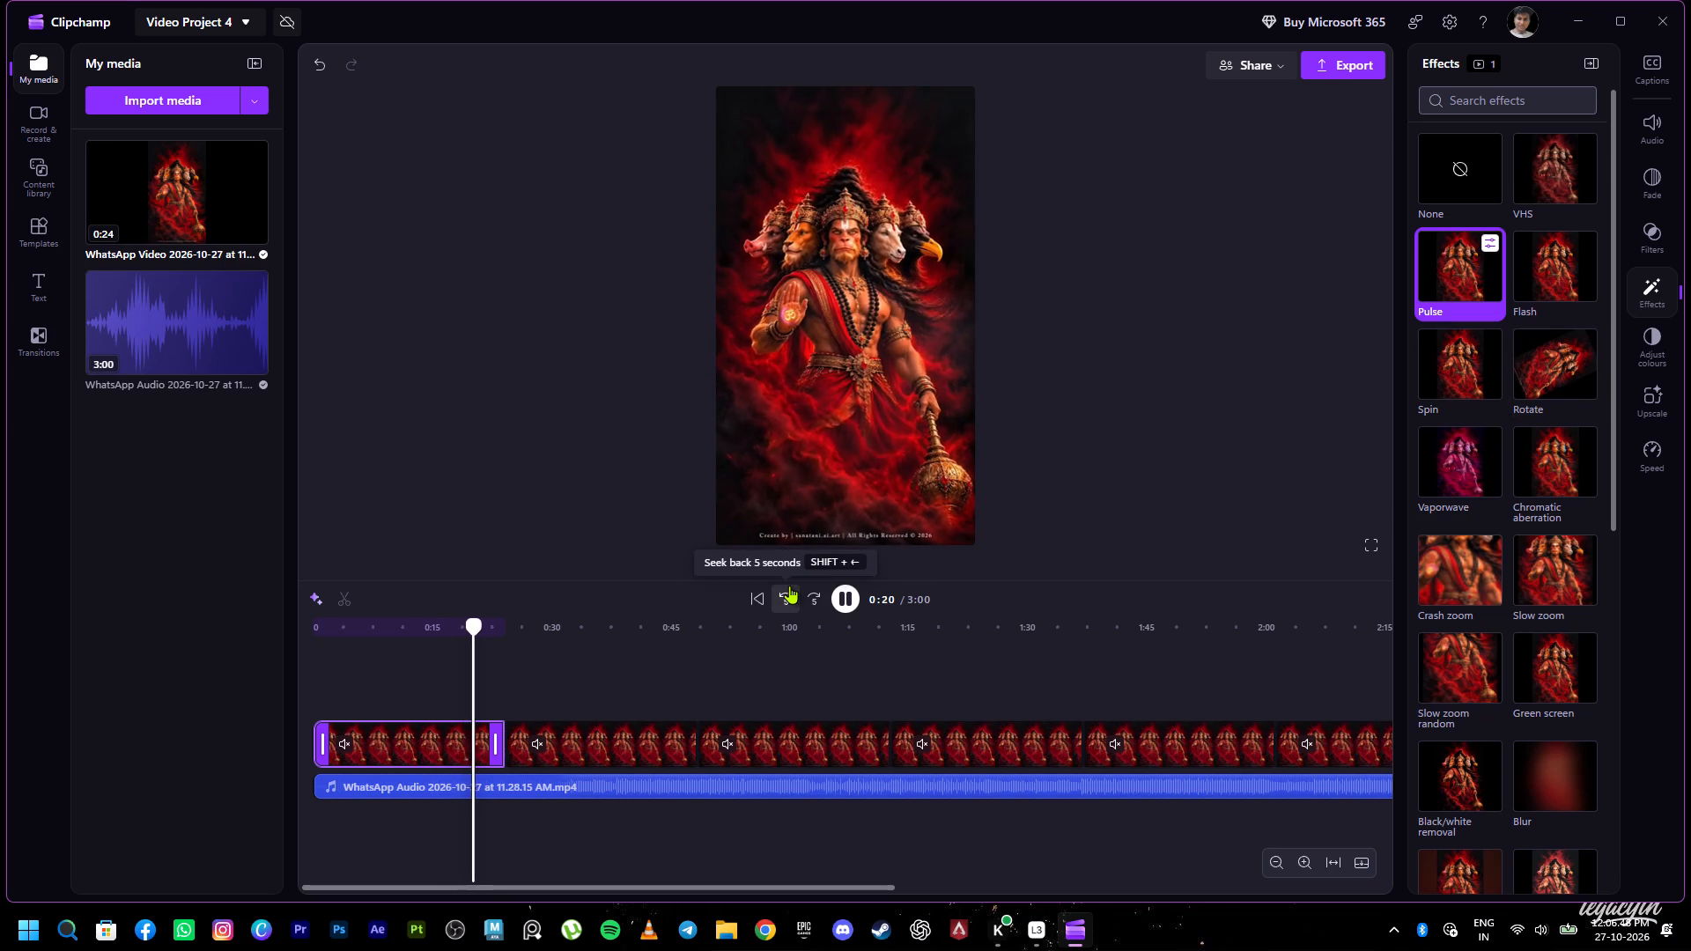
Apply the Pulse effect to the second clip and lower its Speed and Amount to near the minimum.
{"action": "left_click", "coordinate": [589, 739]}
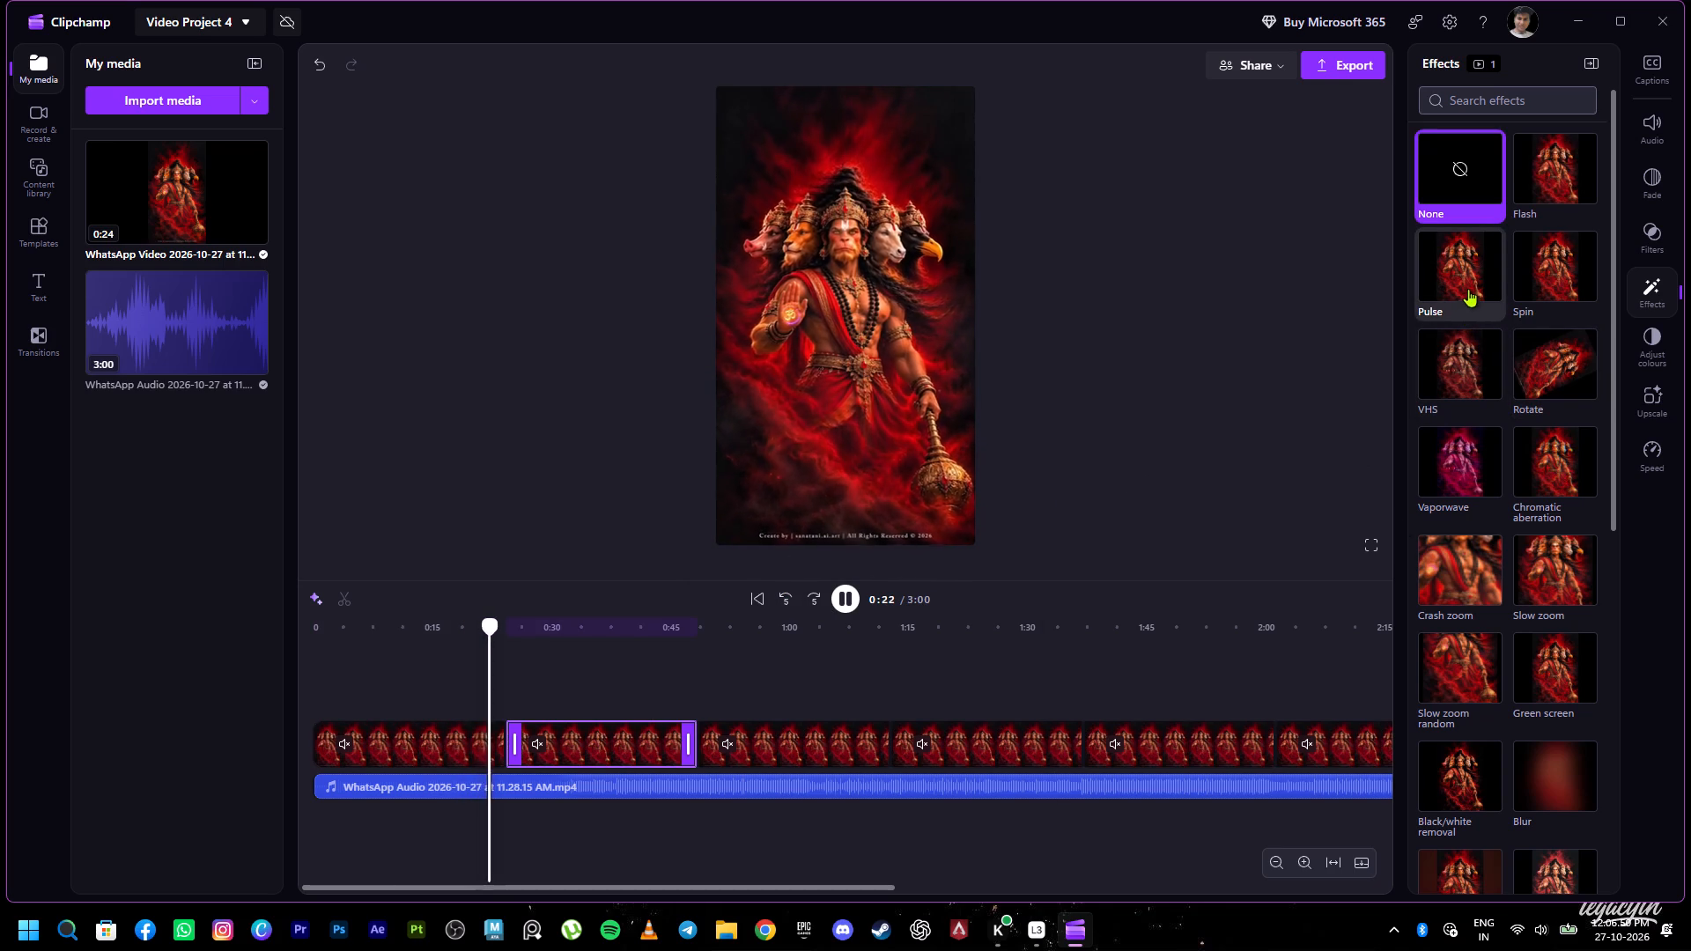
{"action": "left_click", "coordinate": [1468, 287]}
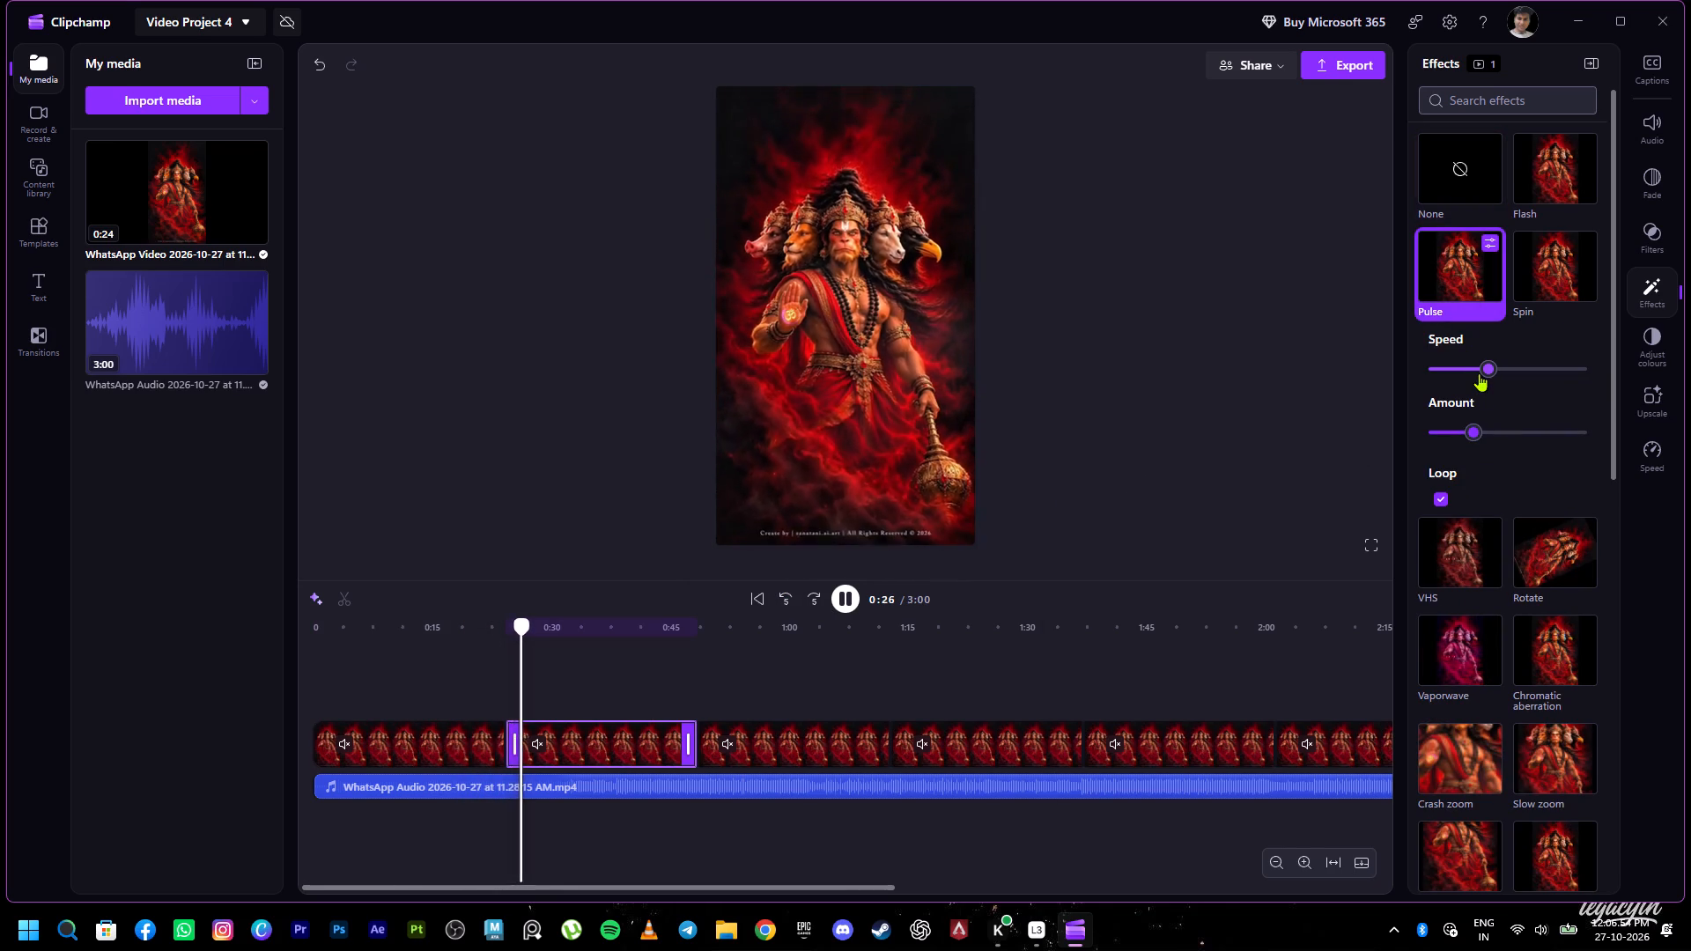
{"action": "left_click_drag", "start_coordinate": [1479, 371], "coordinate": [1450, 377]}
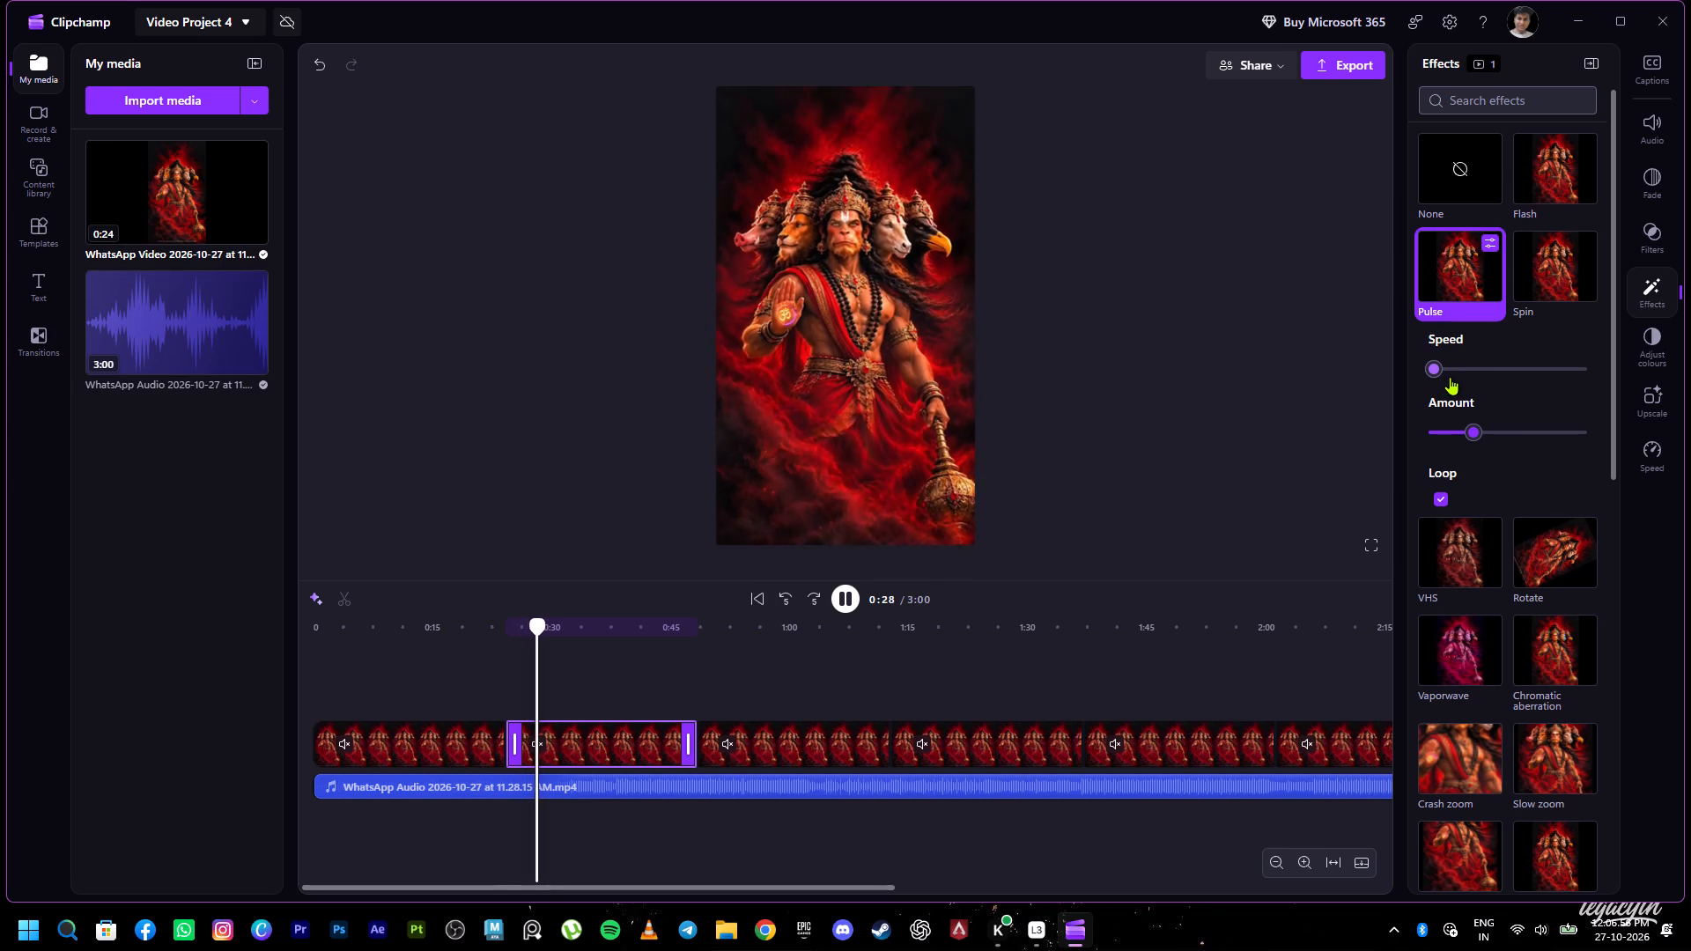
{"action": "left_click_drag", "start_coordinate": [1450, 377], "coordinate": [1451, 376]}
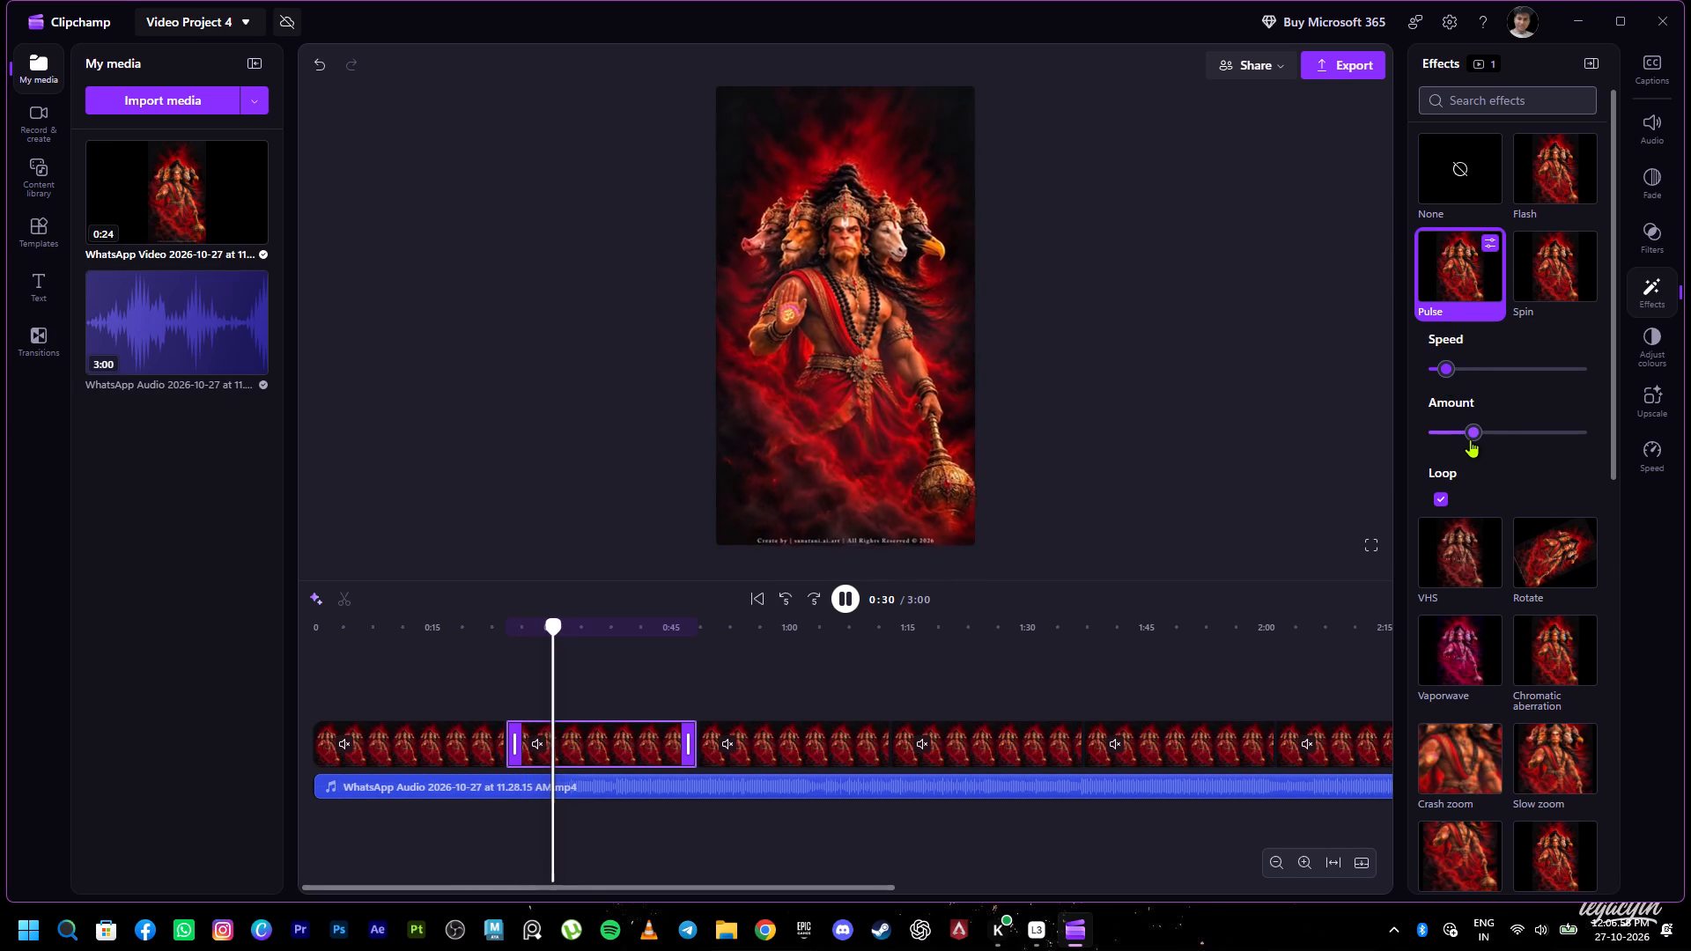
{"action": "left_click_drag", "start_coordinate": [1472, 427], "coordinate": [1450, 431]}
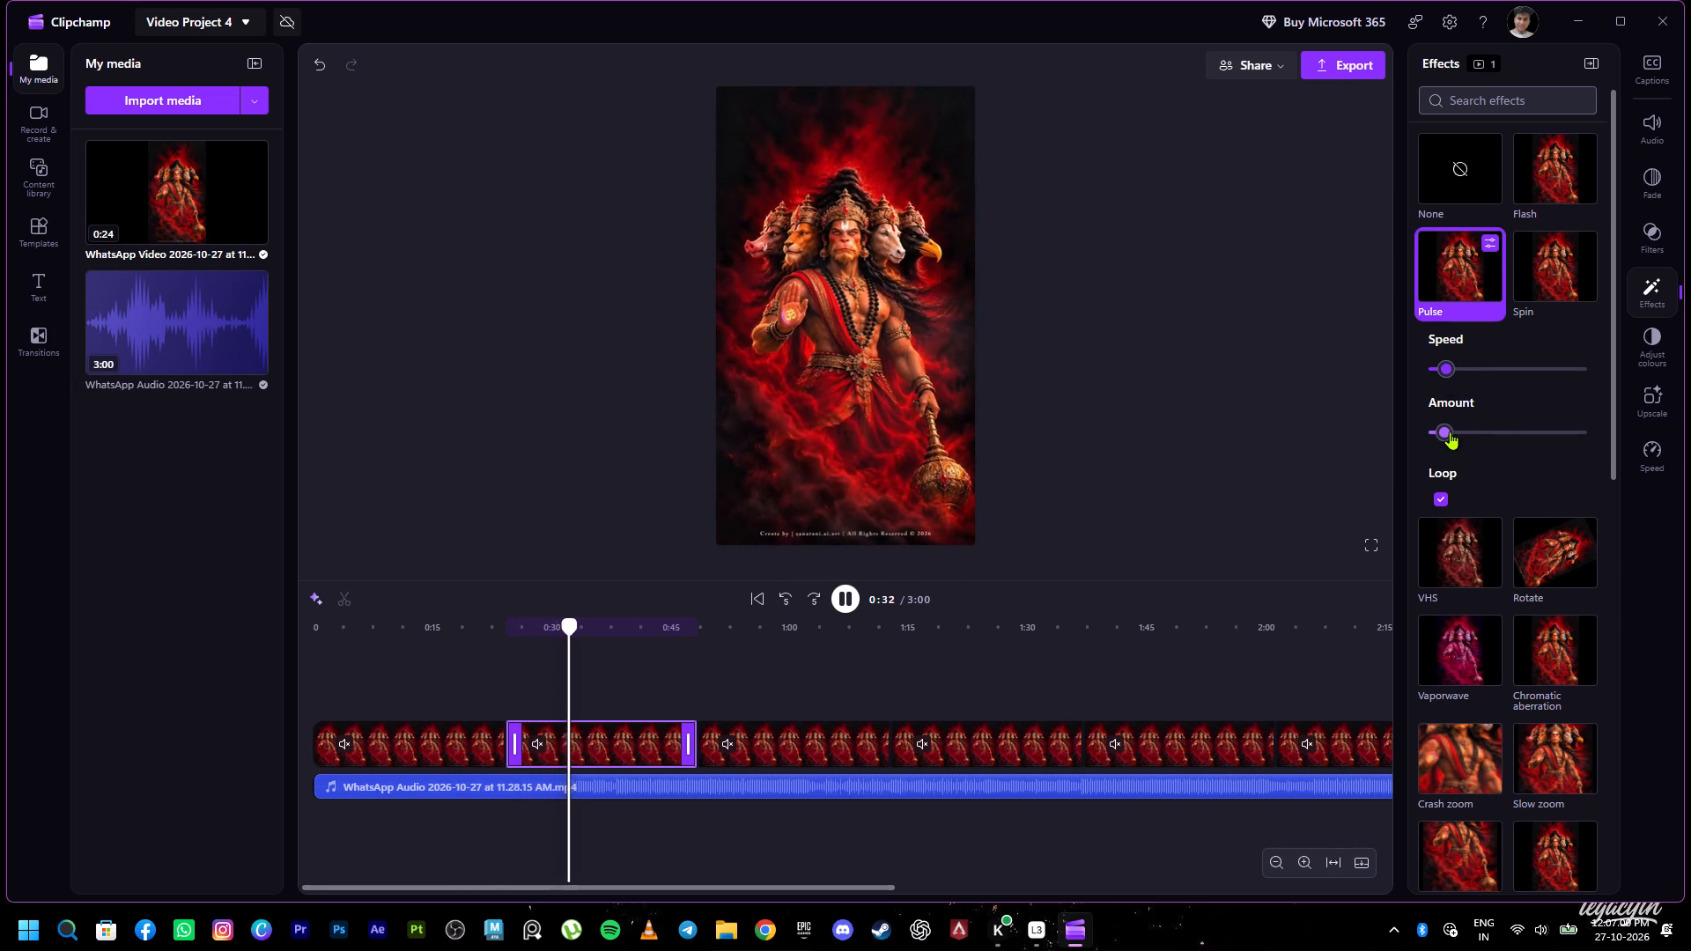
{"action": "left_click_drag", "start_coordinate": [1450, 431], "coordinate": [1449, 431]}
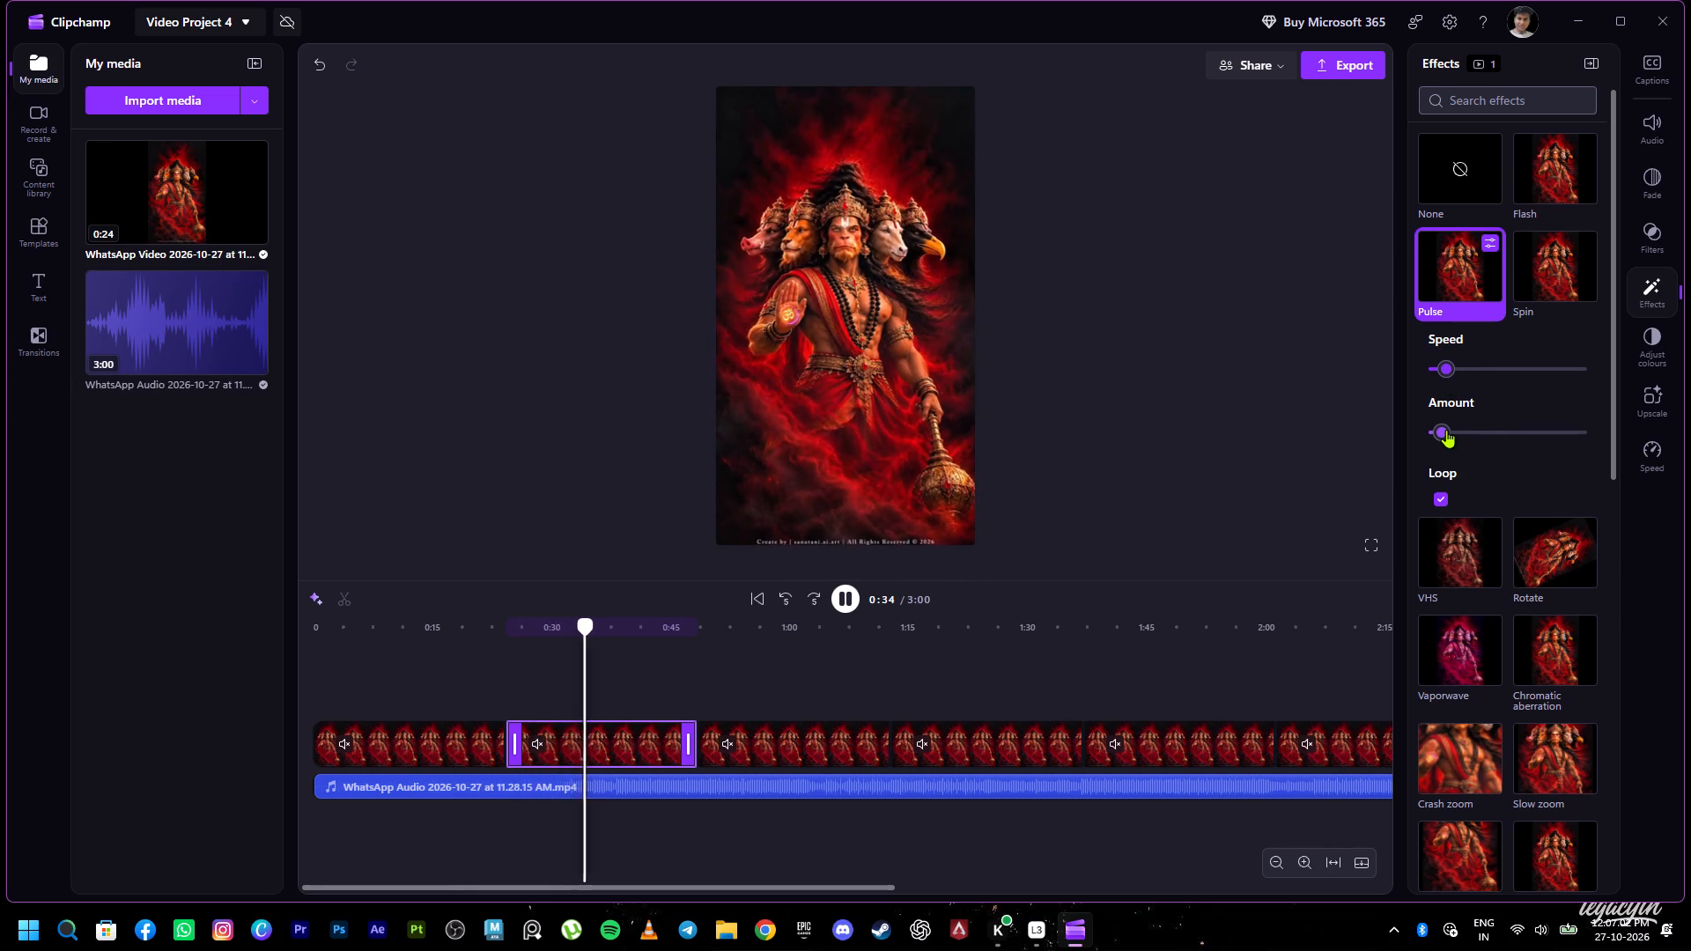
{"action": "left_click", "coordinate": [1446, 430]}
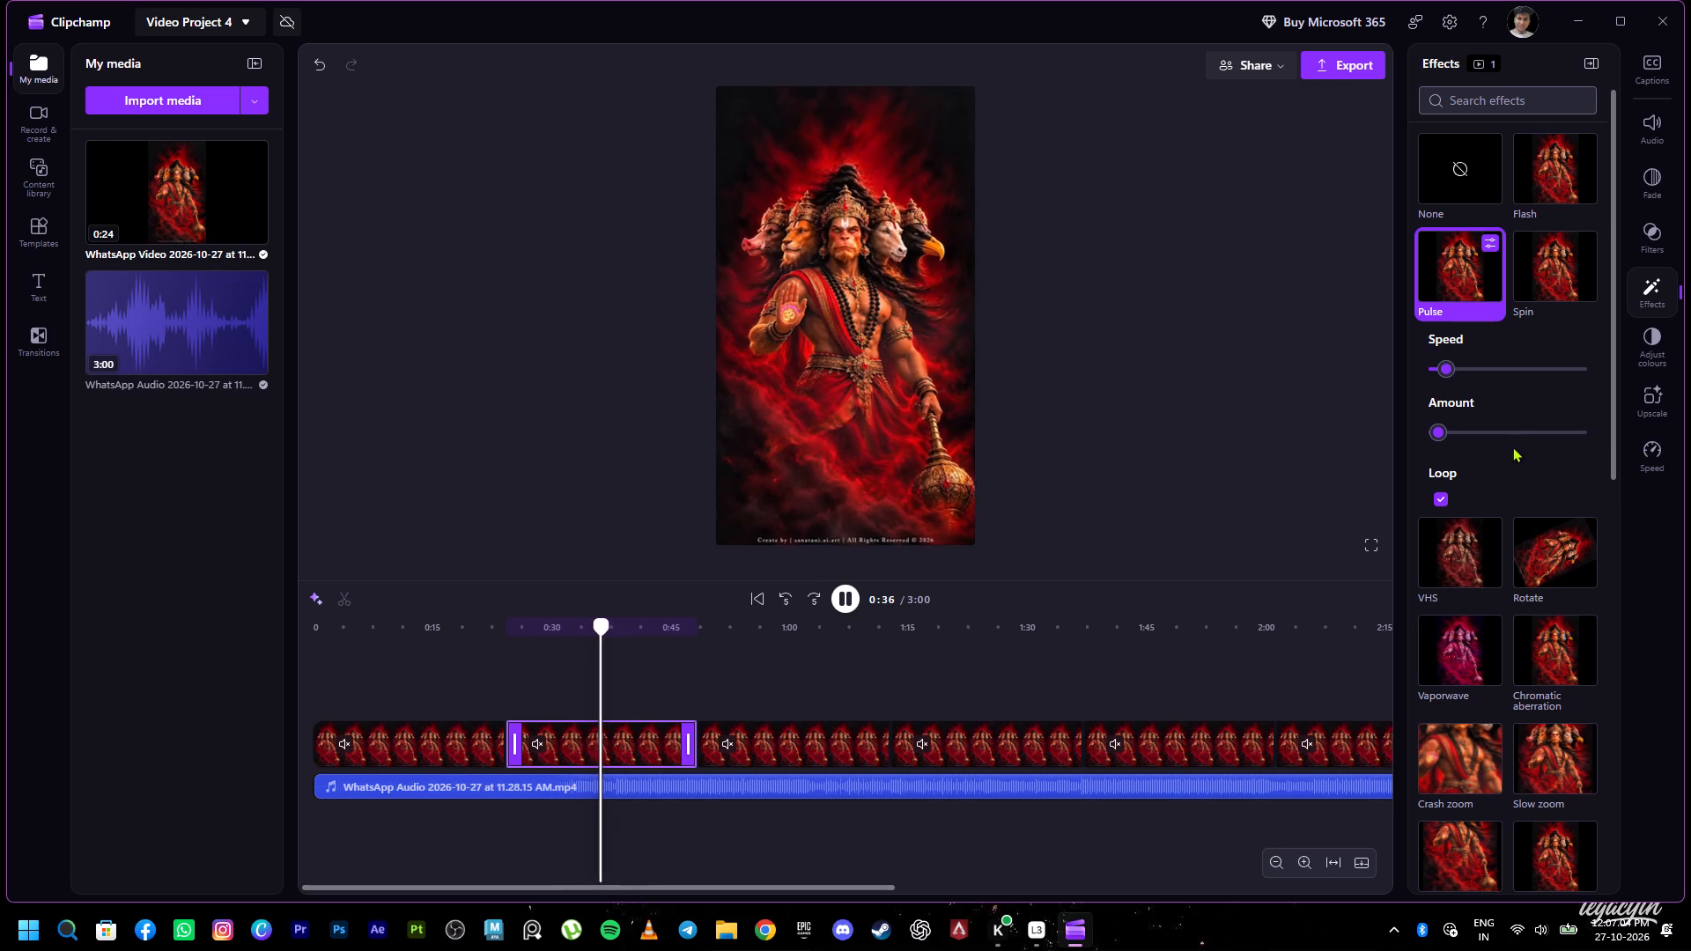
Apply the Pulse effect to the third clip with its Speed and Amount at the minimum.
{"action": "left_click", "coordinate": [769, 748]}
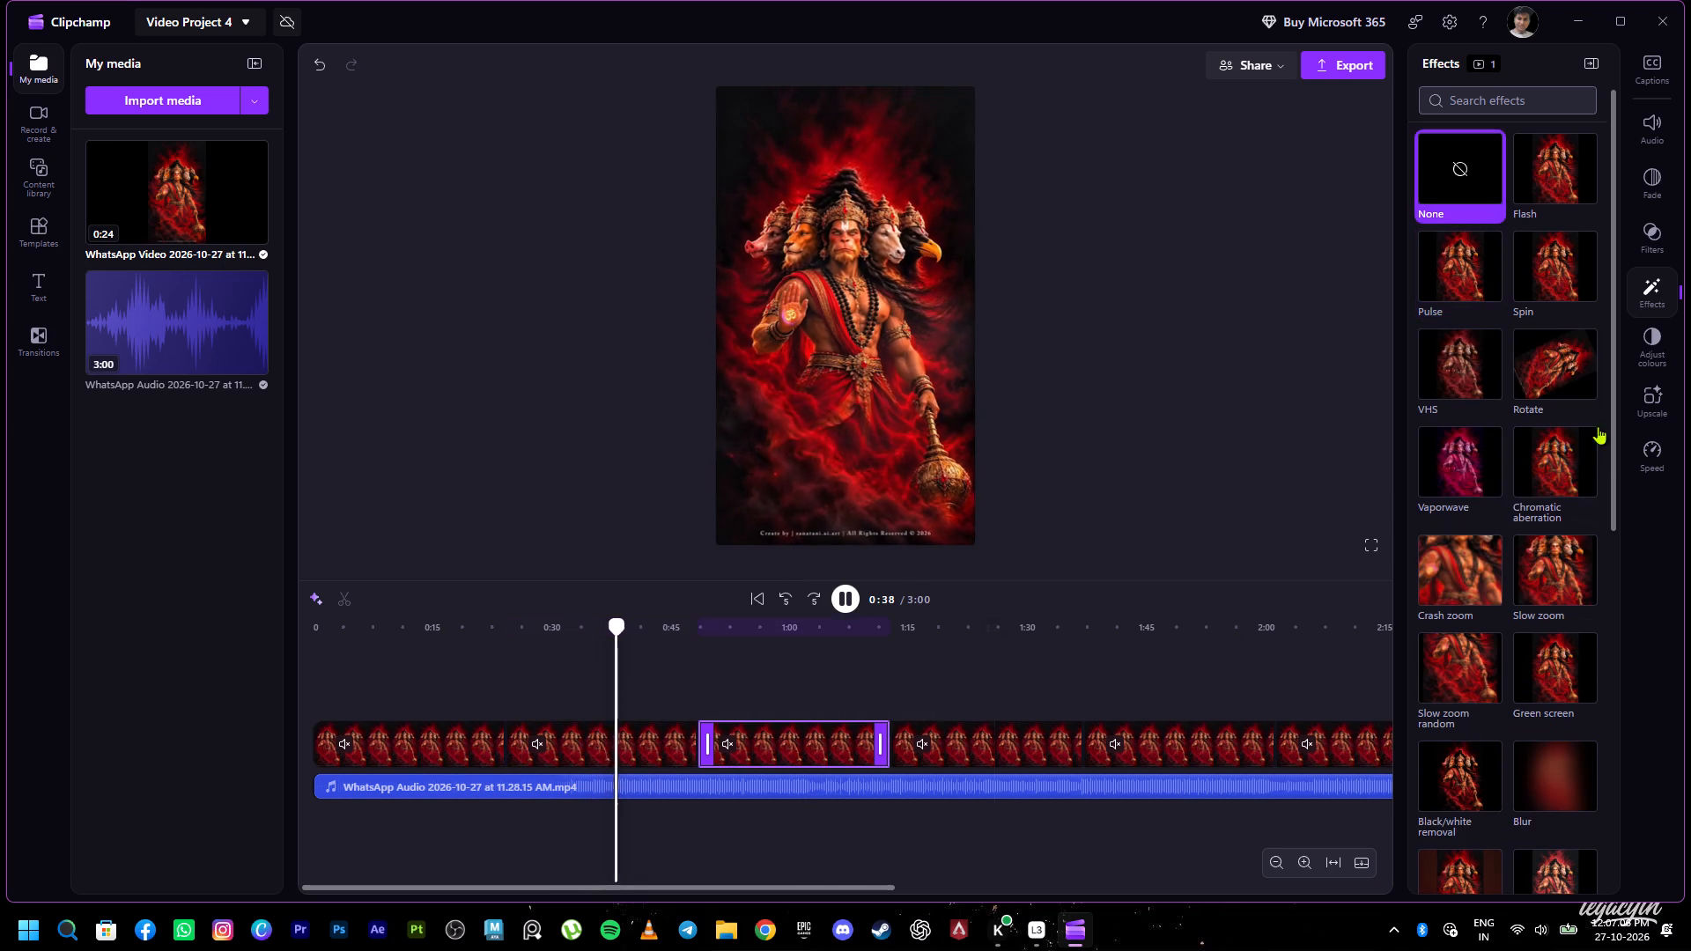
{"action": "left_click", "coordinate": [1466, 272]}
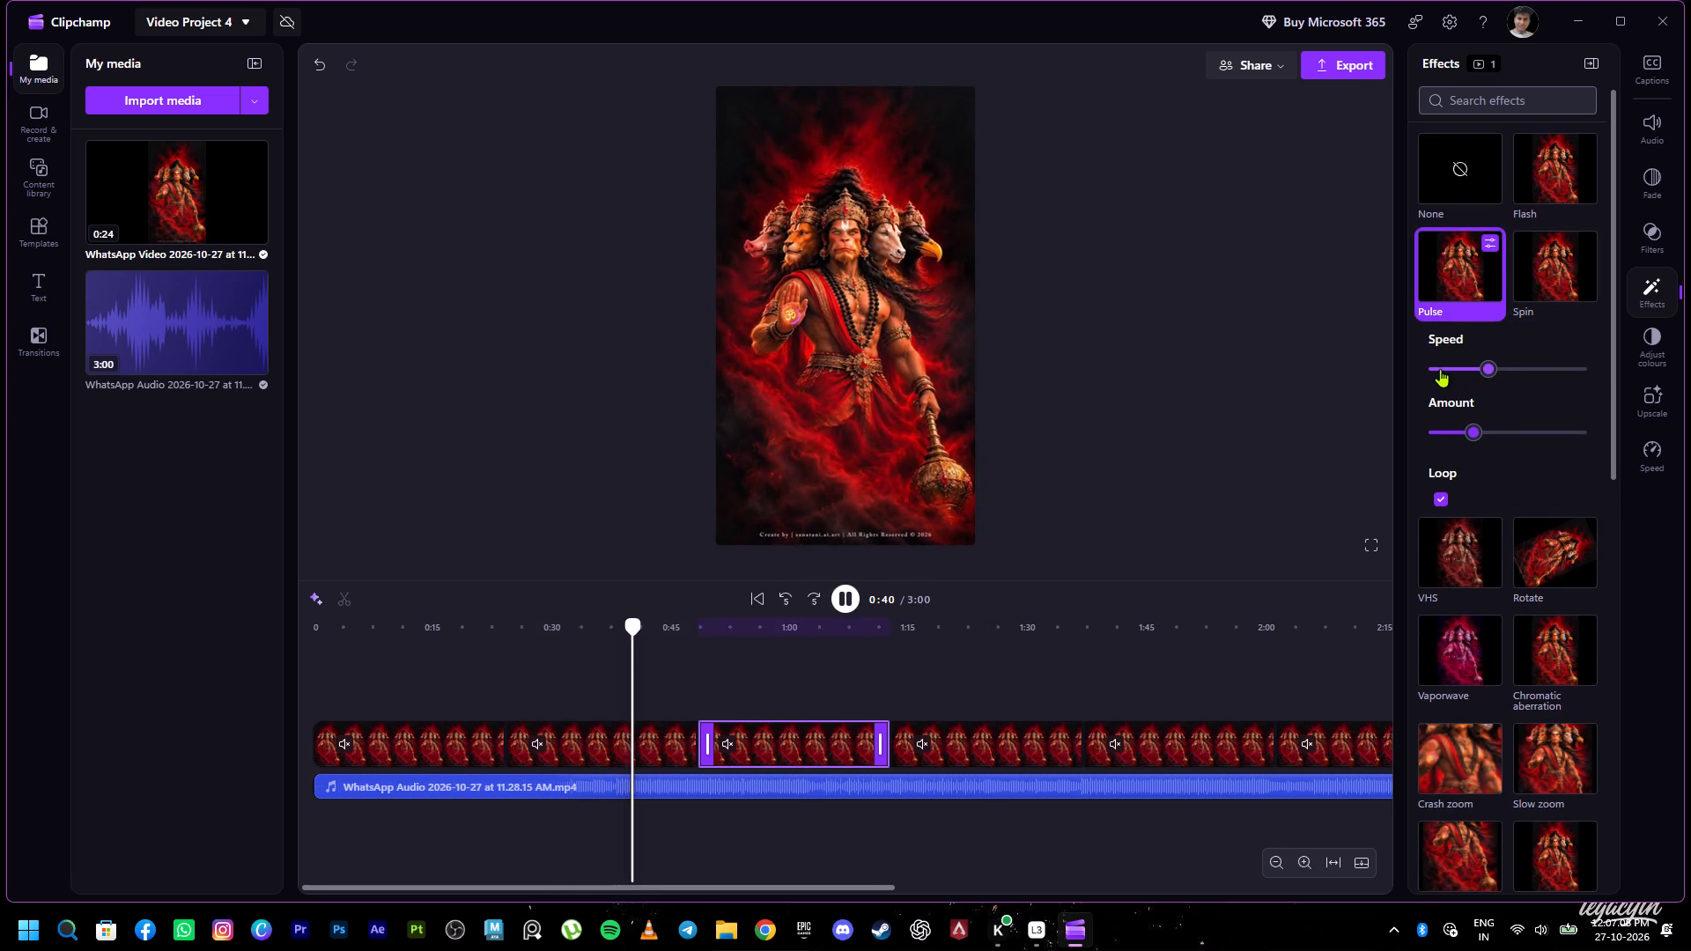
{"action": "left_click", "coordinate": [1440, 369]}
{"action": "left_click", "coordinate": [1441, 429]}
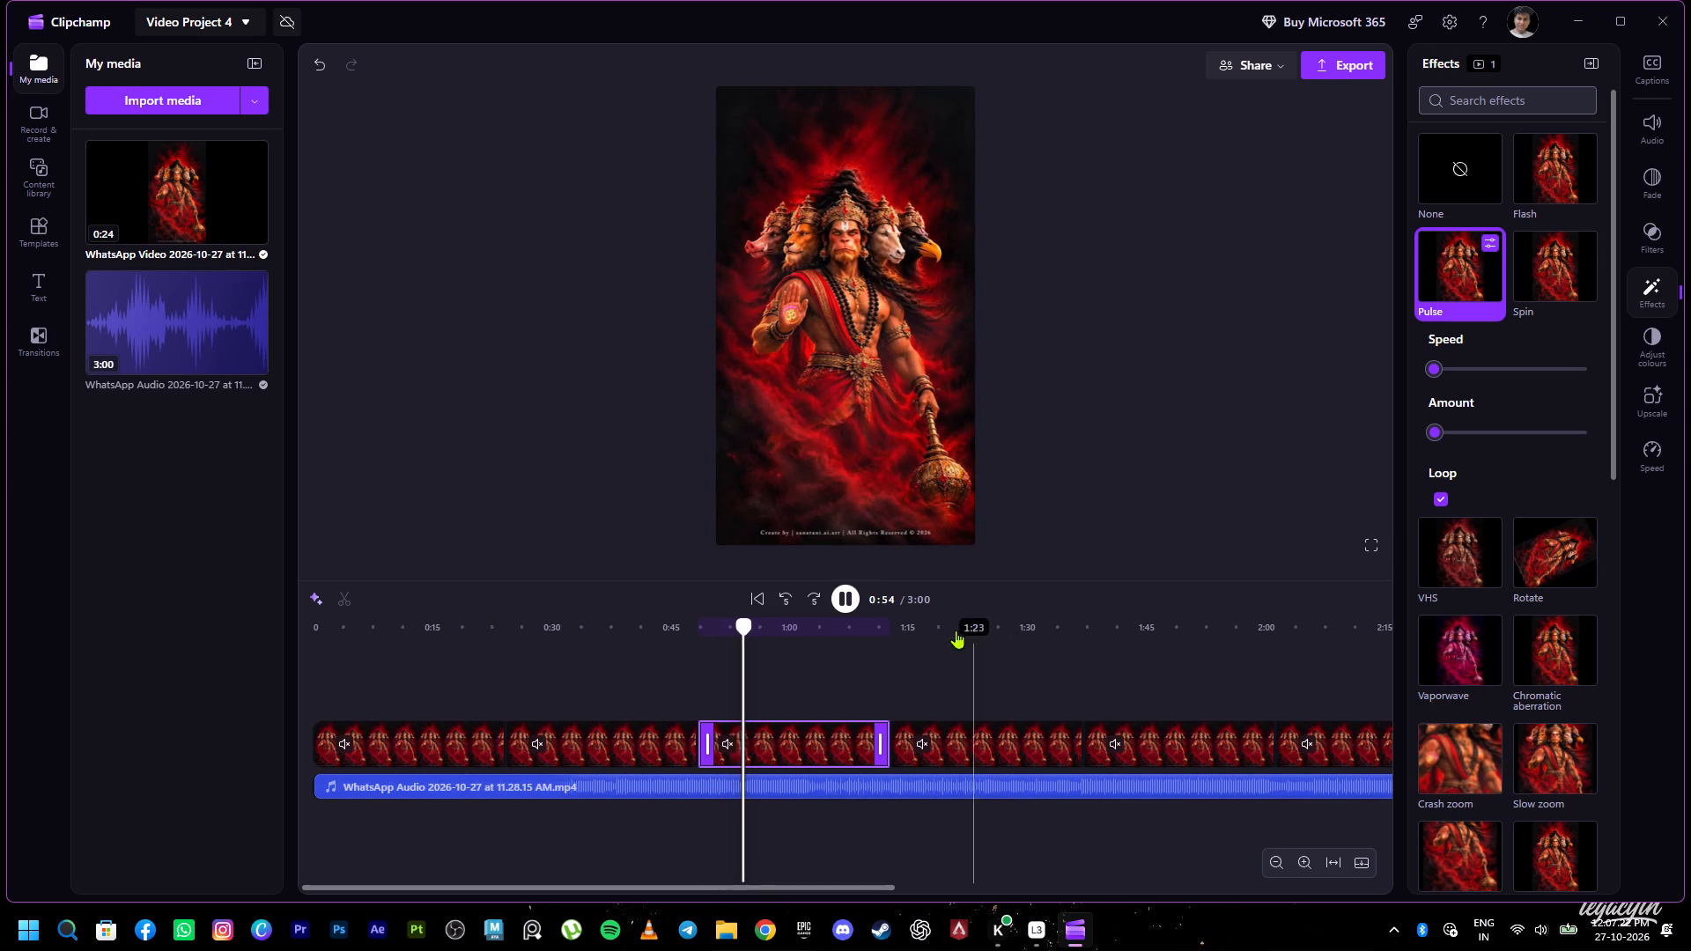
Replay the video from the beginning and raise the second clip's Pulse Speed to match the first clip's.
{"action": "left_click_drag", "start_coordinate": [744, 625], "coordinate": [313, 661]}
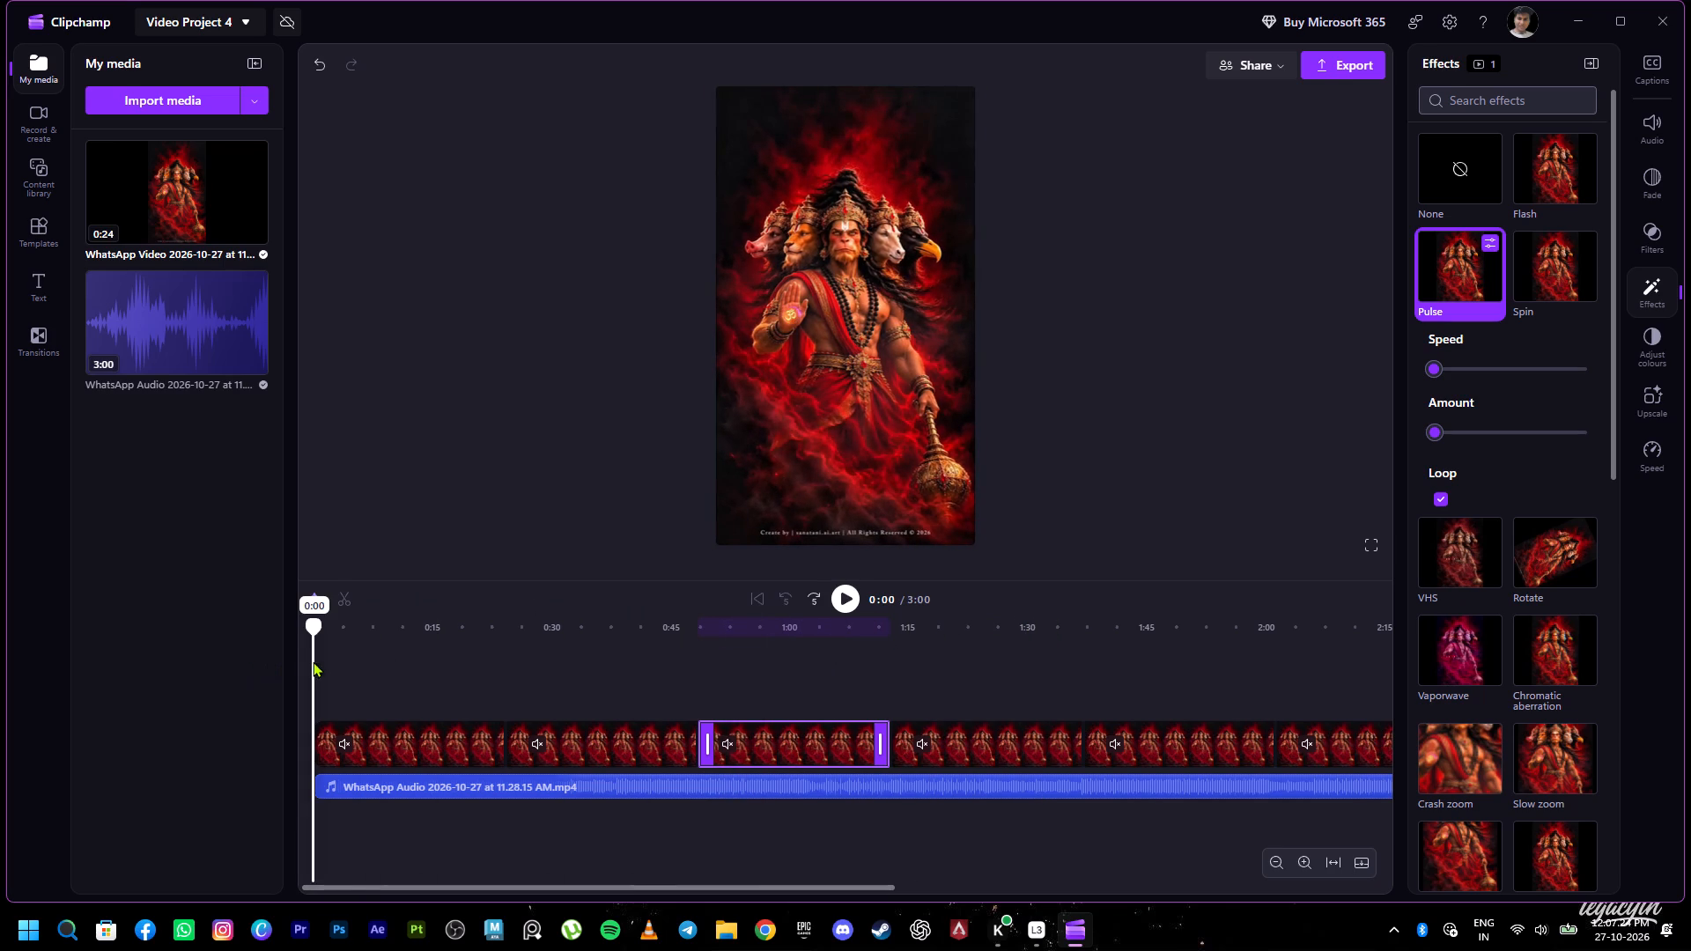
{"action": "left_click_drag", "start_coordinate": [313, 661], "coordinate": [354, 660]}
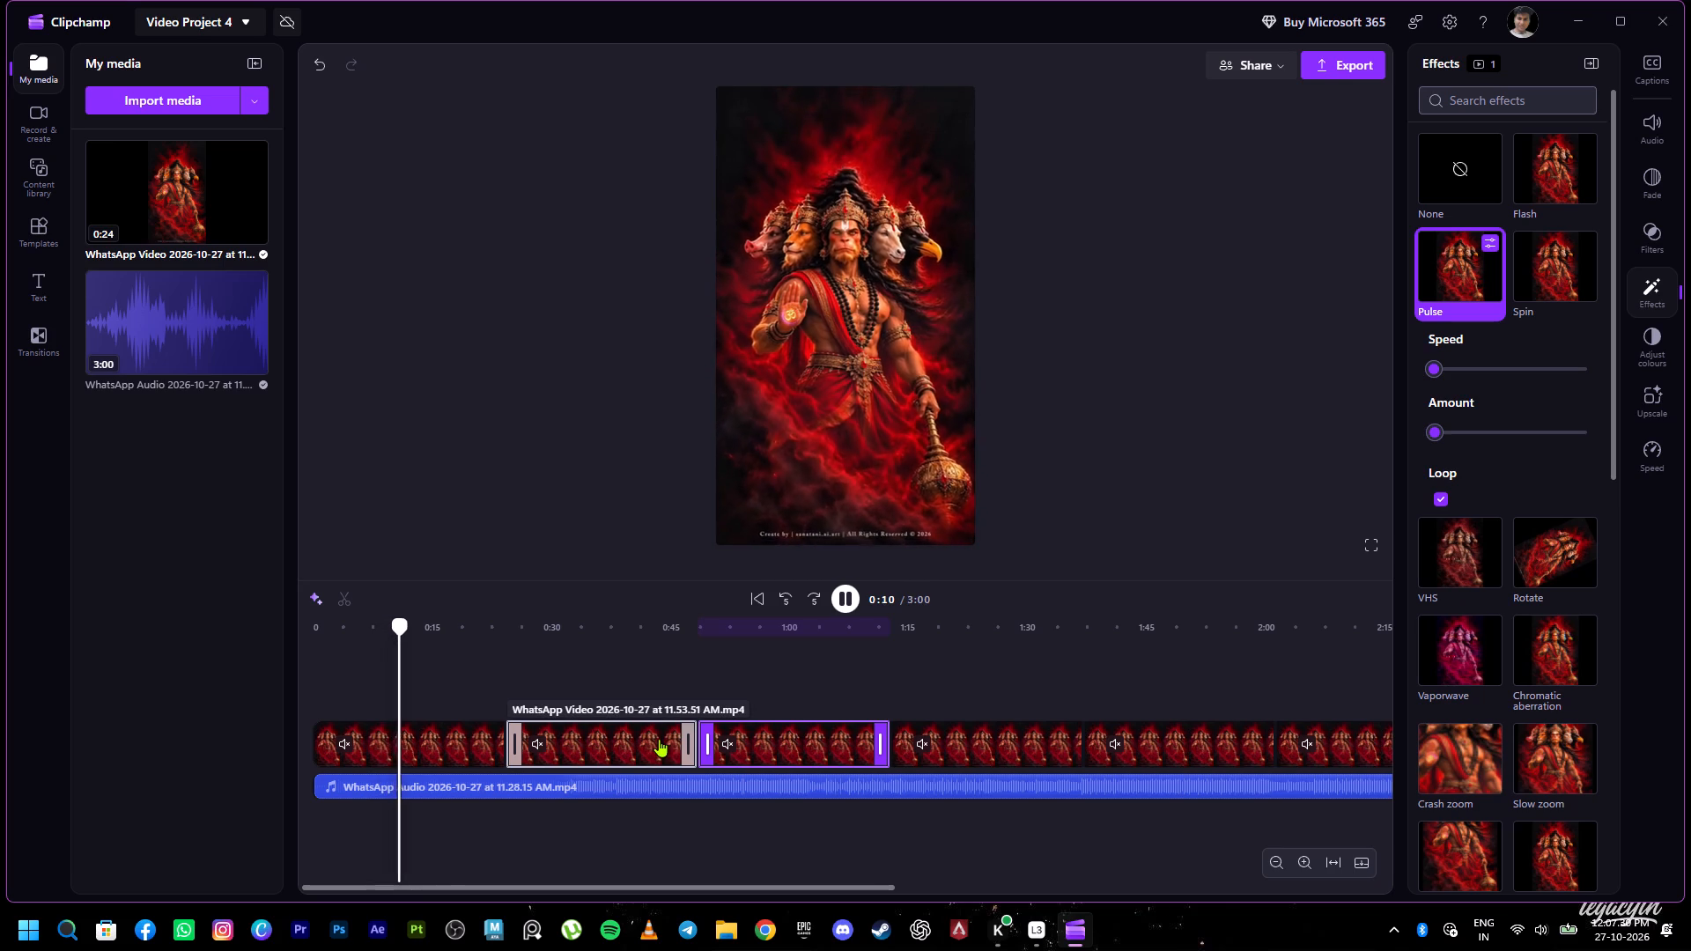
{"action": "left_click", "coordinate": [446, 748]}
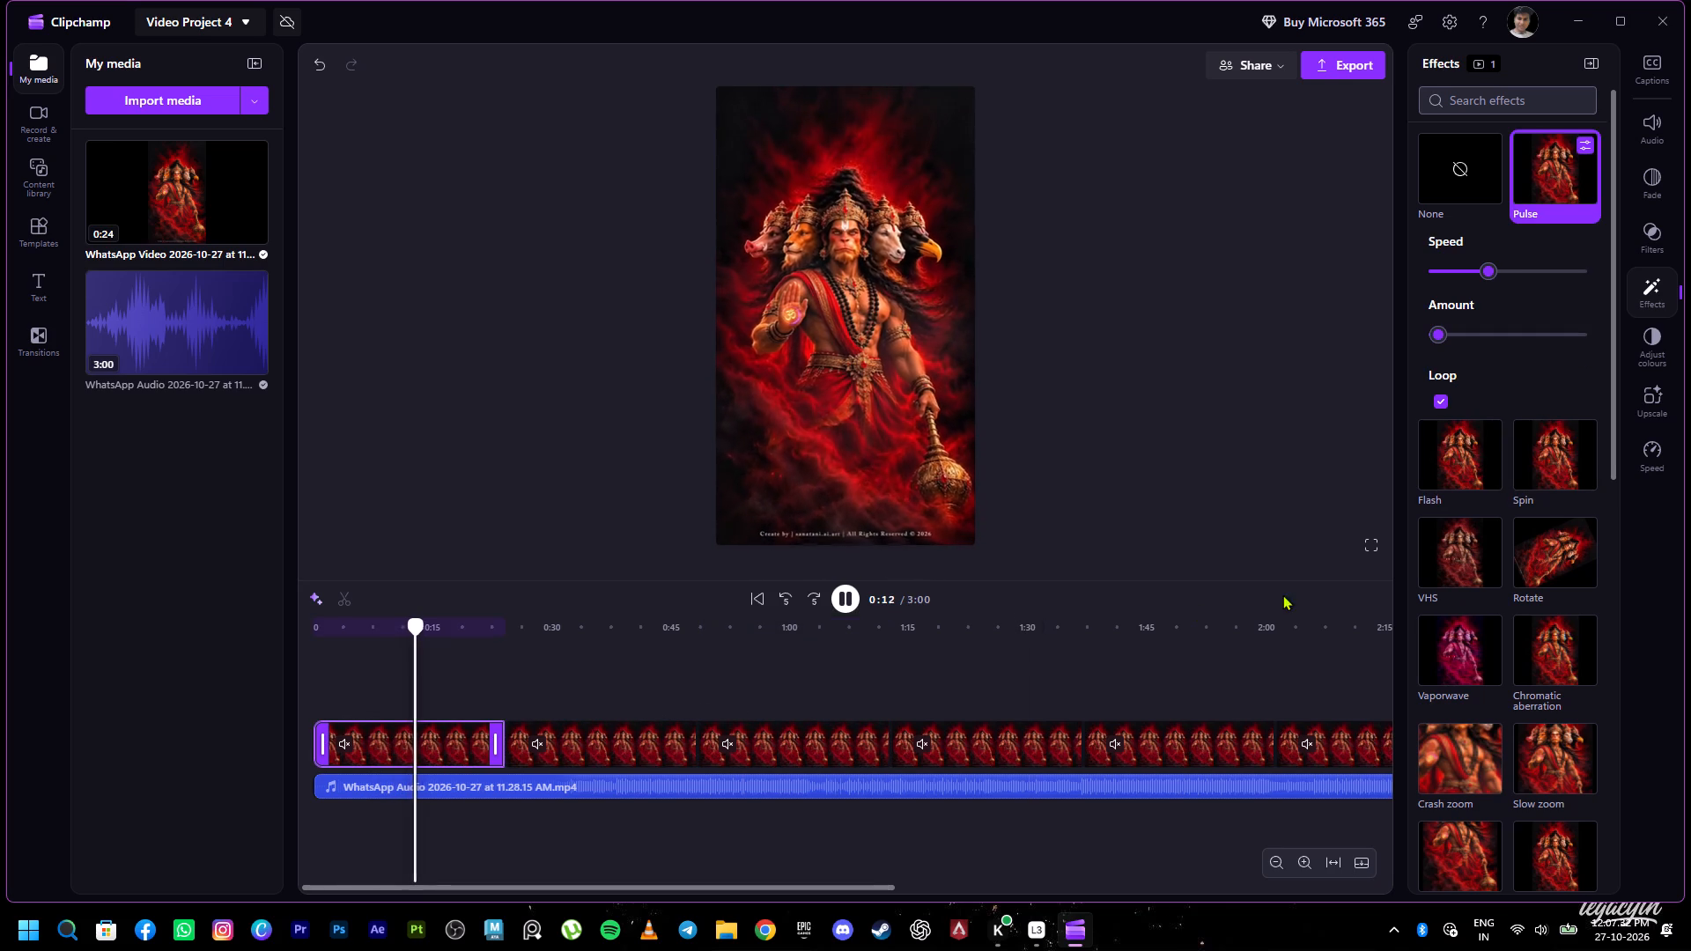
{"action": "left_click", "coordinate": [649, 751]}
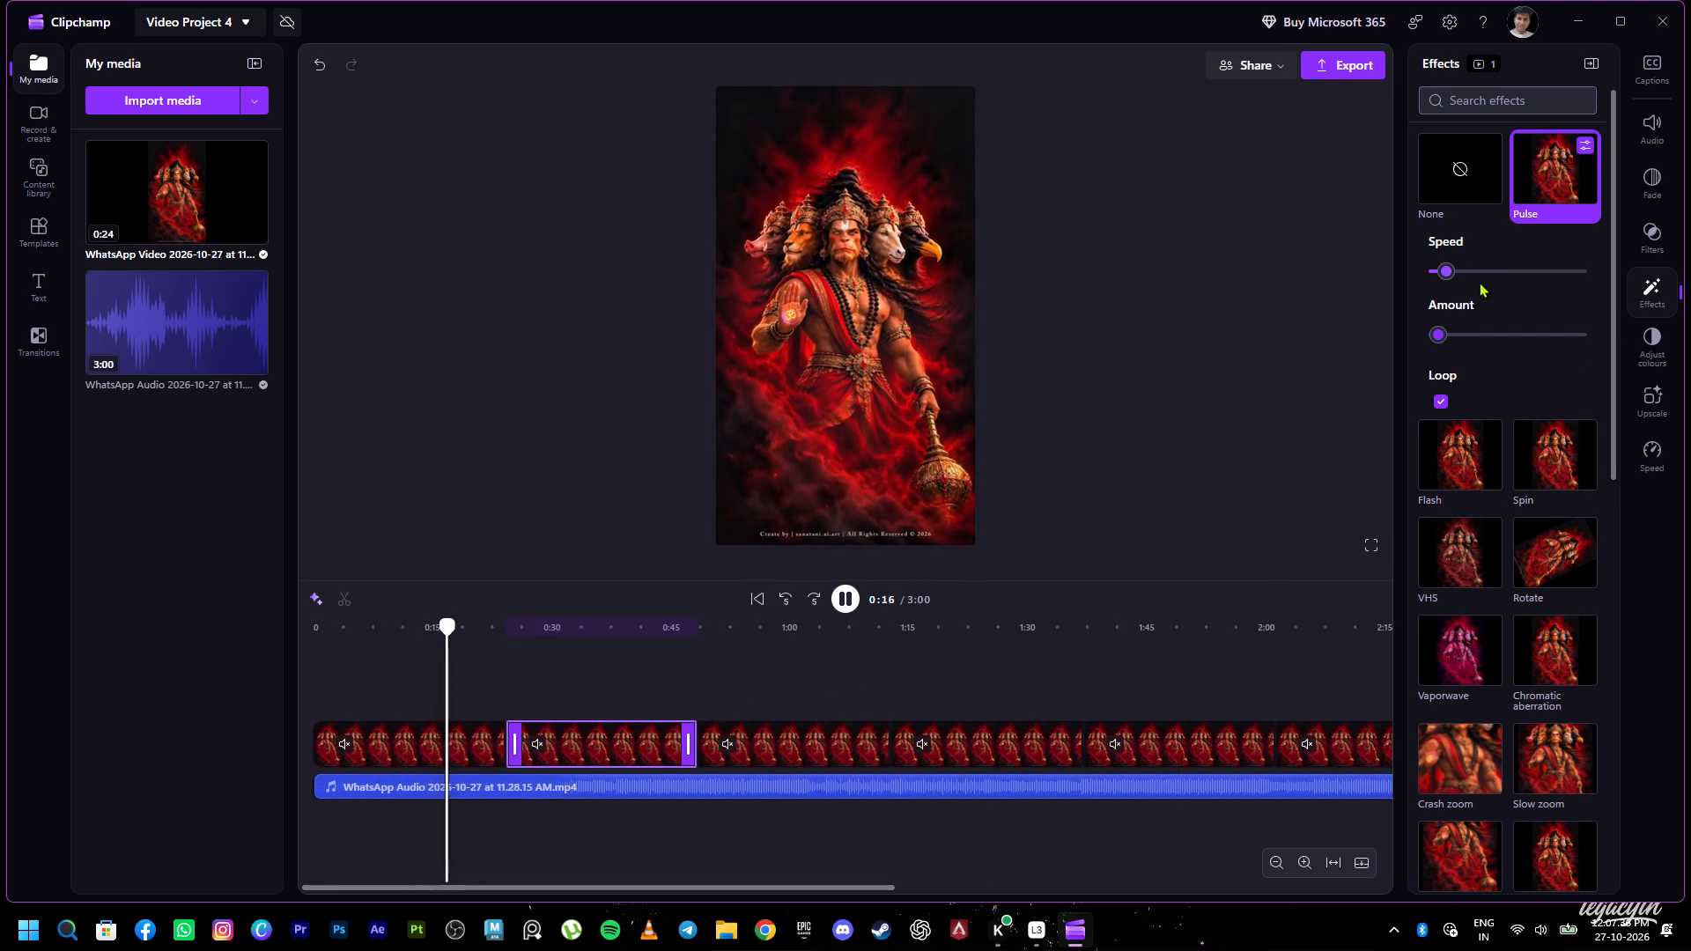
{"action": "left_click", "coordinate": [1486, 268]}
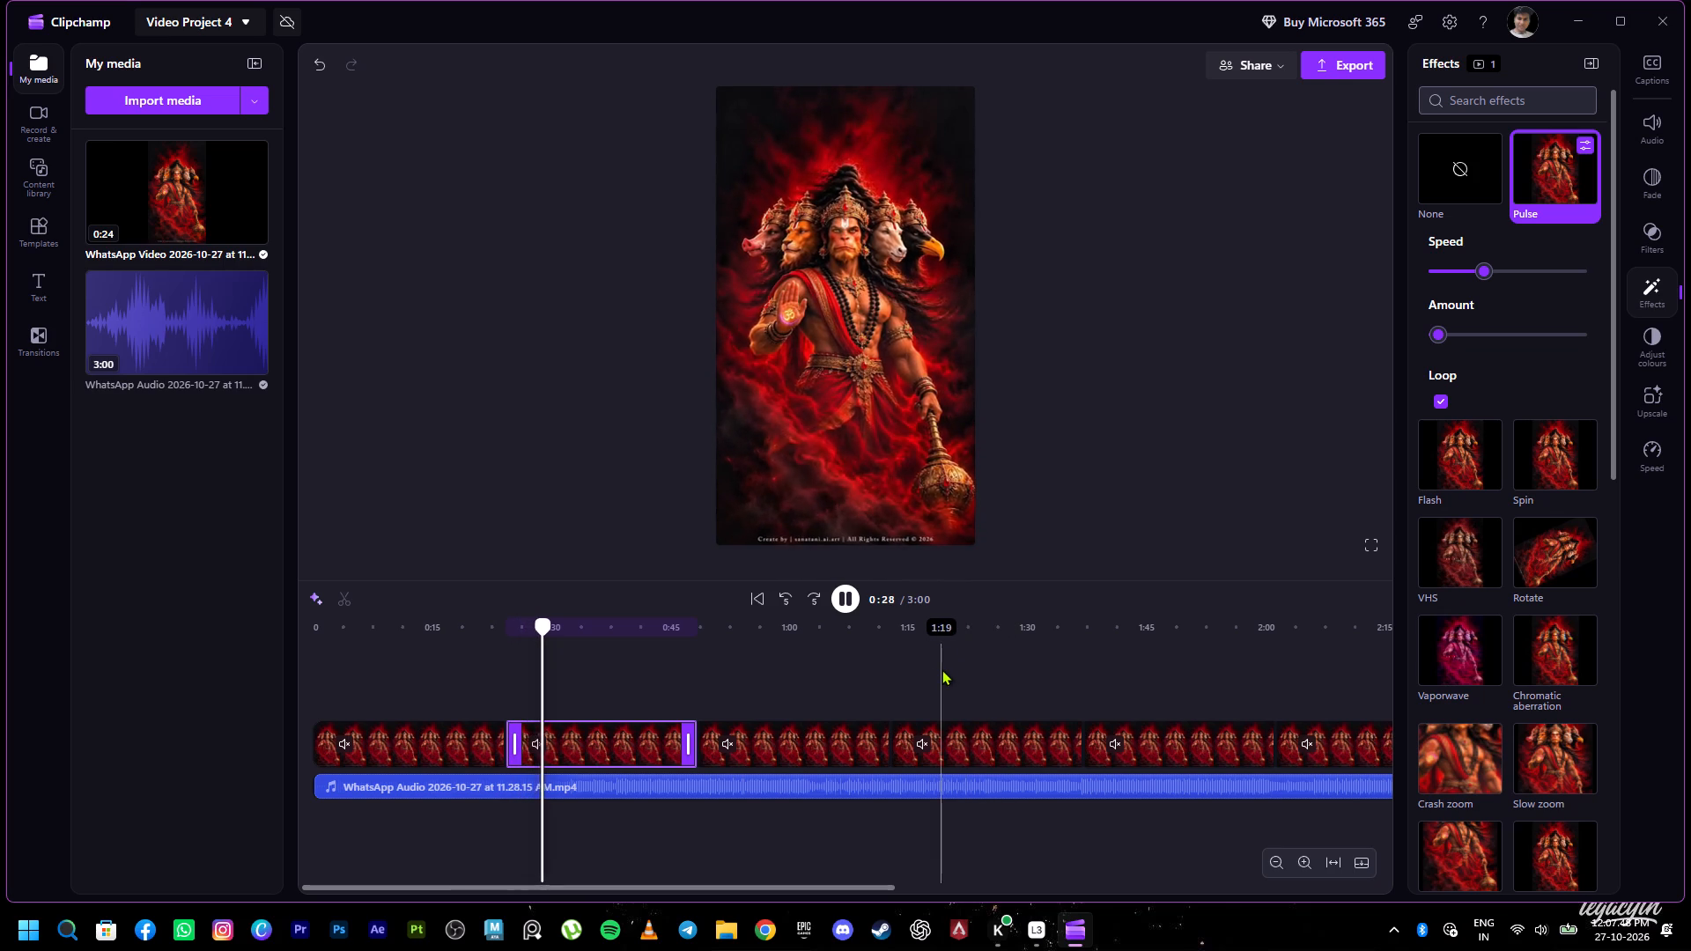
Add transitions between the first and second clips and between the second and third, moving the third clip to close the gap.
{"action": "left_click", "coordinate": [502, 741]}
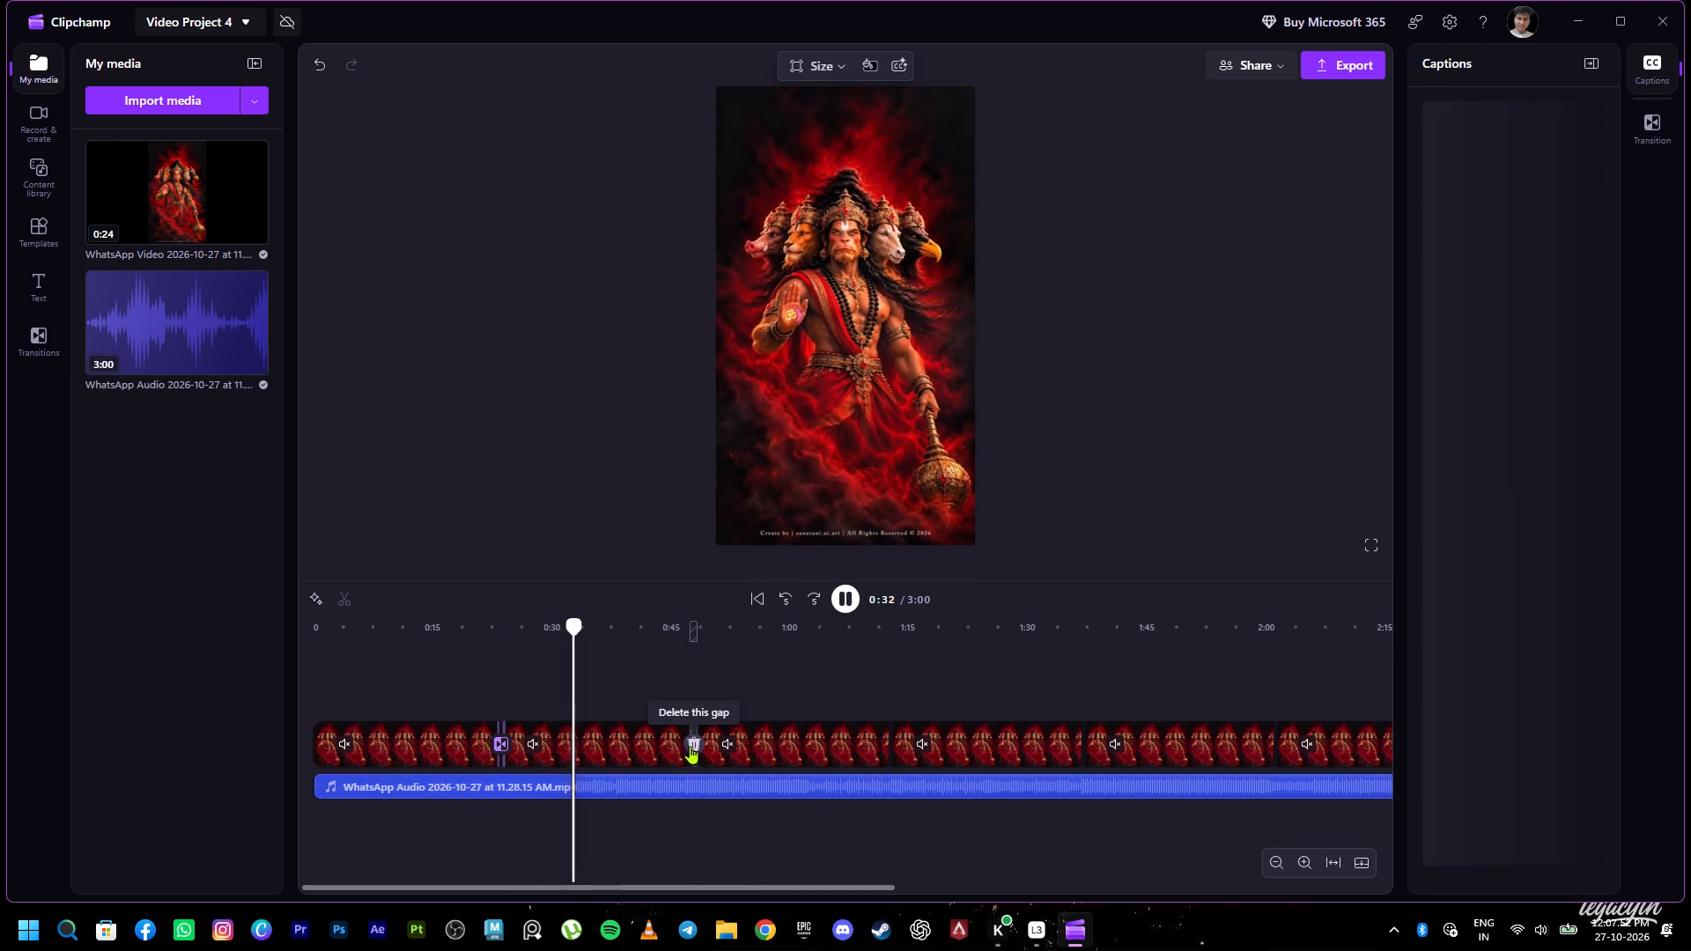
{"action": "left_click_drag", "start_coordinate": [774, 740], "coordinate": [755, 741]}
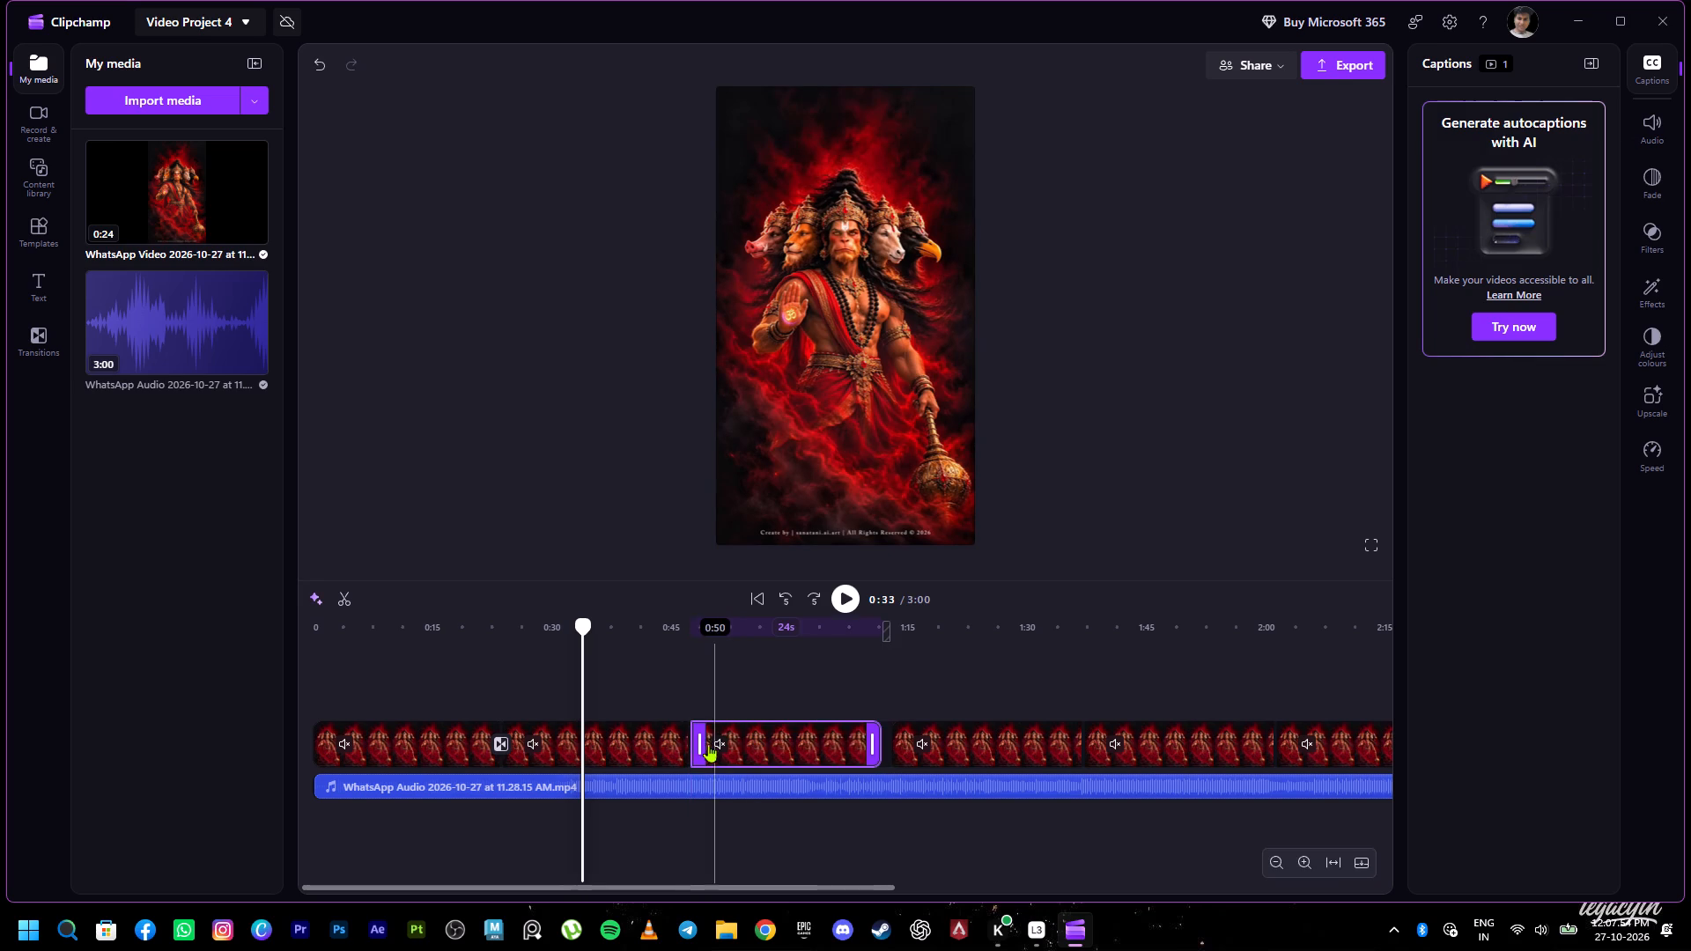
{"action": "left_click", "coordinate": [689, 743]}
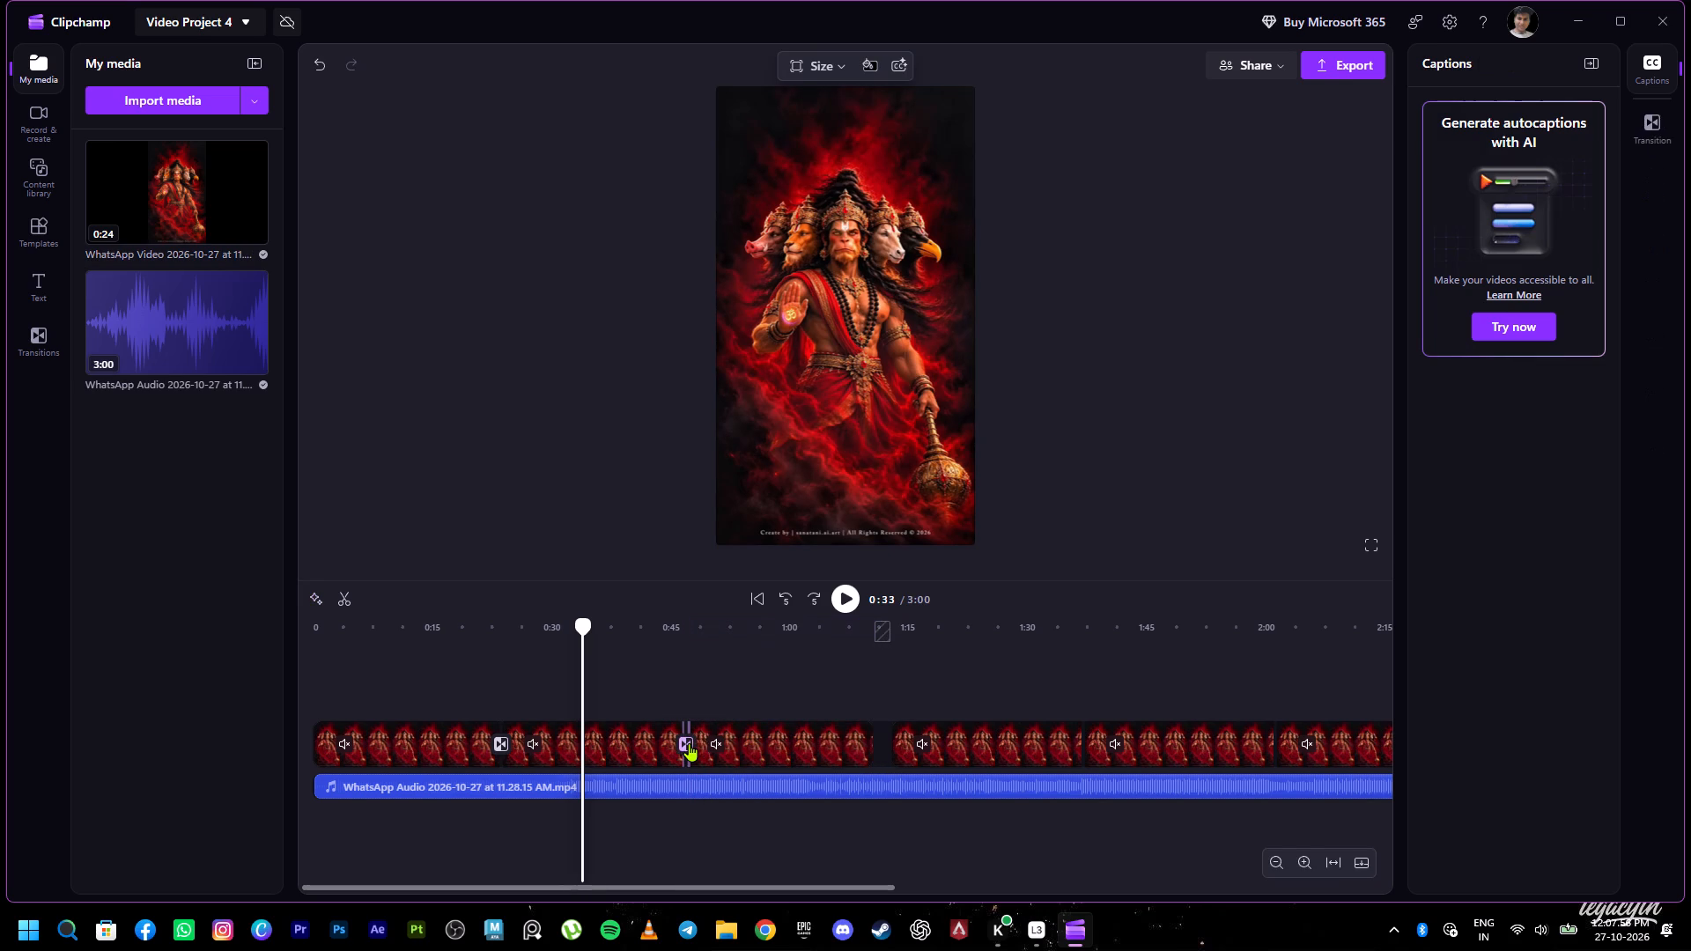
Try Cross blur on the transition between the first two clips, change it to Horizontal banding, and play it from 0:21.
{"action": "left_click_drag", "start_coordinate": [584, 617], "coordinate": [490, 634]}
{"action": "left_click", "coordinate": [501, 745]}
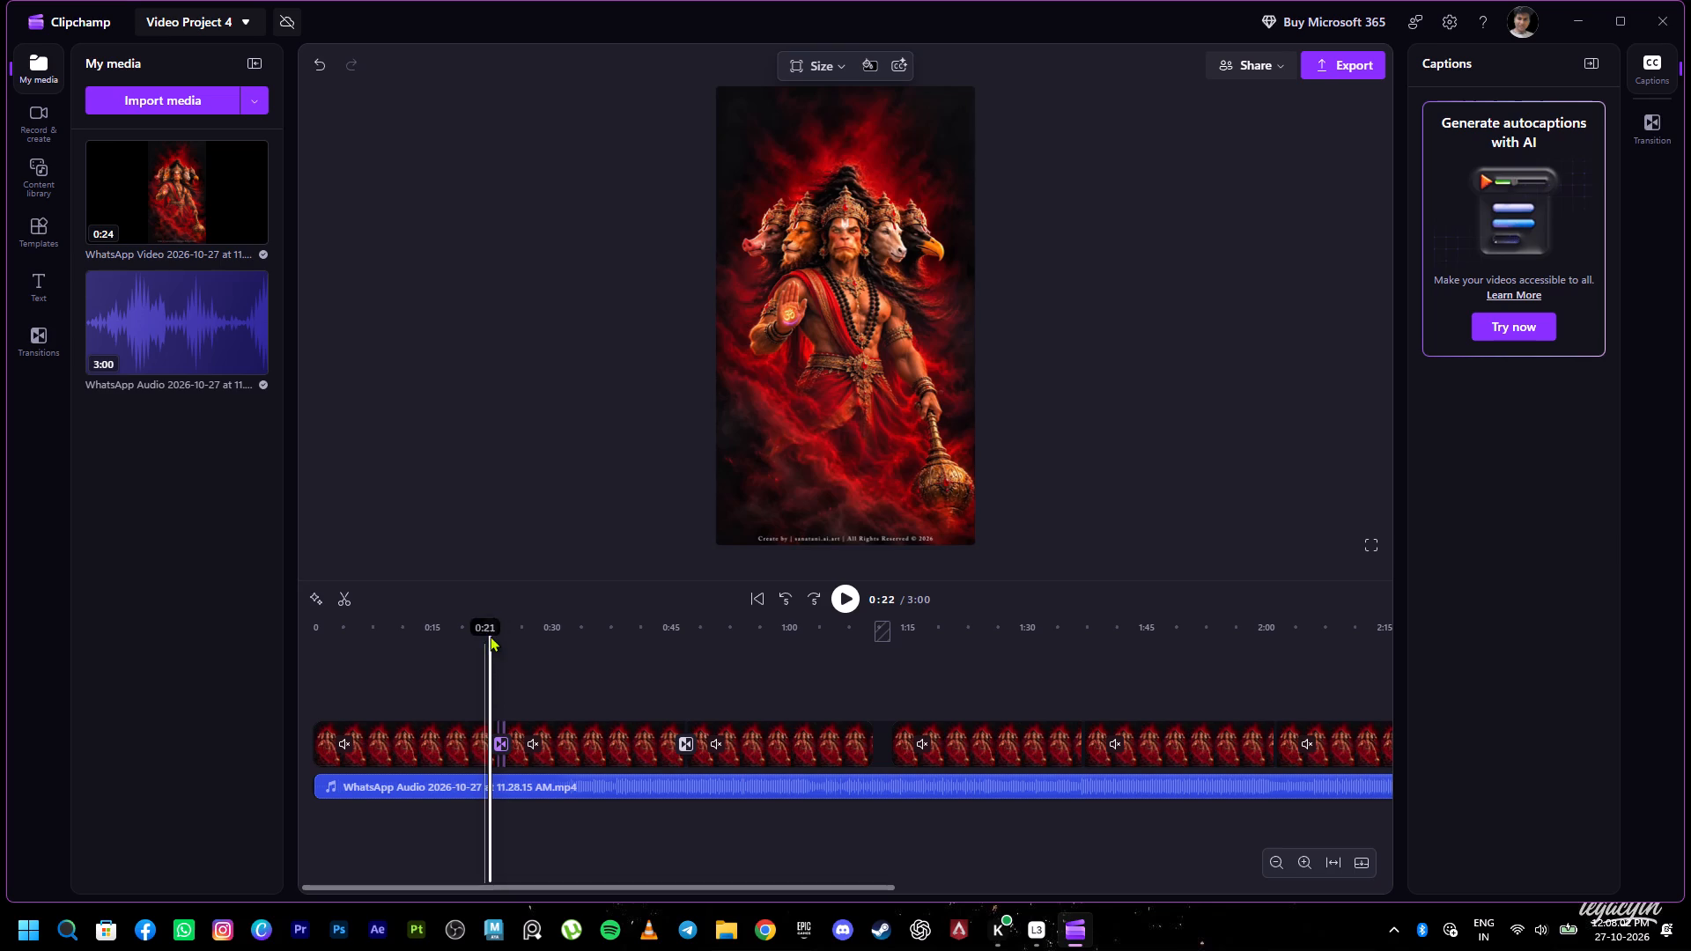
{"action": "left_click_drag", "start_coordinate": [490, 621], "coordinate": [498, 618]}
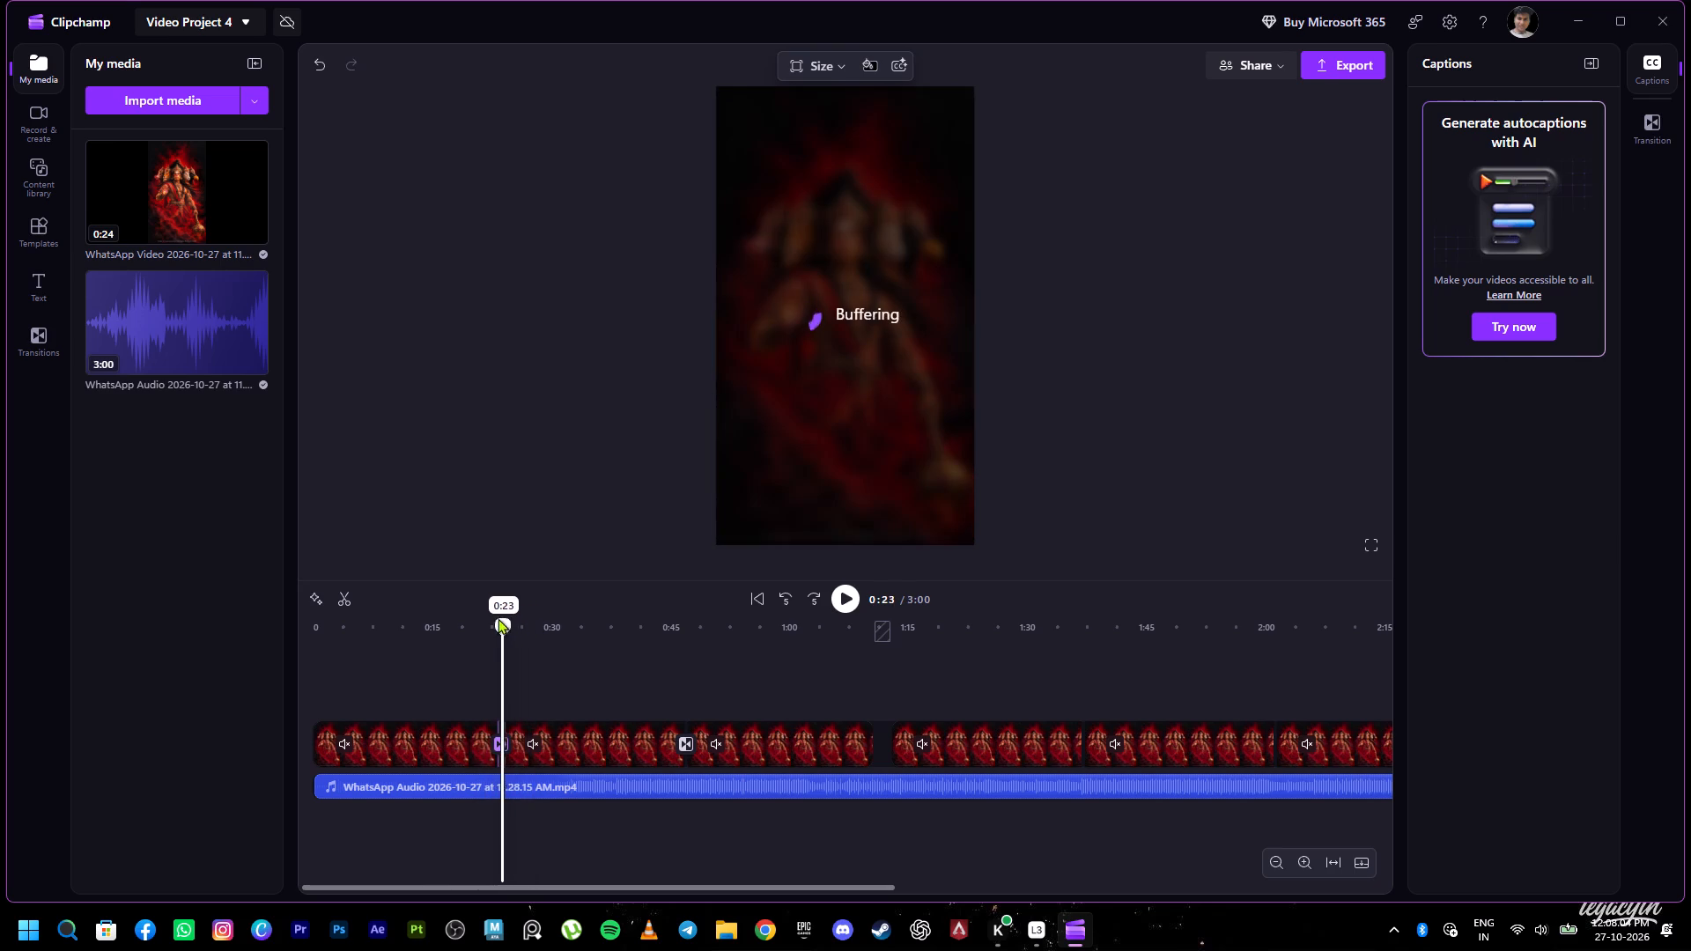
{"action": "left_click_drag", "start_coordinate": [498, 618], "coordinate": [481, 616]}
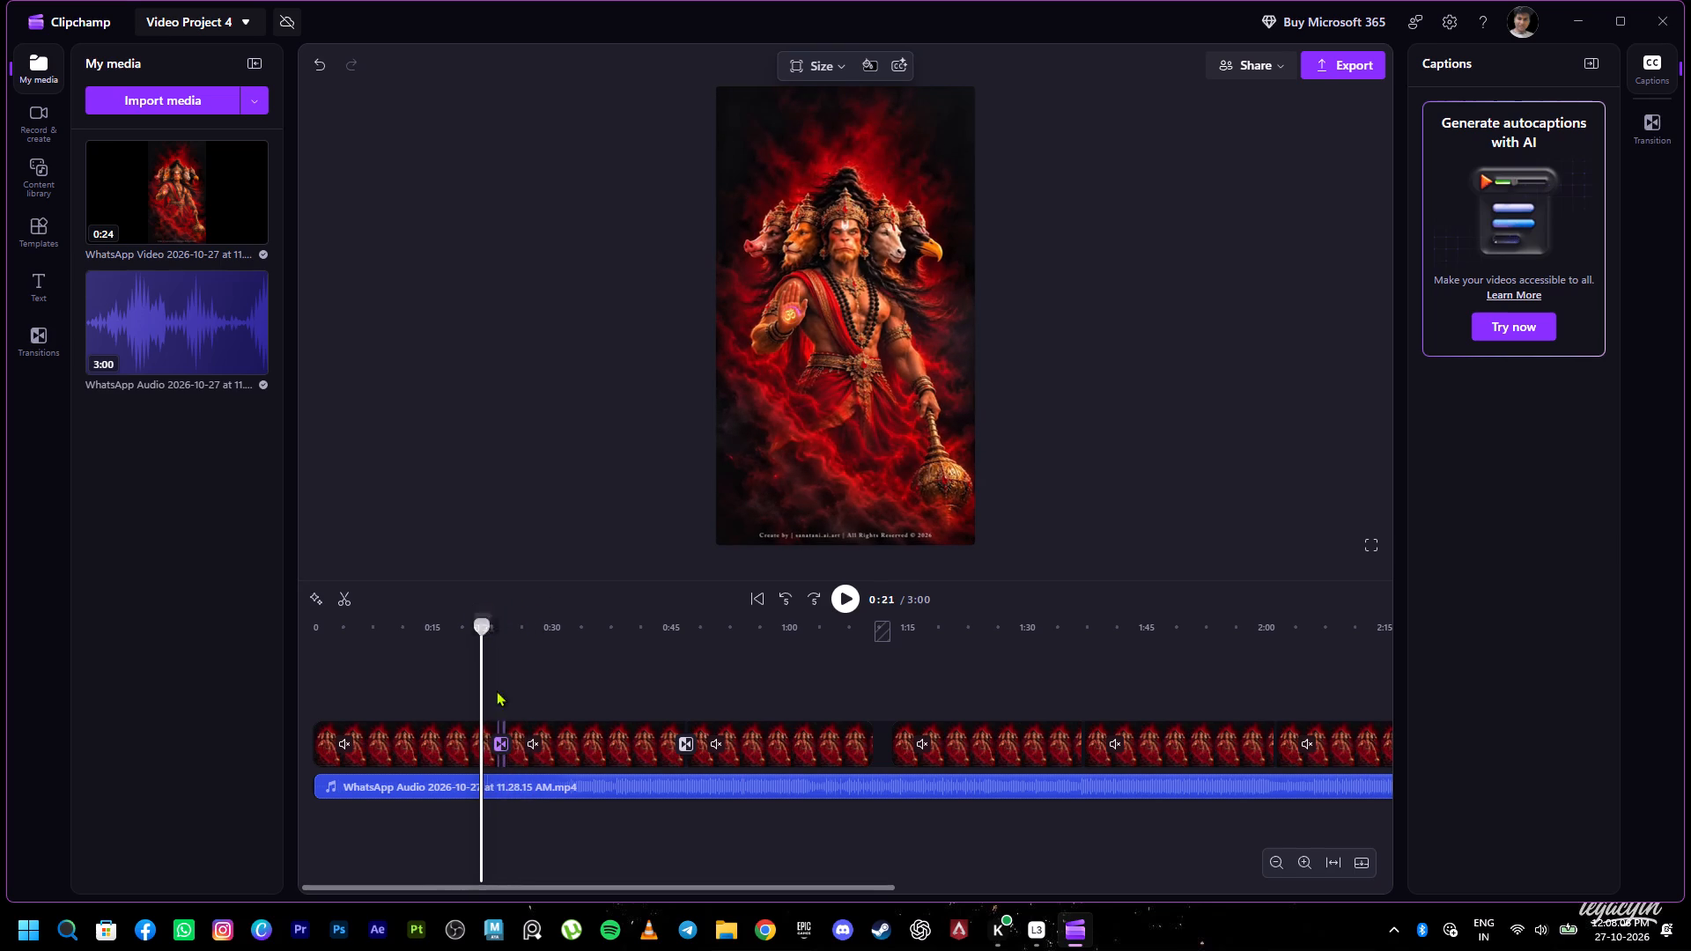
{"action": "left_click", "coordinate": [503, 743]}
{"action": "double_click", "coordinate": [503, 743]}
{"action": "left_click", "coordinate": [1659, 131]}
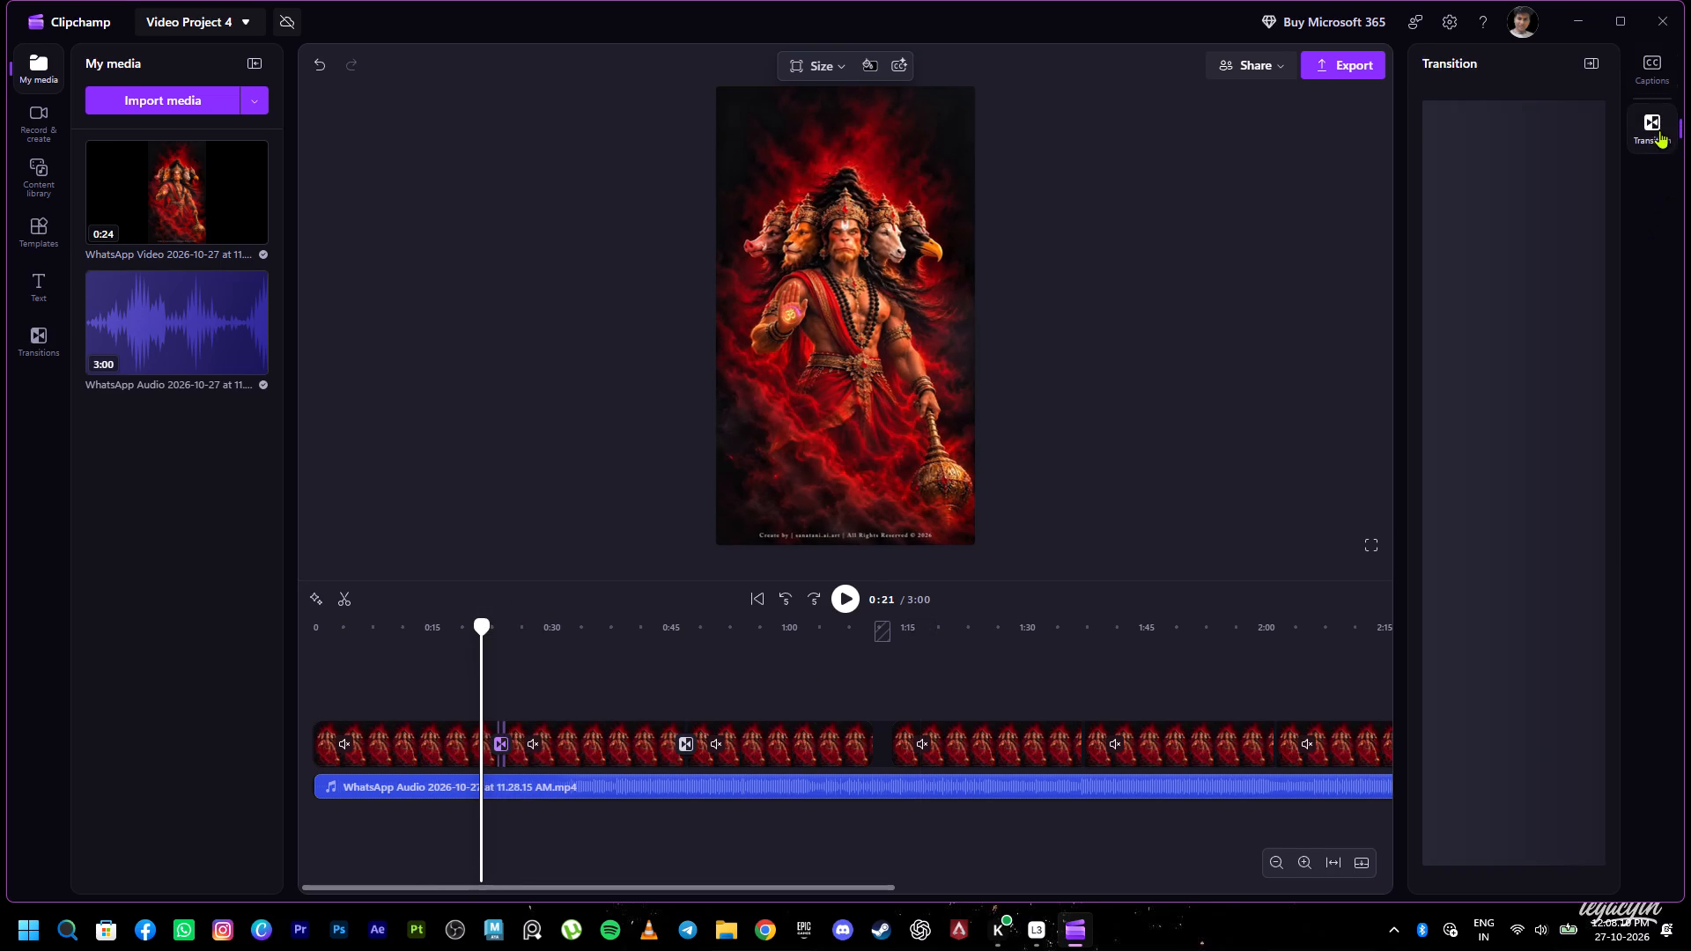
{"action": "scroll", "coordinate": [1552, 348], "scroll_direction": "up", "scroll_amount": 3}
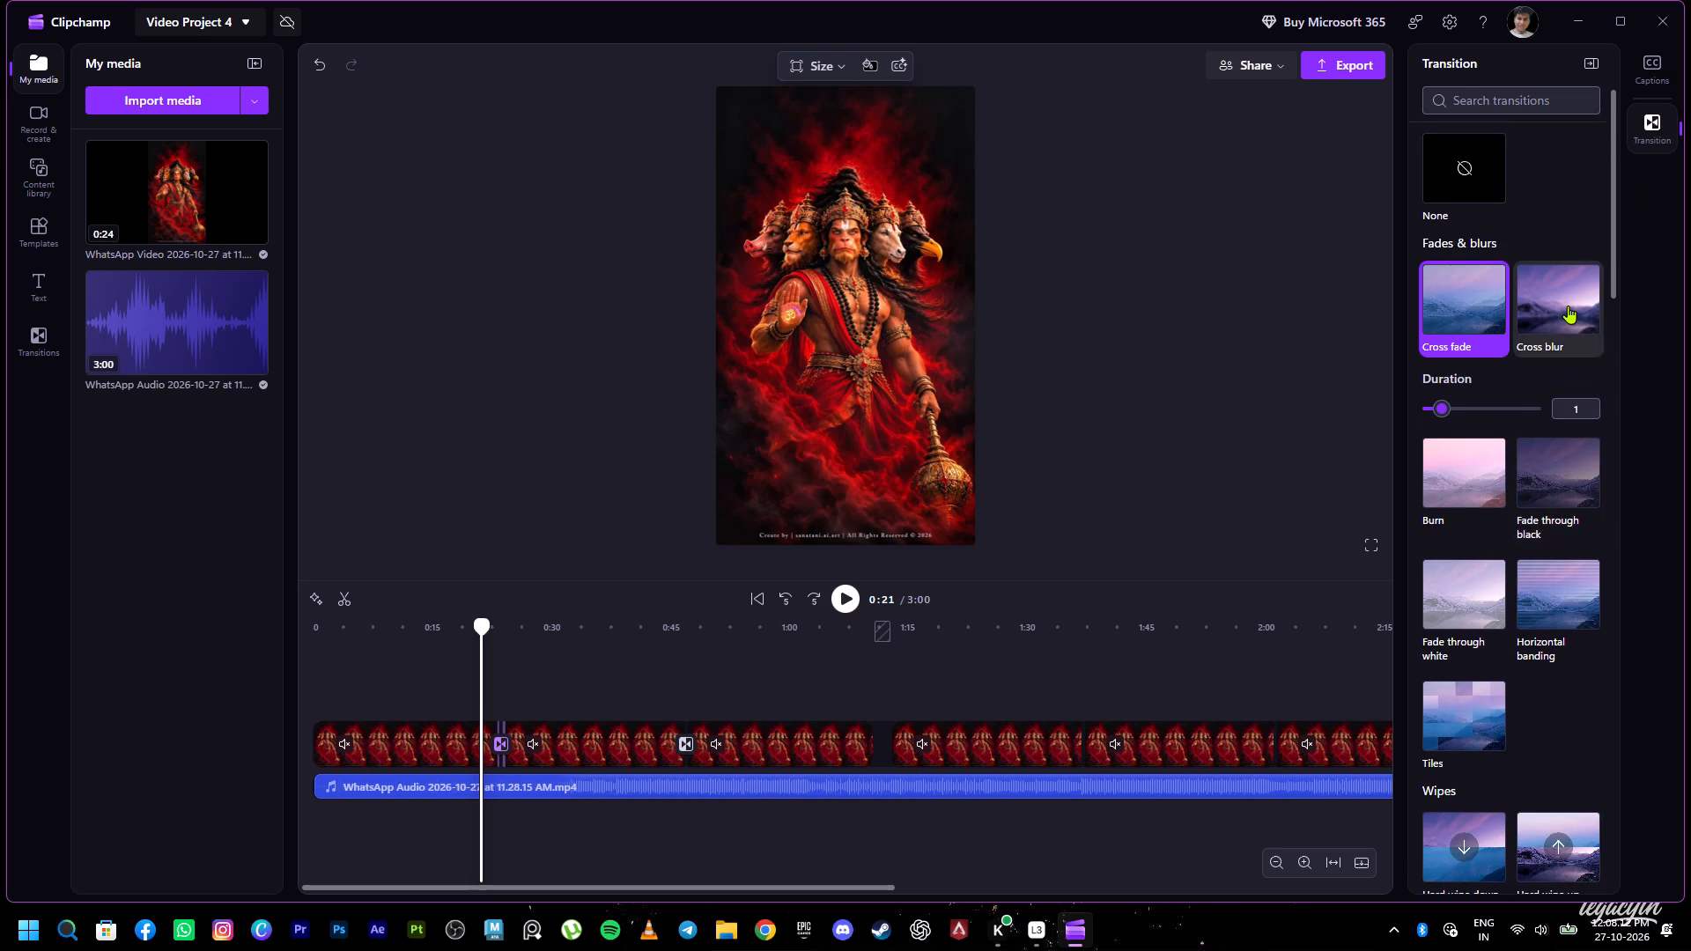
{"action": "left_click", "coordinate": [1568, 305]}
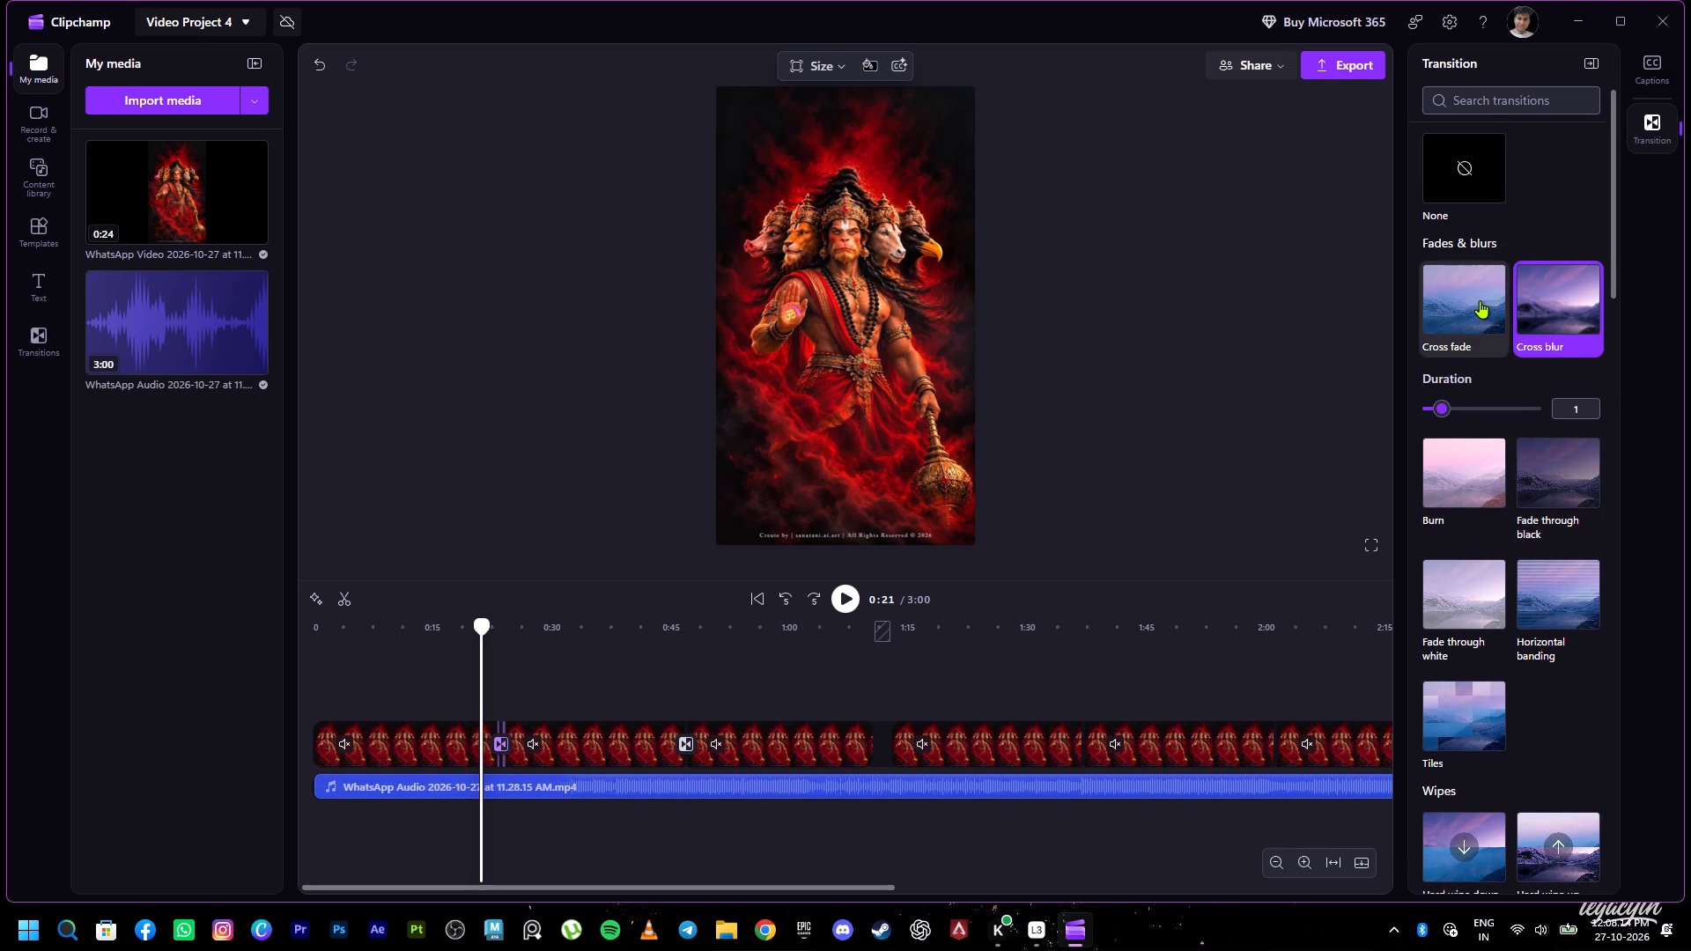
{"action": "left_click", "coordinate": [1480, 299]}
{"action": "left_click_drag", "start_coordinate": [1551, 416], "coordinate": [617, 733]}
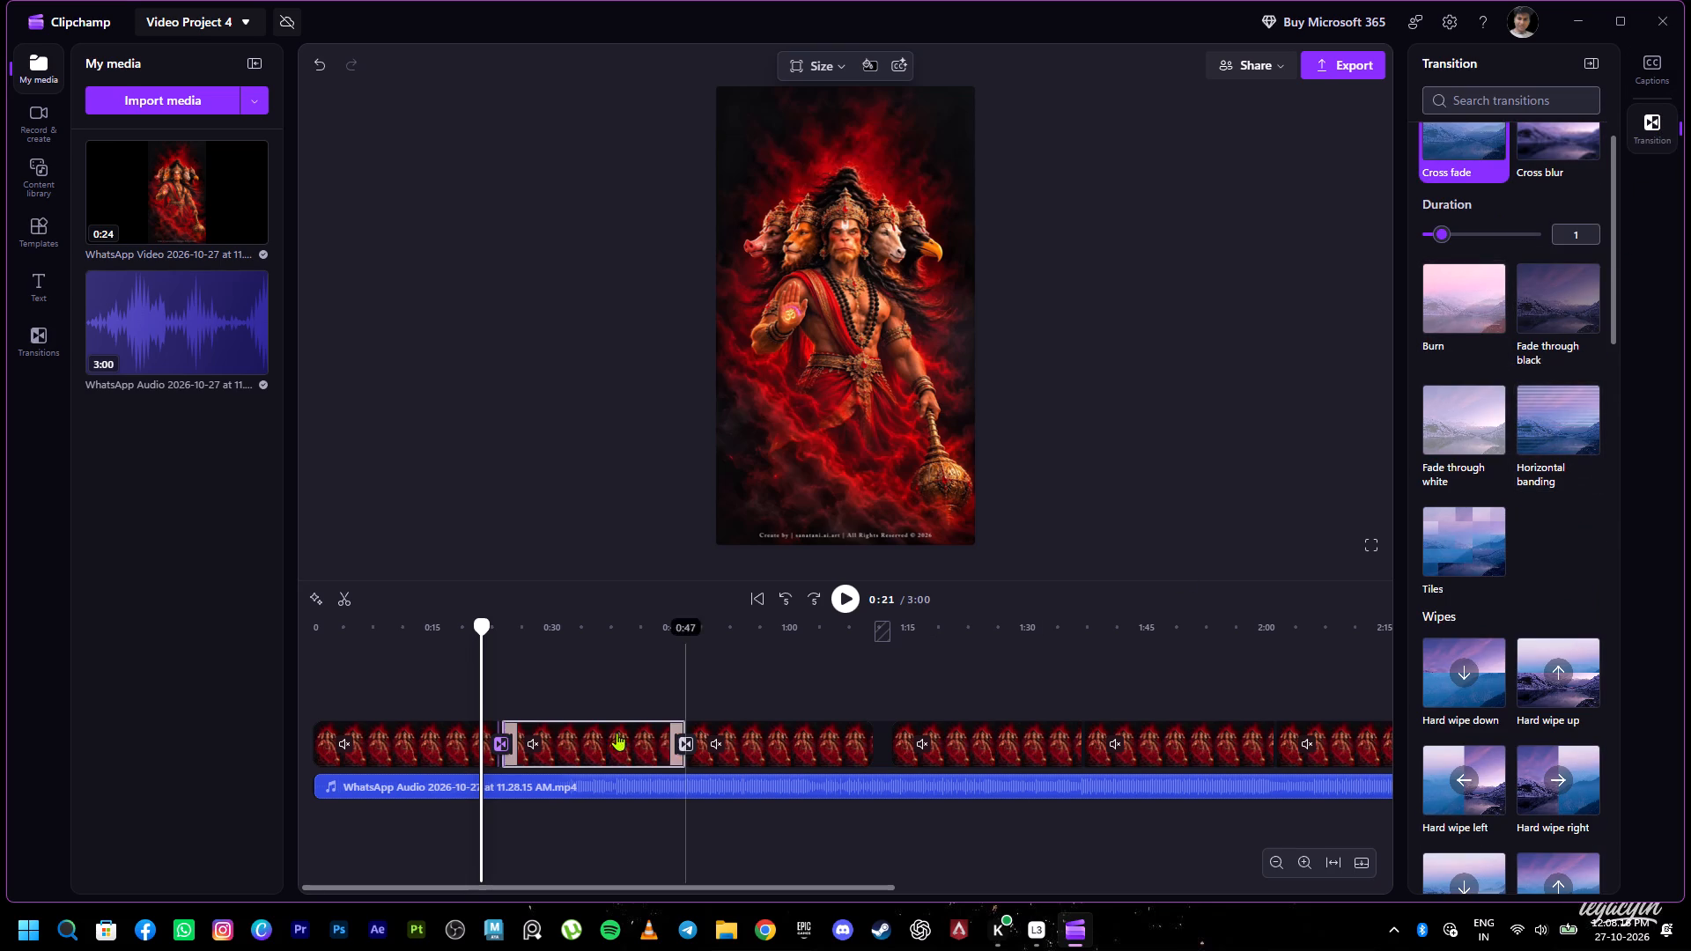
{"action": "left_click_drag", "start_coordinate": [617, 733], "coordinate": [513, 741]}
{"action": "left_click", "coordinate": [495, 744]}
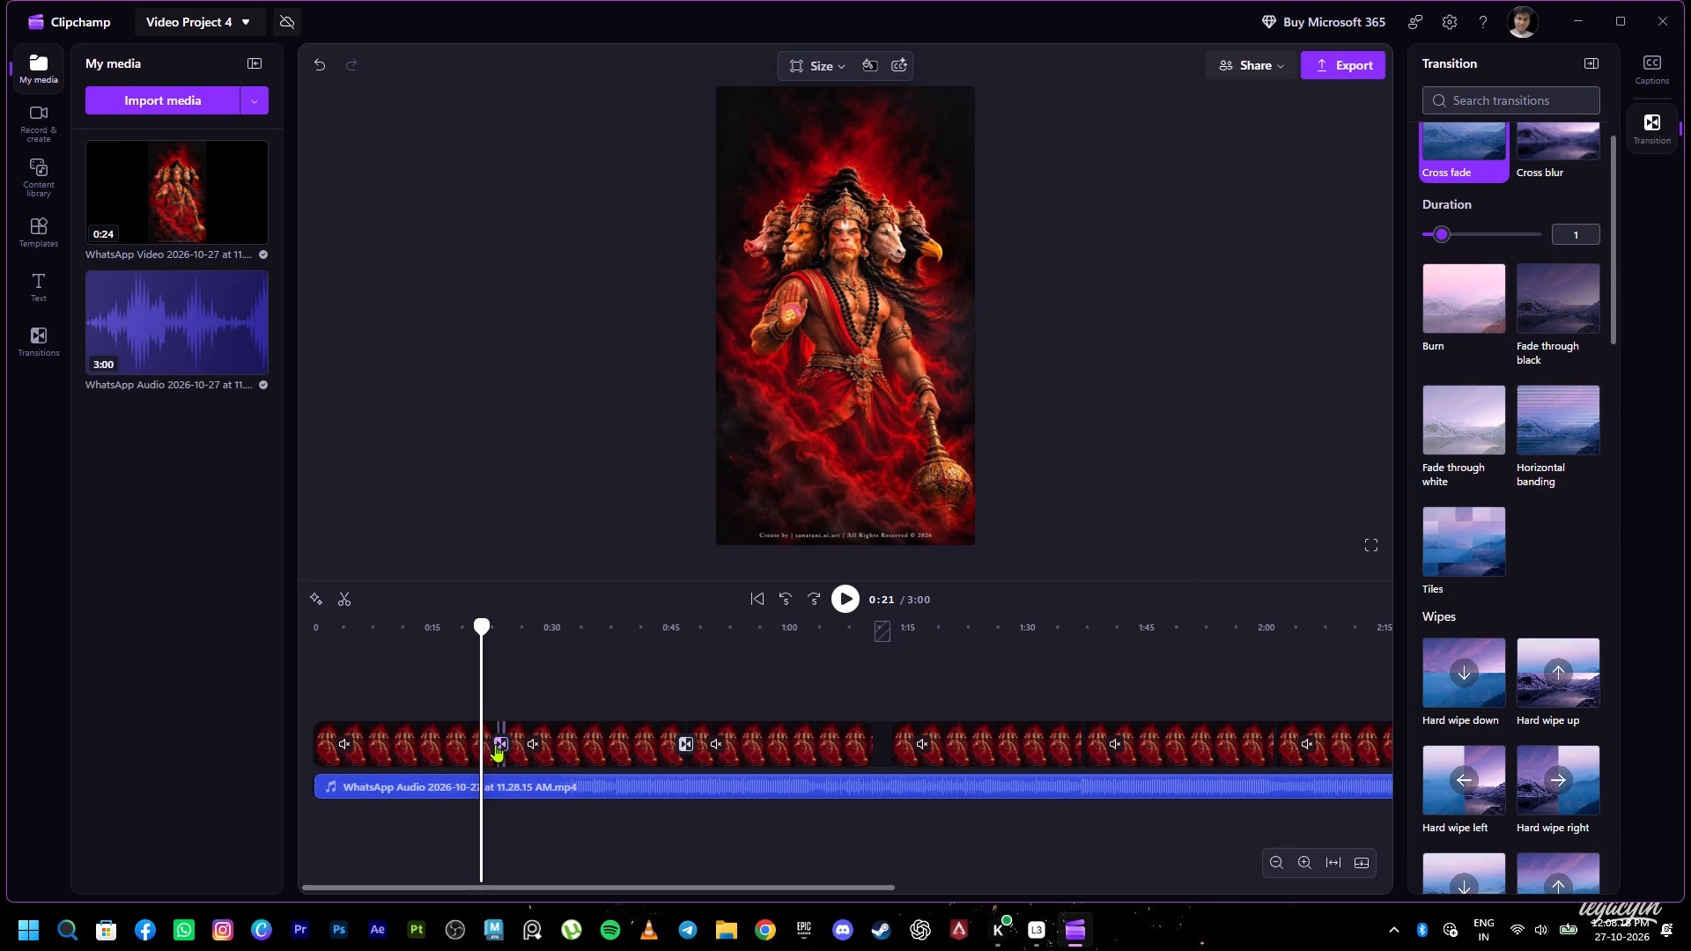
{"action": "left_click", "coordinate": [1564, 430]}
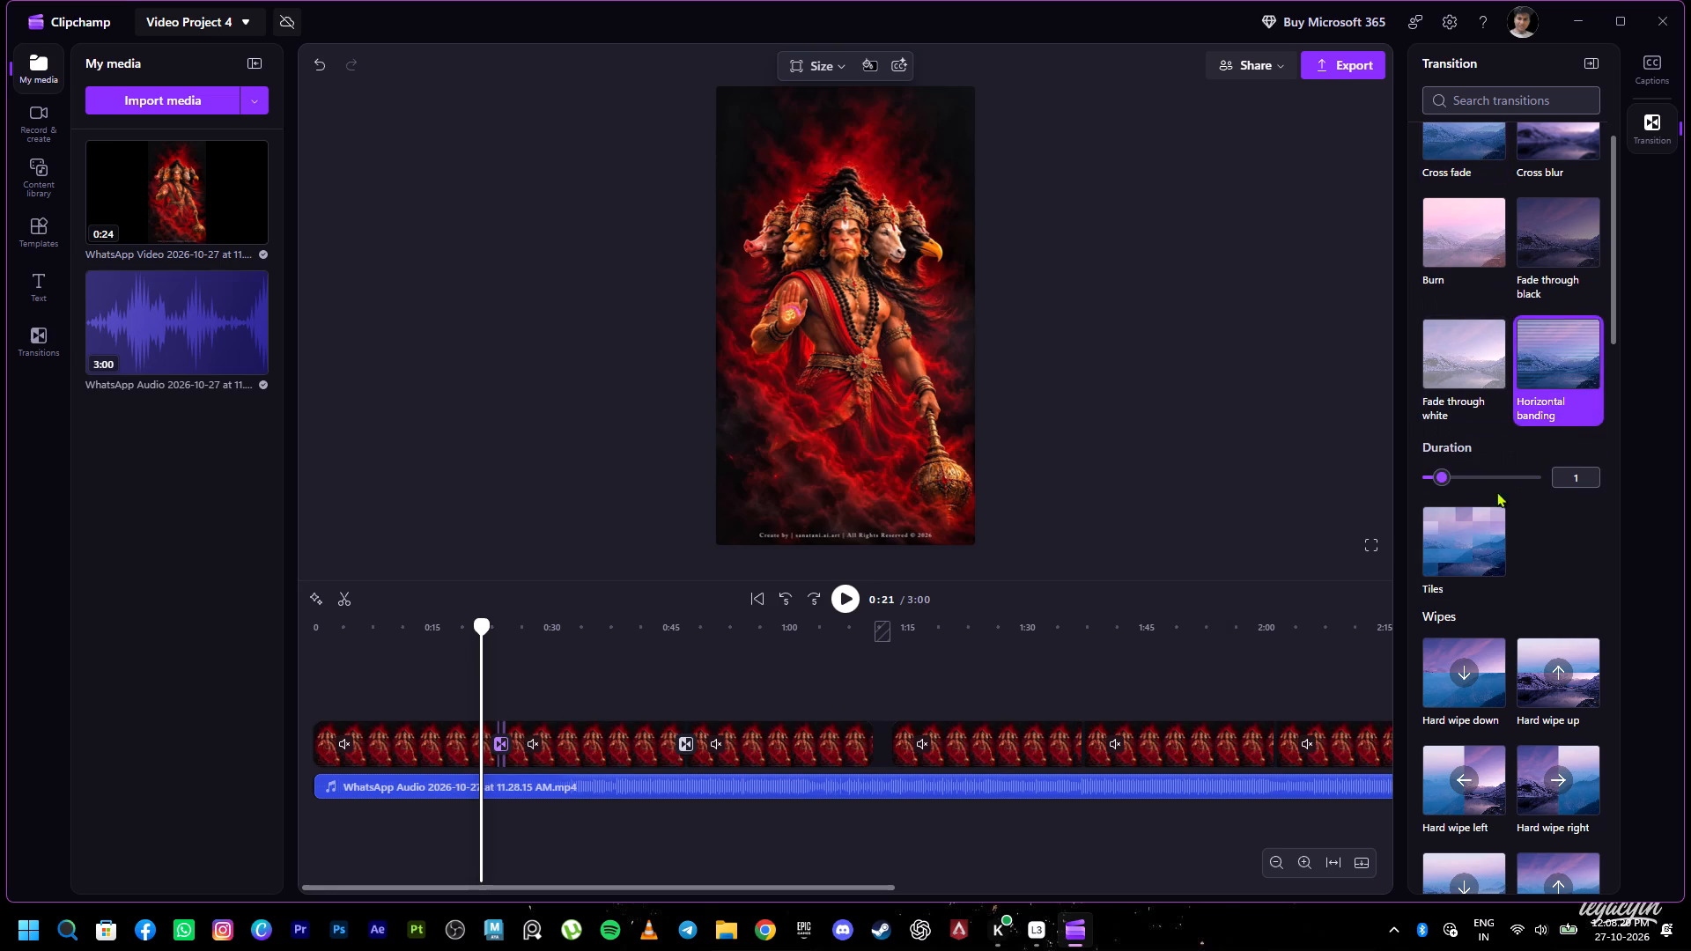
{"action": "left_click", "coordinate": [846, 598]}
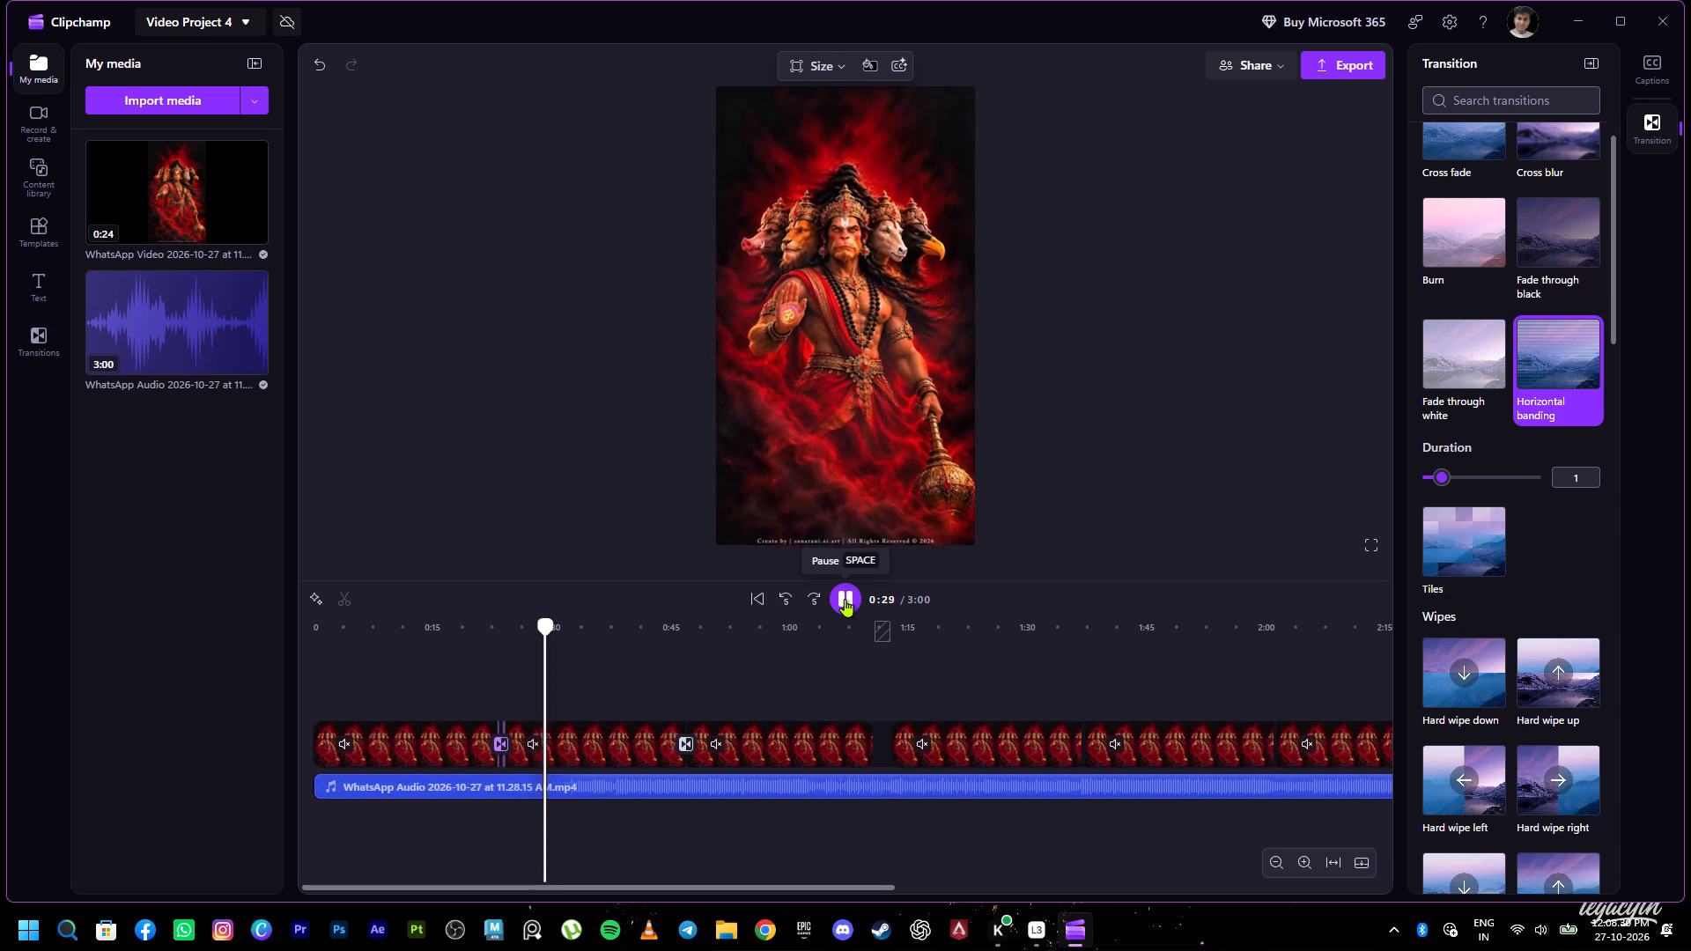
Close the gaps after the third, fourth and fifth clips and add a transition at each of these joins.
{"action": "left_click", "coordinate": [884, 746]}
{"action": "left_click", "coordinate": [874, 744]}
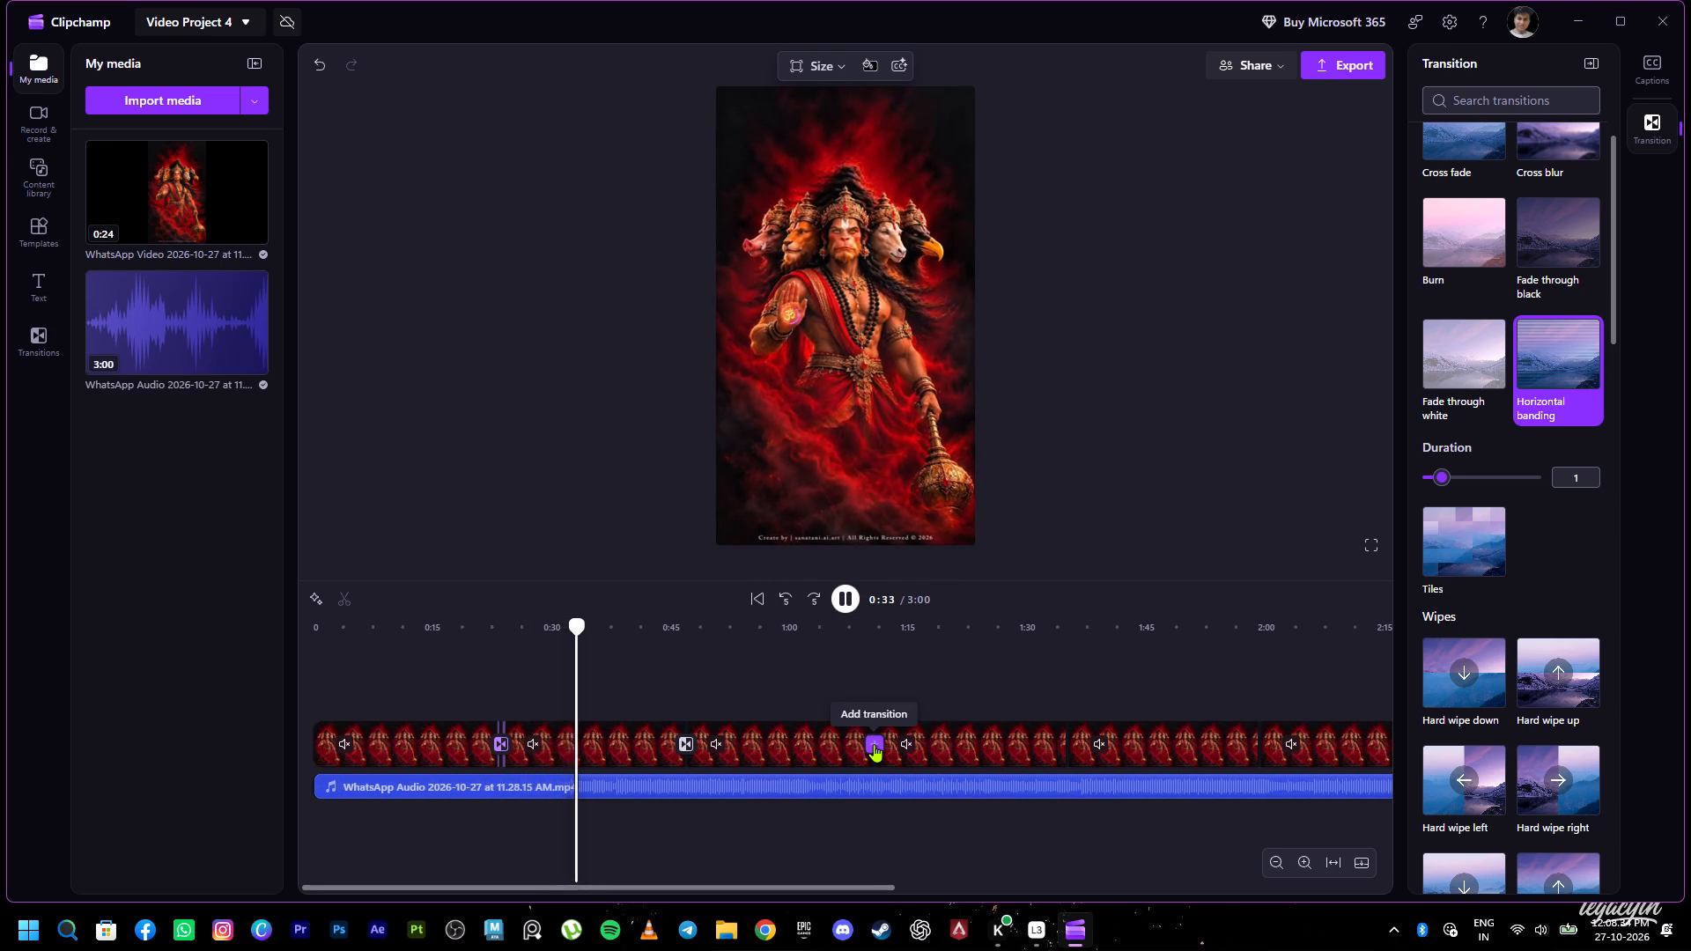
{"action": "left_click", "coordinate": [1067, 741]}
{"action": "left_click", "coordinate": [1067, 741]}
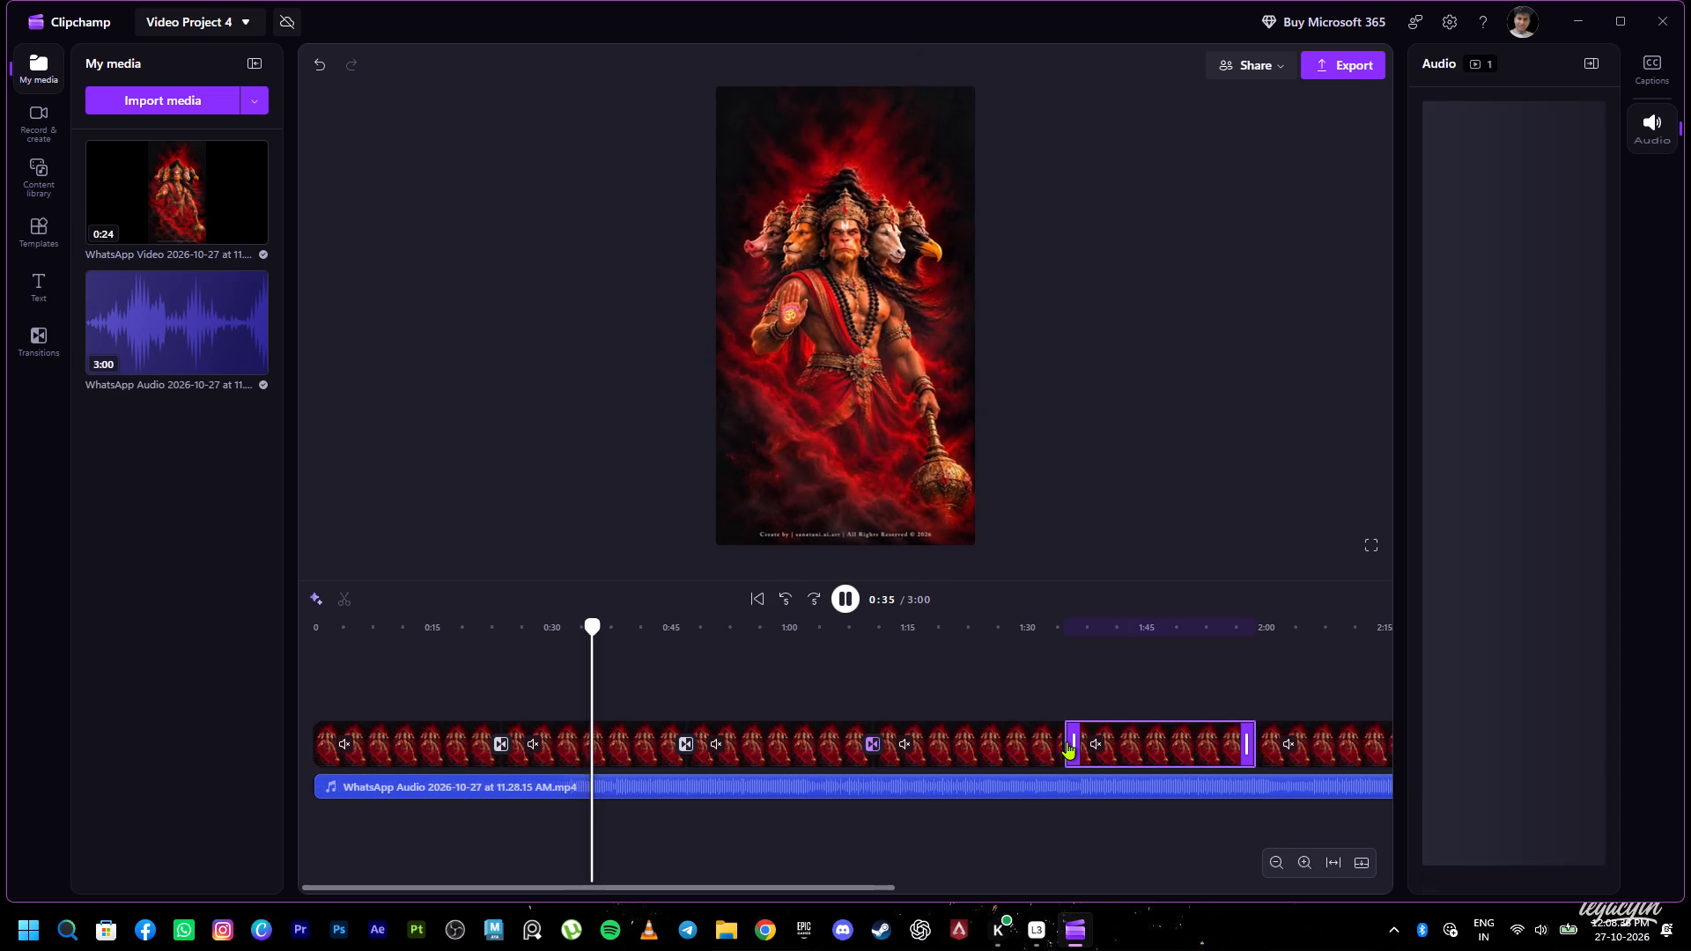
{"action": "left_click", "coordinate": [1063, 745]}
{"action": "scroll", "coordinate": [1063, 742], "scroll_direction": "down", "scroll_amount": 3}
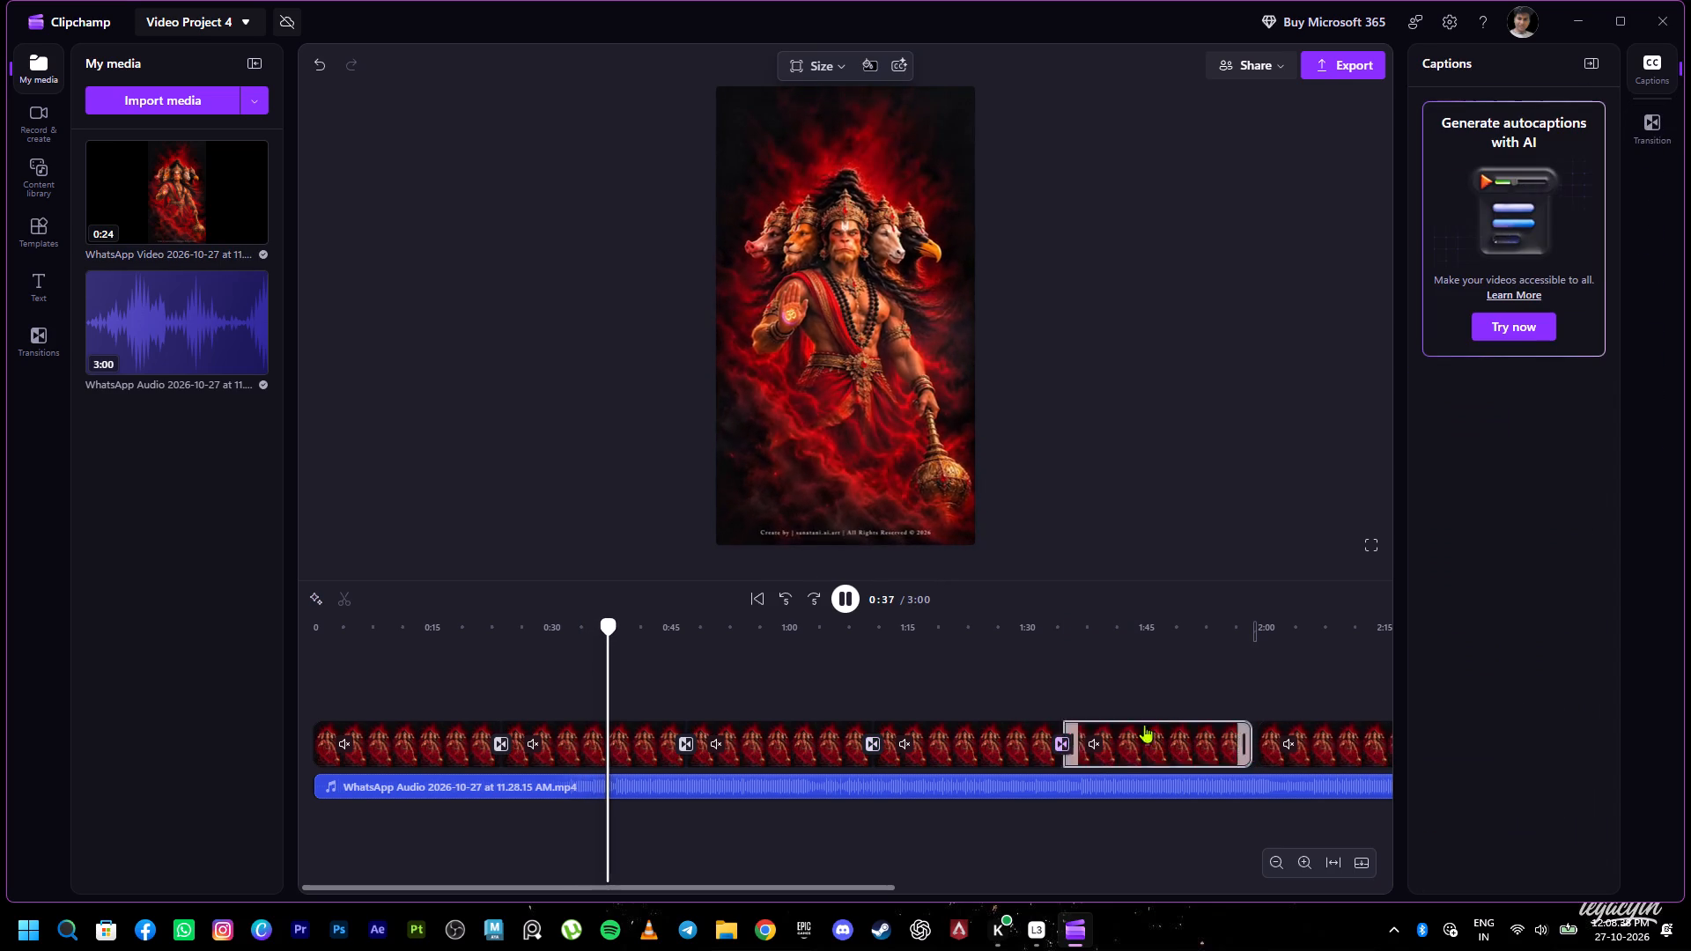
{"action": "left_click", "coordinate": [1251, 737]}
{"action": "left_click", "coordinate": [1252, 740]}
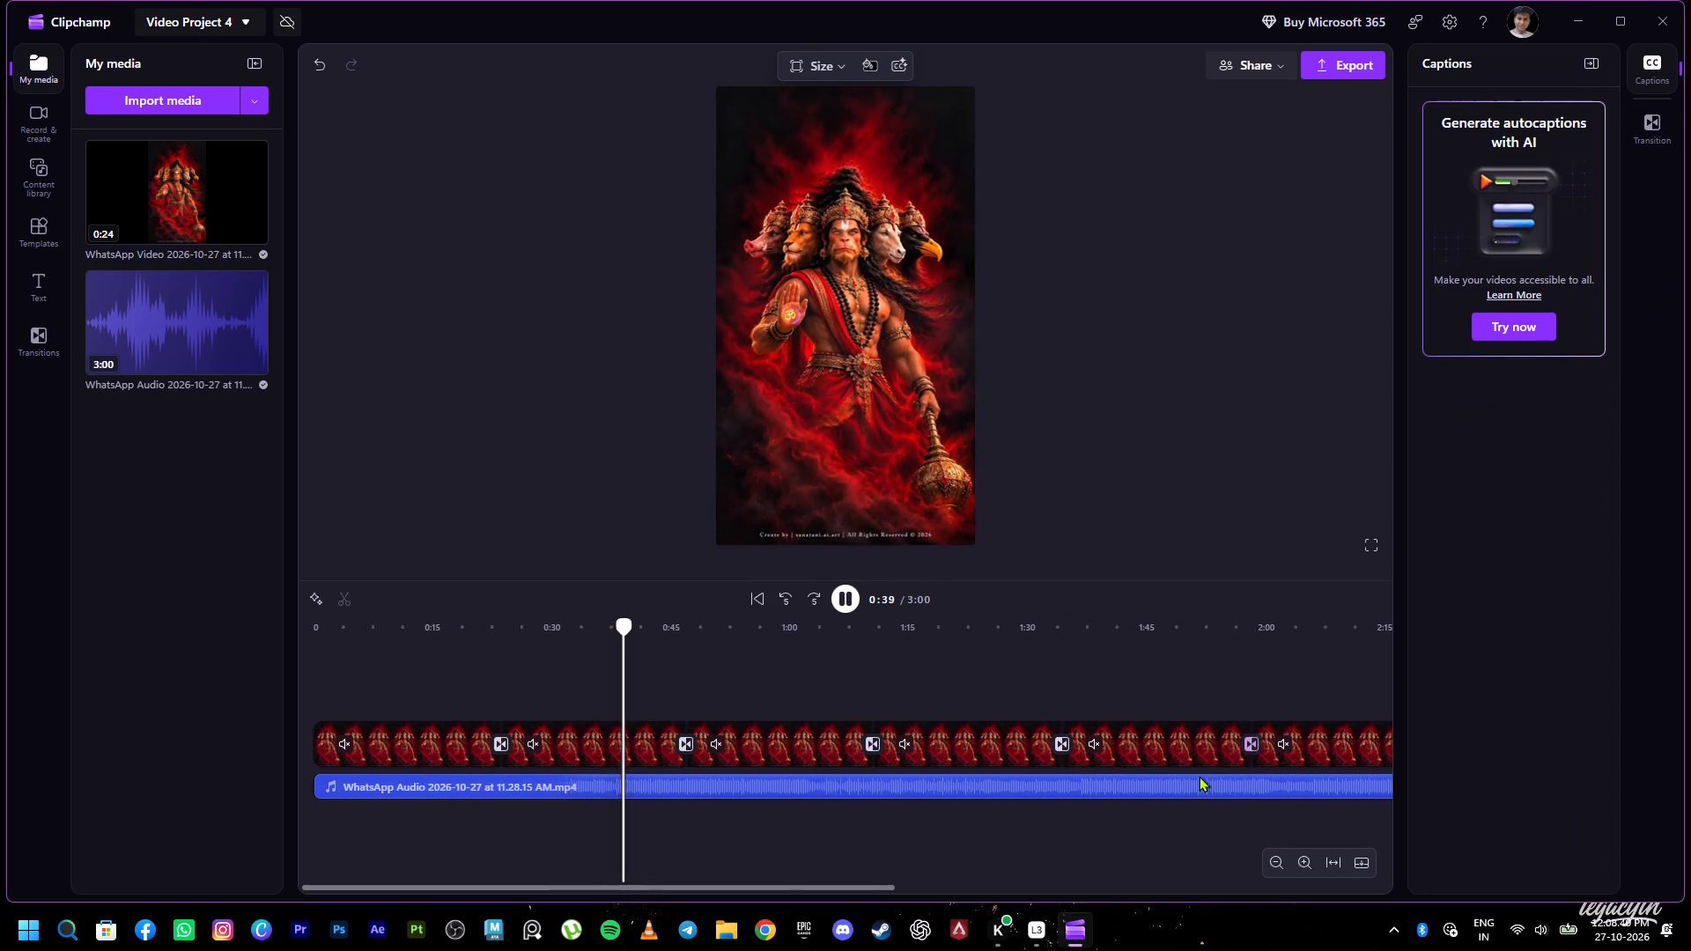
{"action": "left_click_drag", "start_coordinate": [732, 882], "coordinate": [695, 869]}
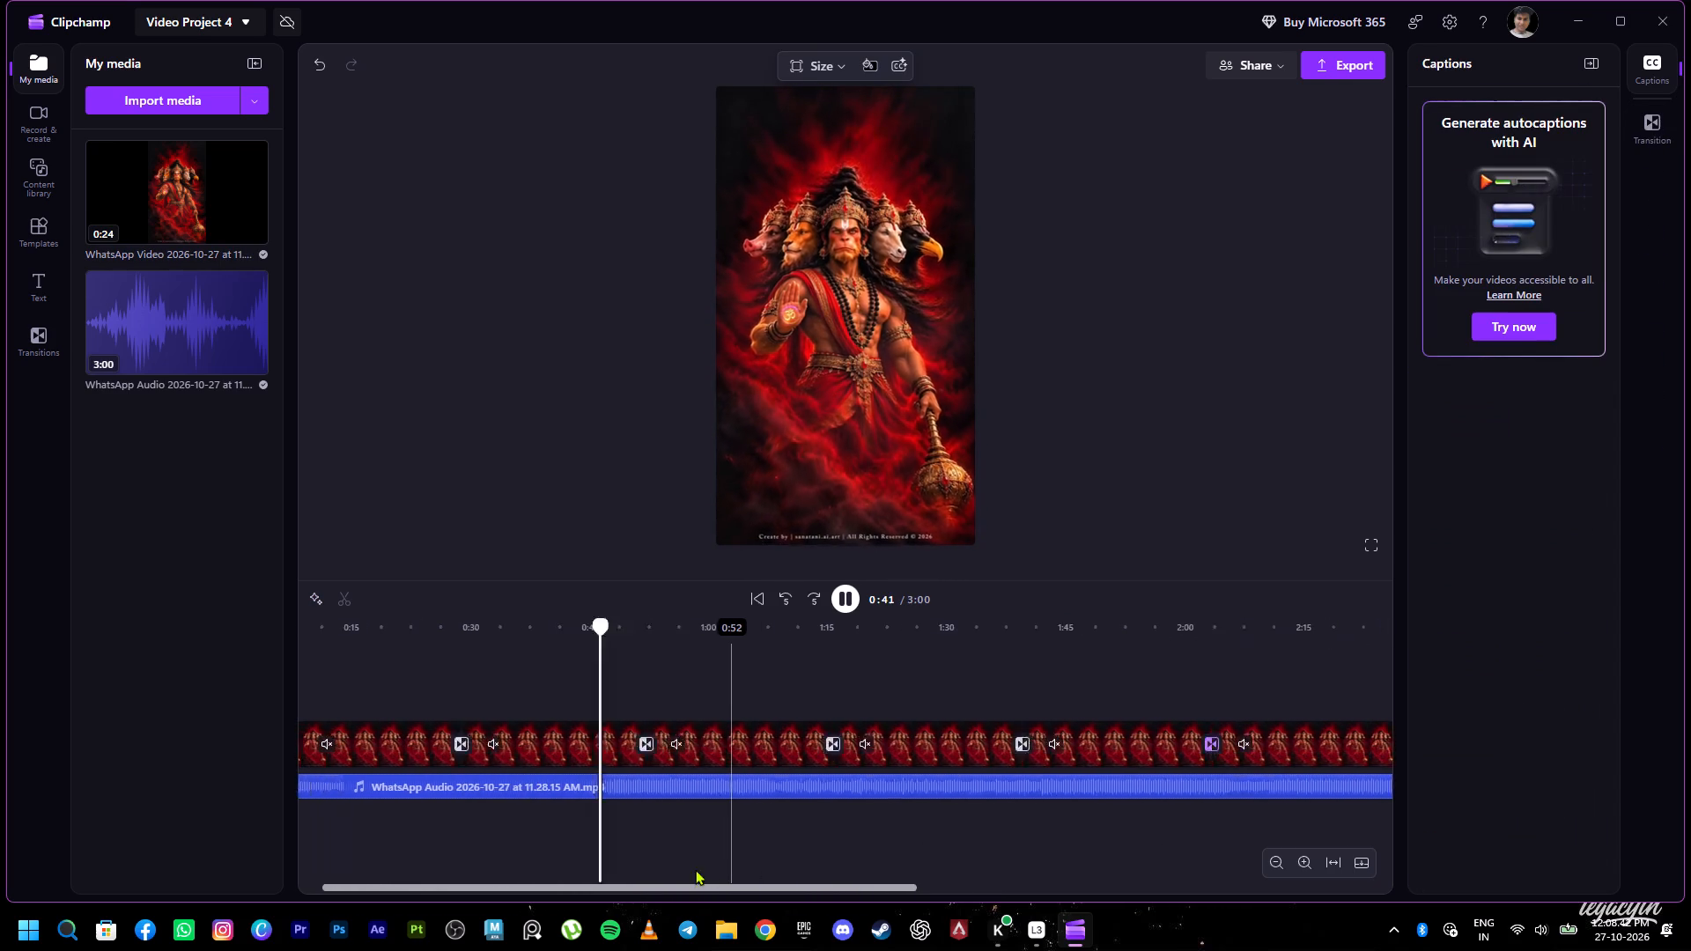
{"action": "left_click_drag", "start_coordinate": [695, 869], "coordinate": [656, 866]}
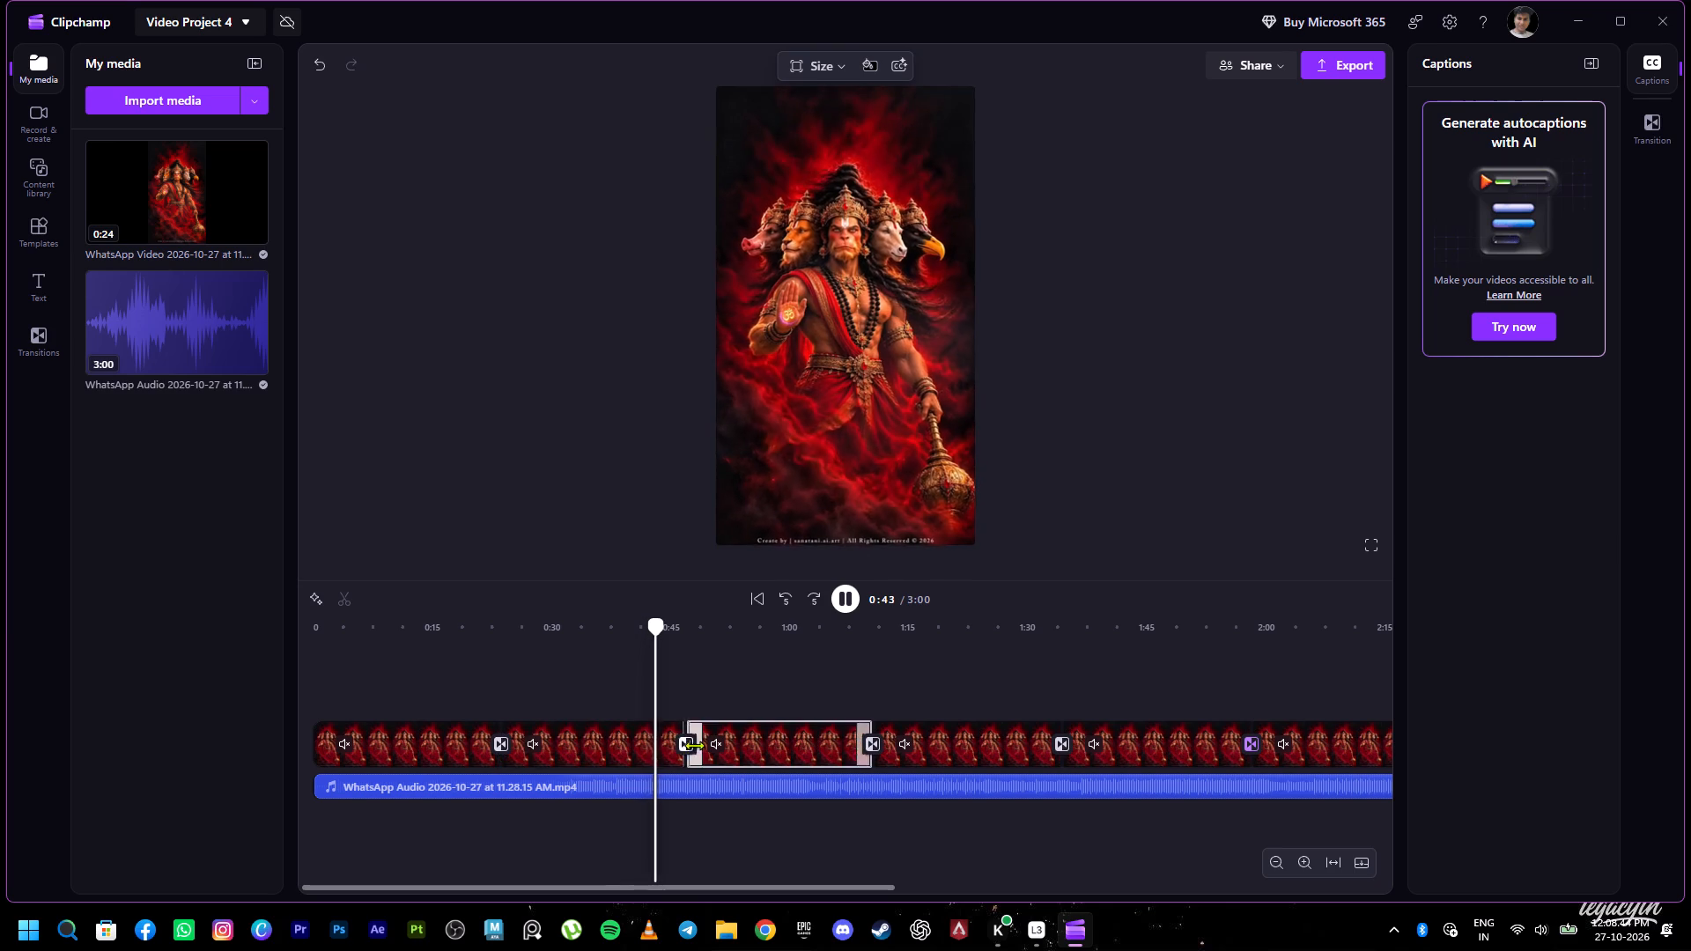
Change the transition between the second and third clips to Horizontal banding and replay the join from about 0:45.
{"action": "left_click", "coordinate": [689, 742]}
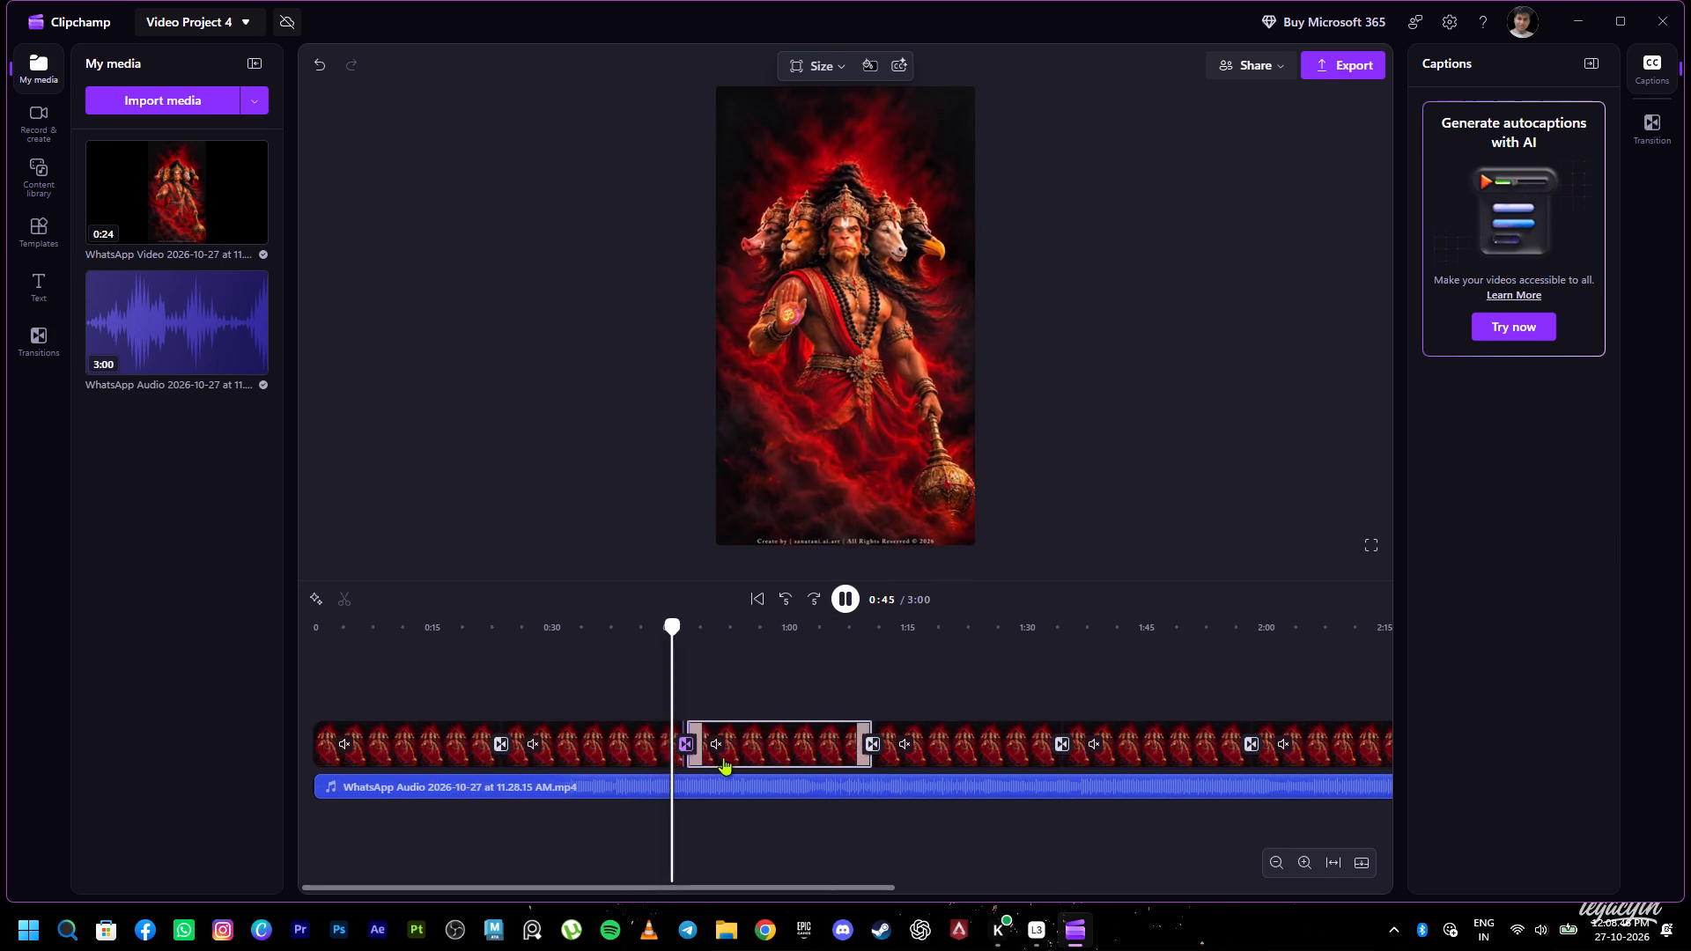
{"action": "left_click", "coordinate": [1651, 114]}
{"action": "left_click", "coordinate": [1558, 436]}
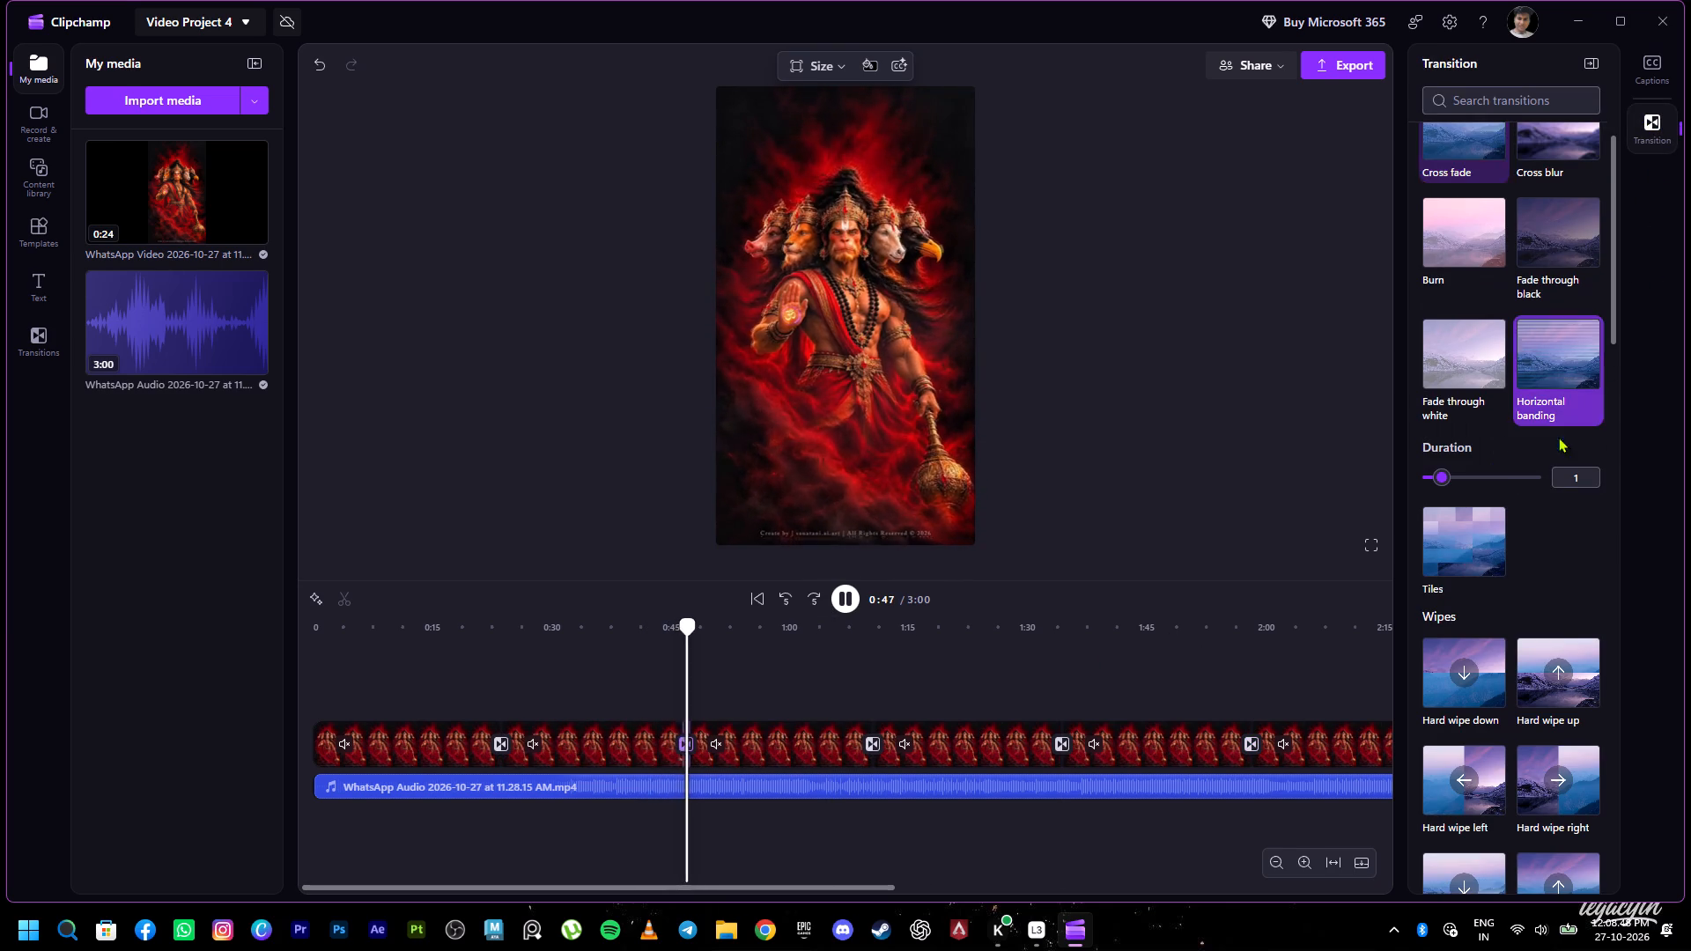
{"action": "left_click_drag", "start_coordinate": [698, 618], "coordinate": [690, 620]}
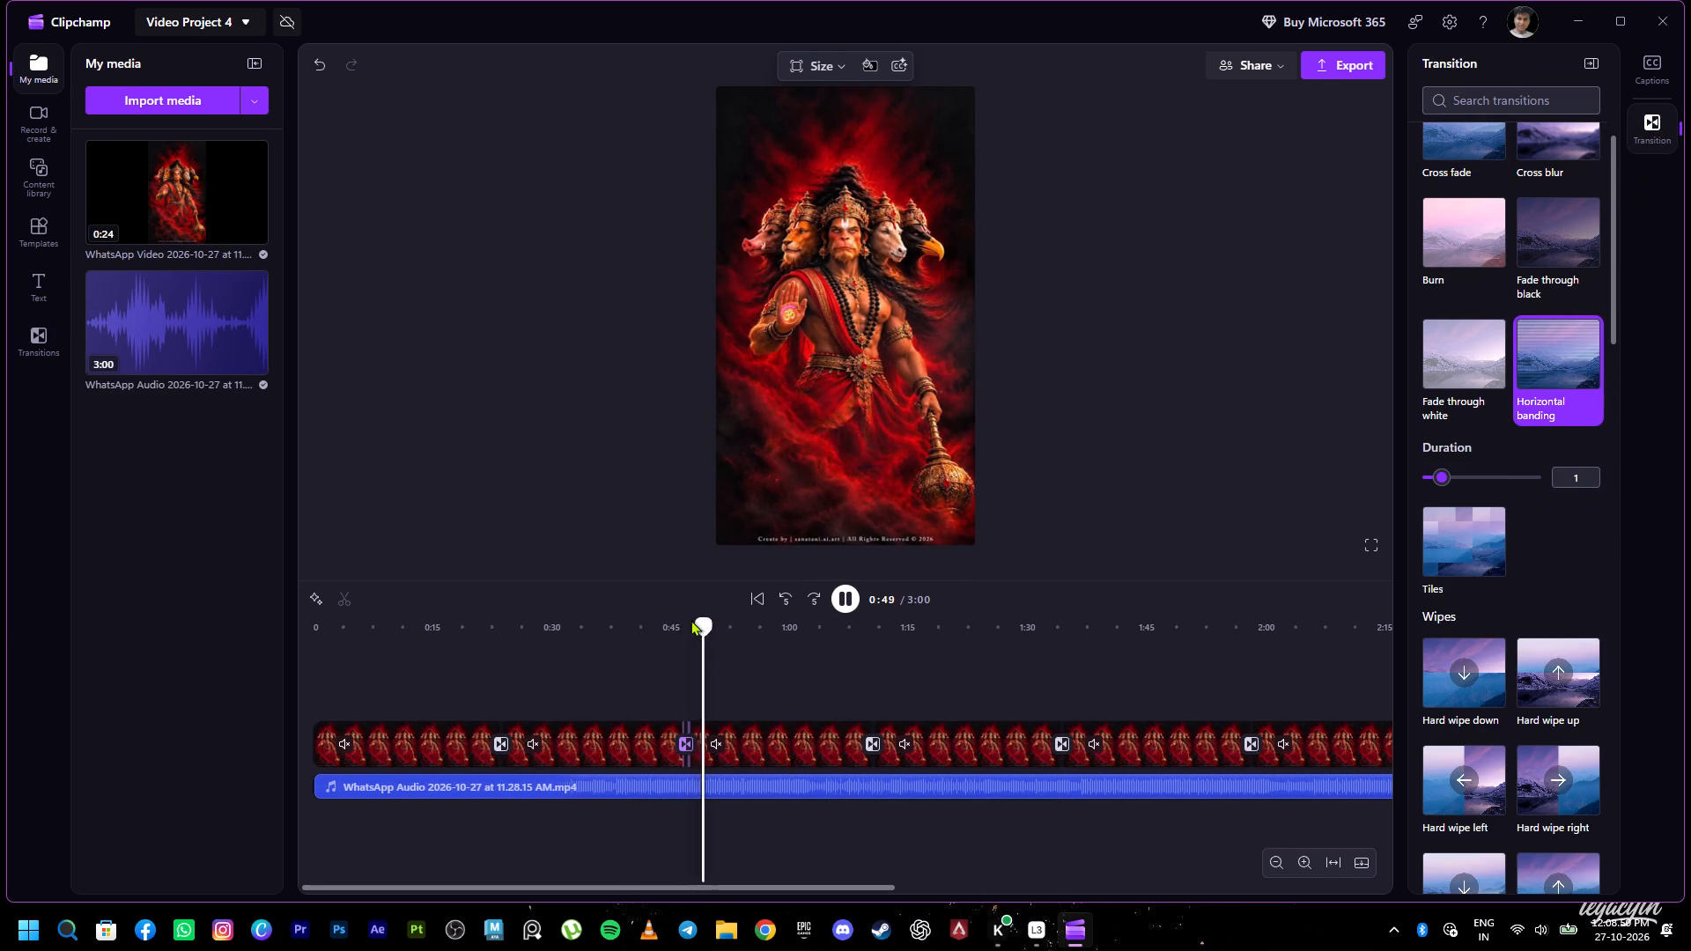
{"action": "left_click_drag", "start_coordinate": [690, 620], "coordinate": [673, 622]}
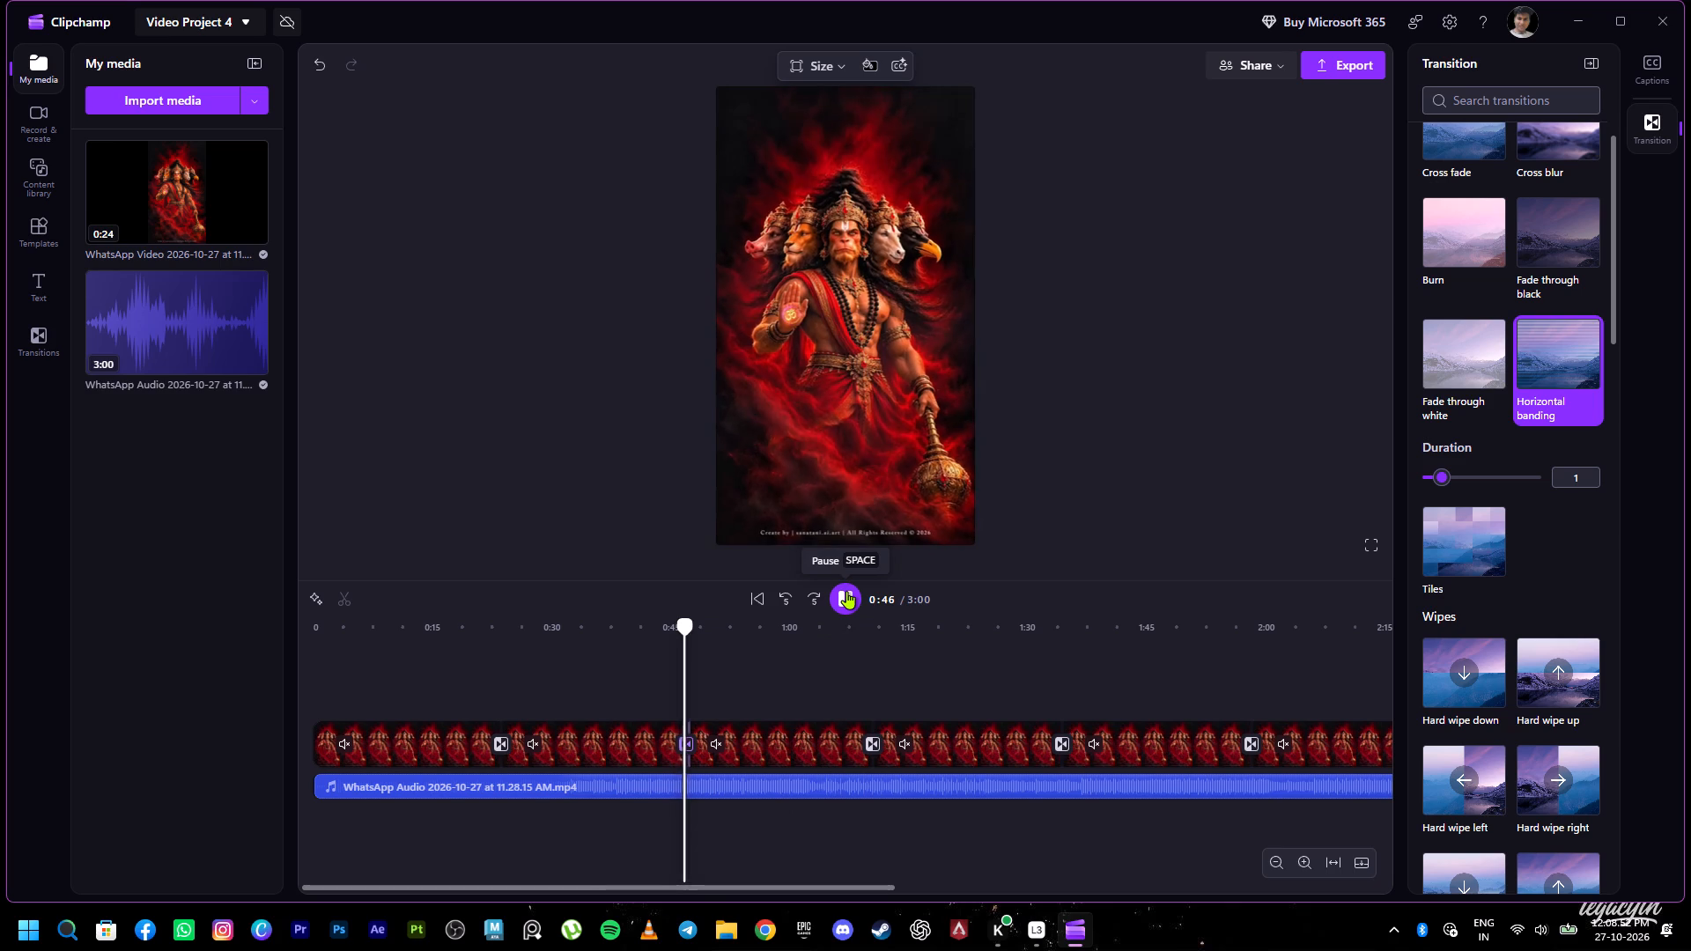
Choose Horizontal banding again for the transition between the third and fourth clips.
{"action": "left_click", "coordinate": [872, 744]}
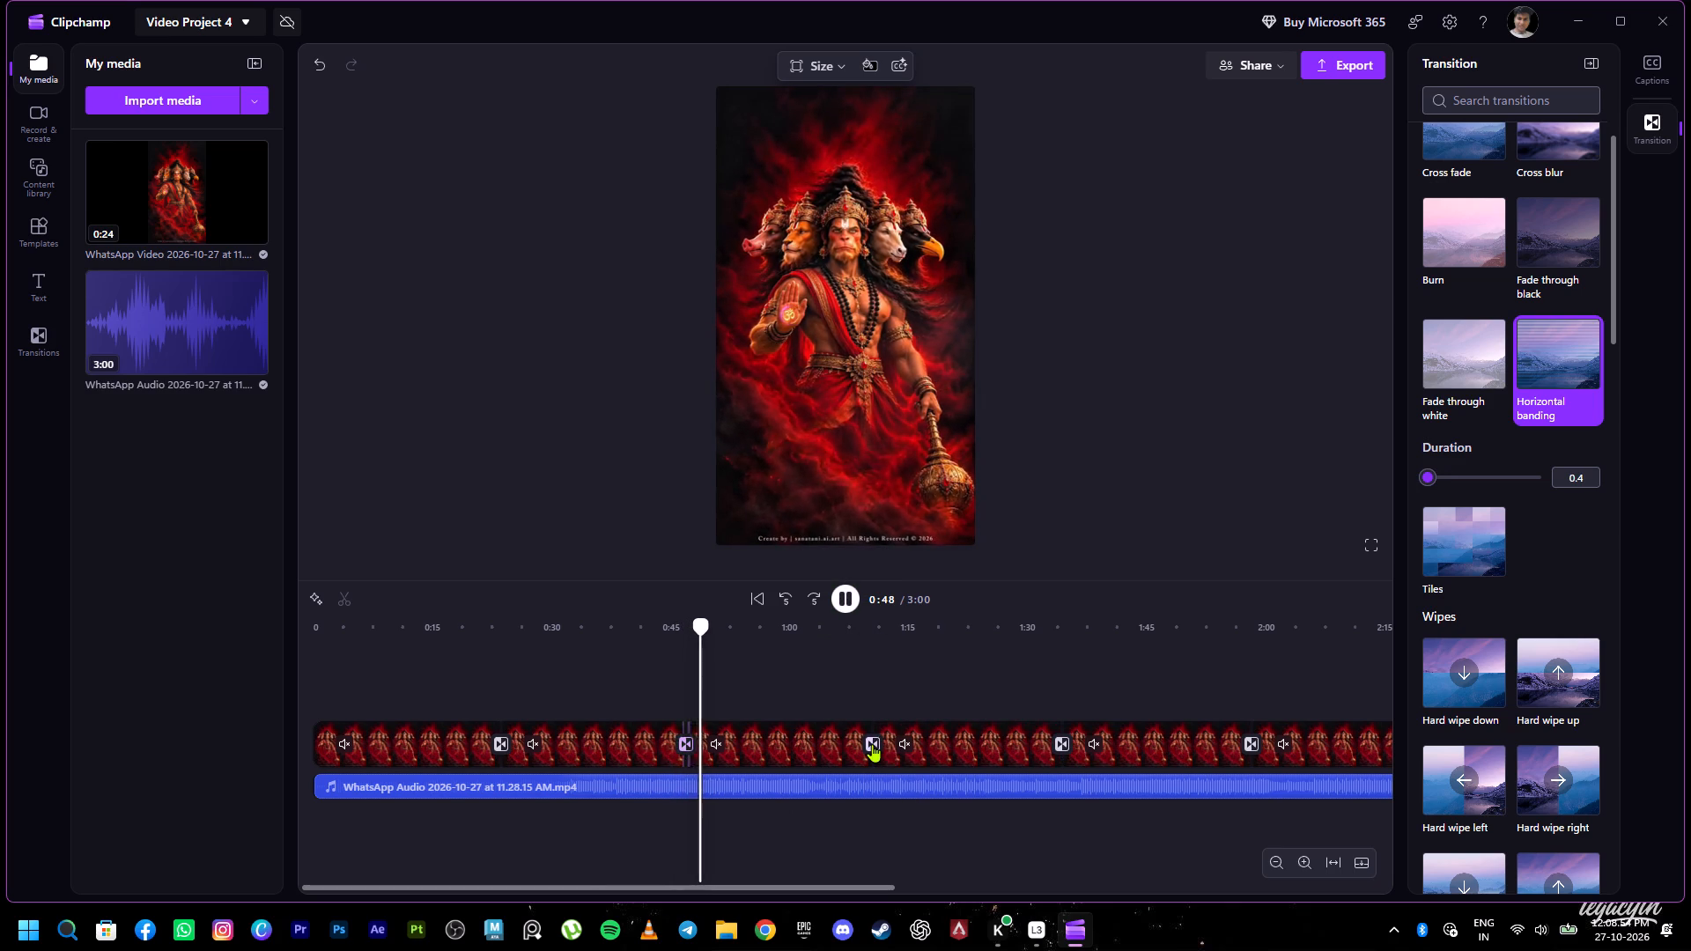
{"action": "left_click", "coordinate": [1547, 385]}
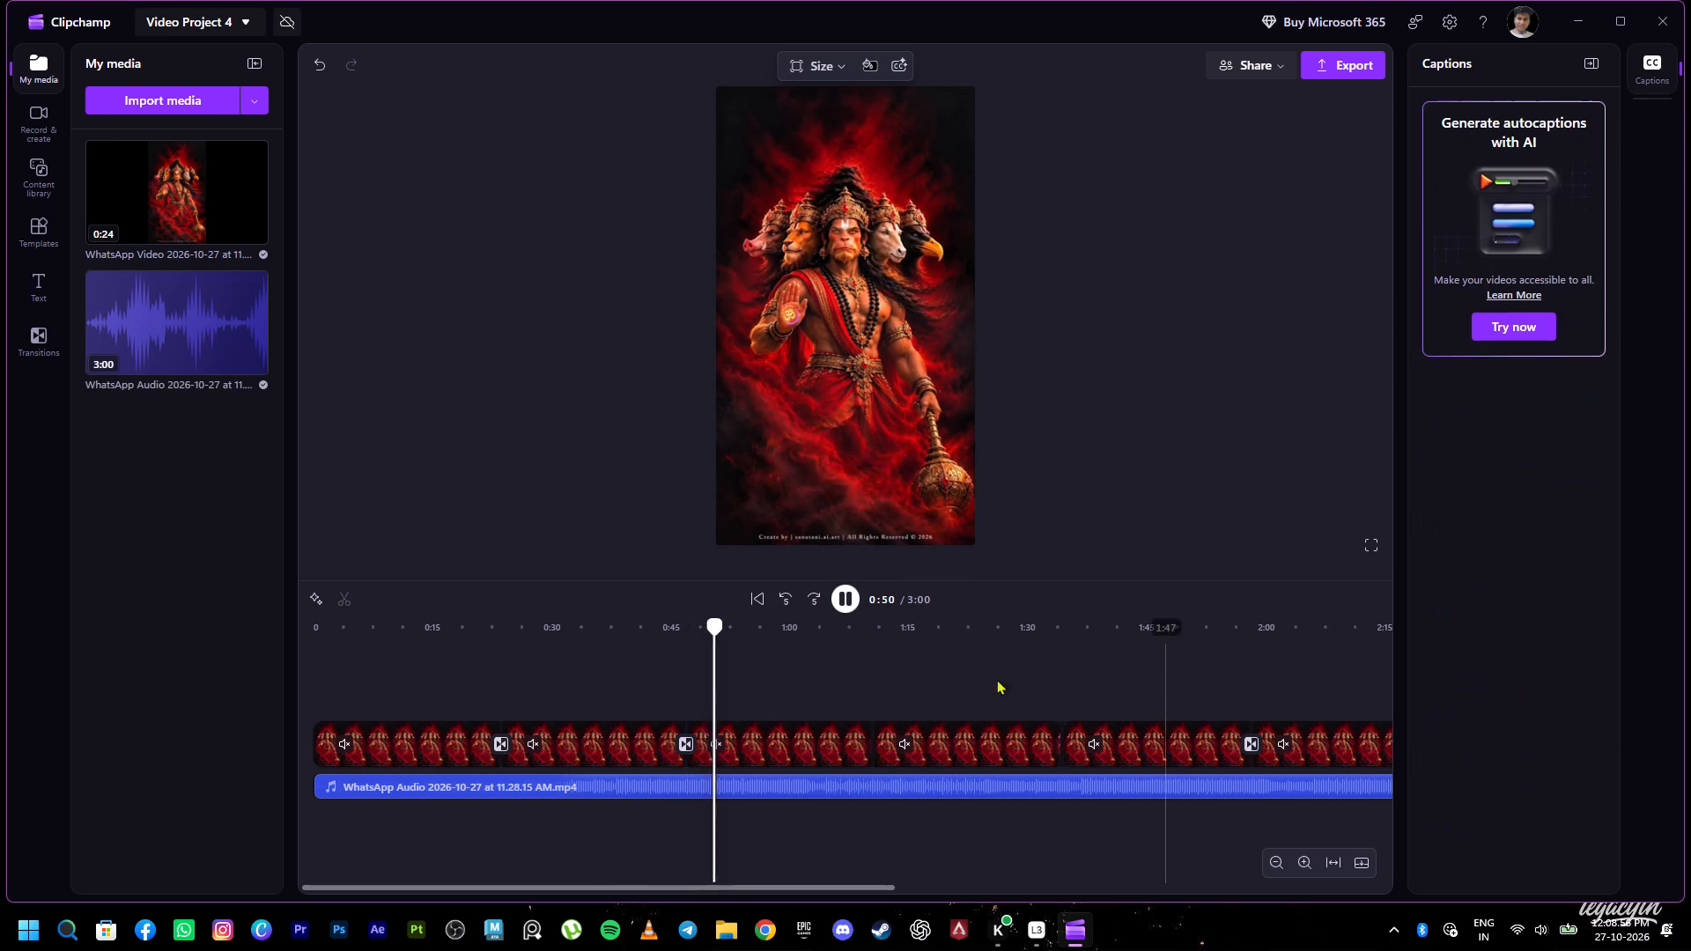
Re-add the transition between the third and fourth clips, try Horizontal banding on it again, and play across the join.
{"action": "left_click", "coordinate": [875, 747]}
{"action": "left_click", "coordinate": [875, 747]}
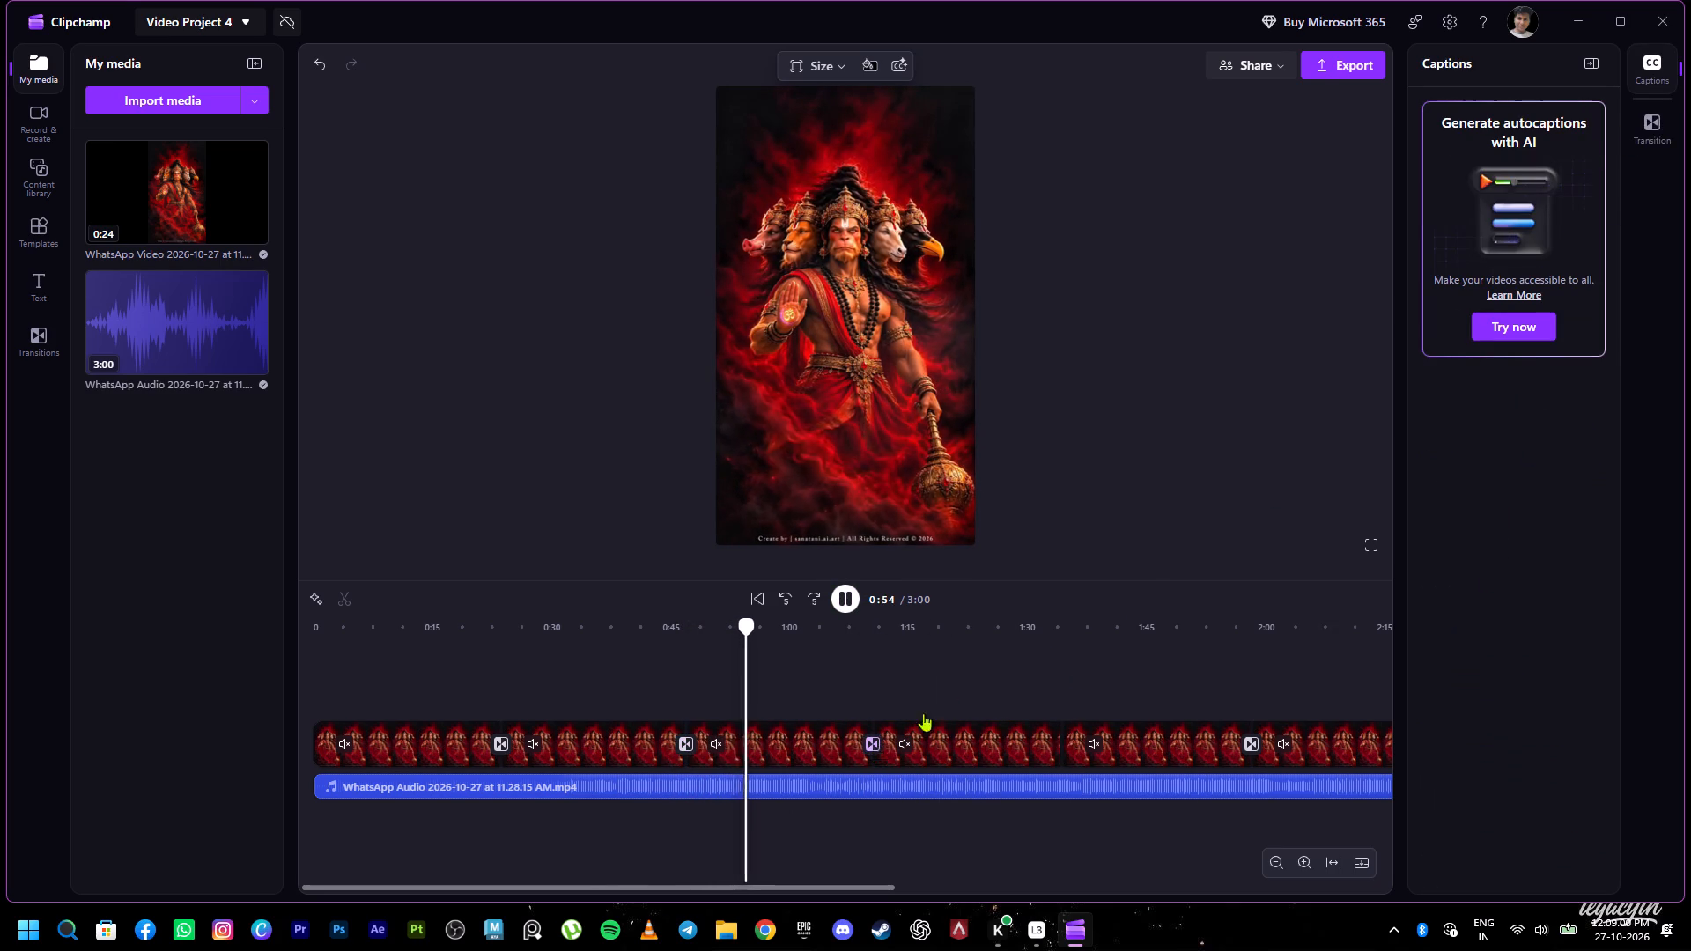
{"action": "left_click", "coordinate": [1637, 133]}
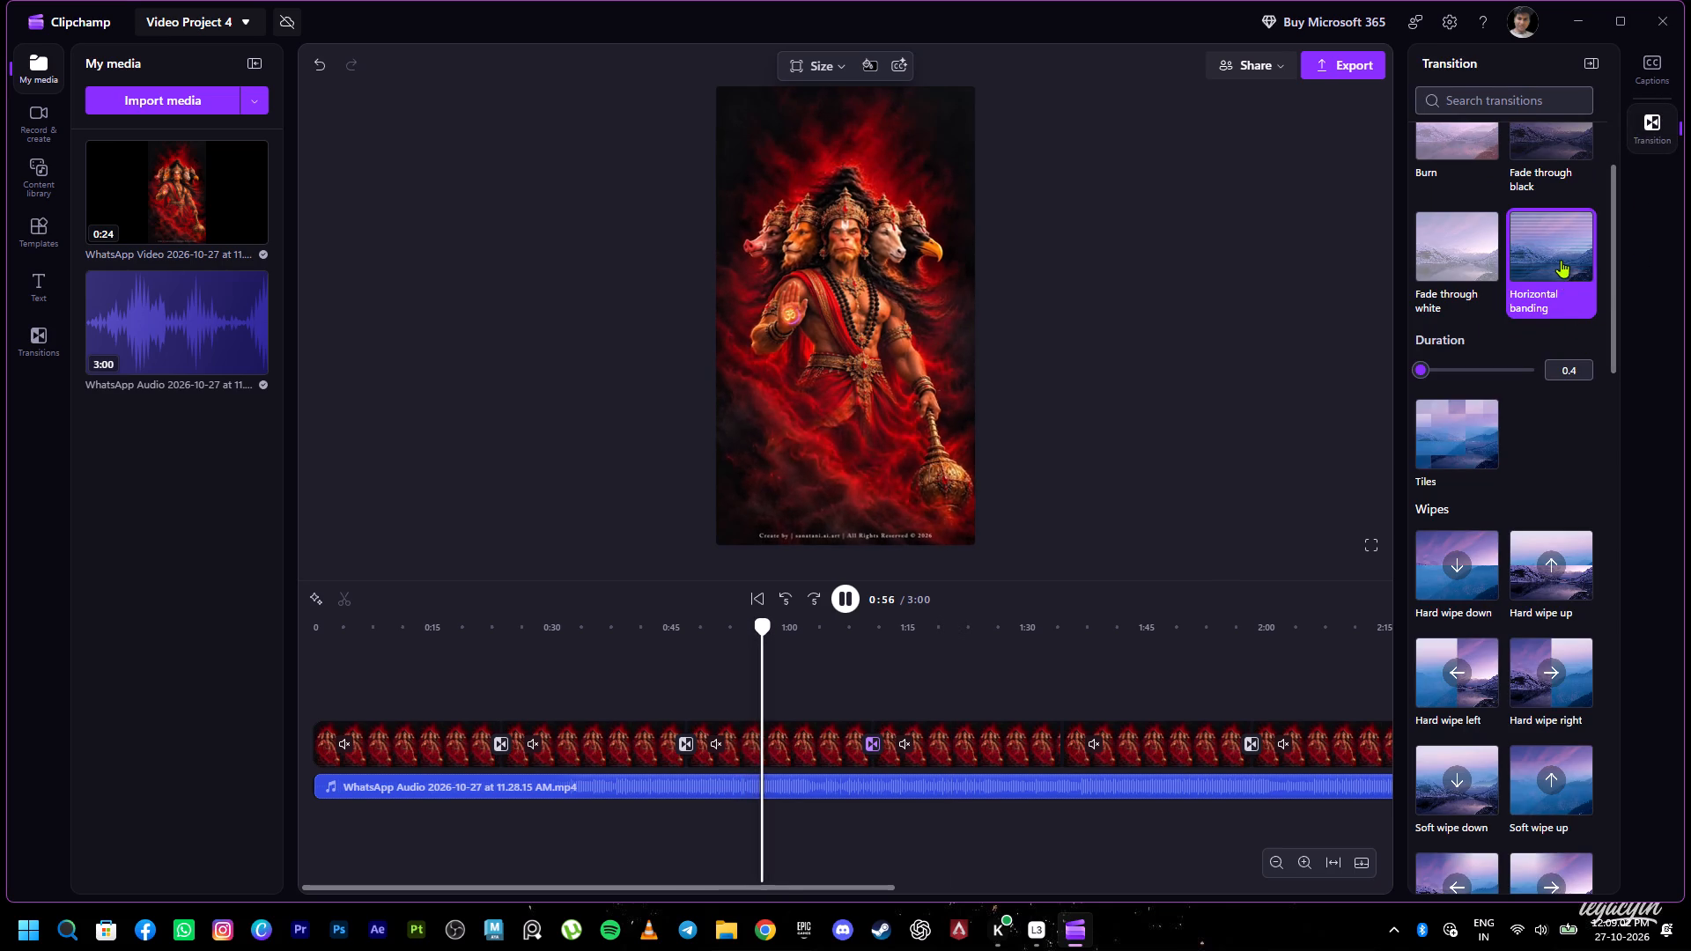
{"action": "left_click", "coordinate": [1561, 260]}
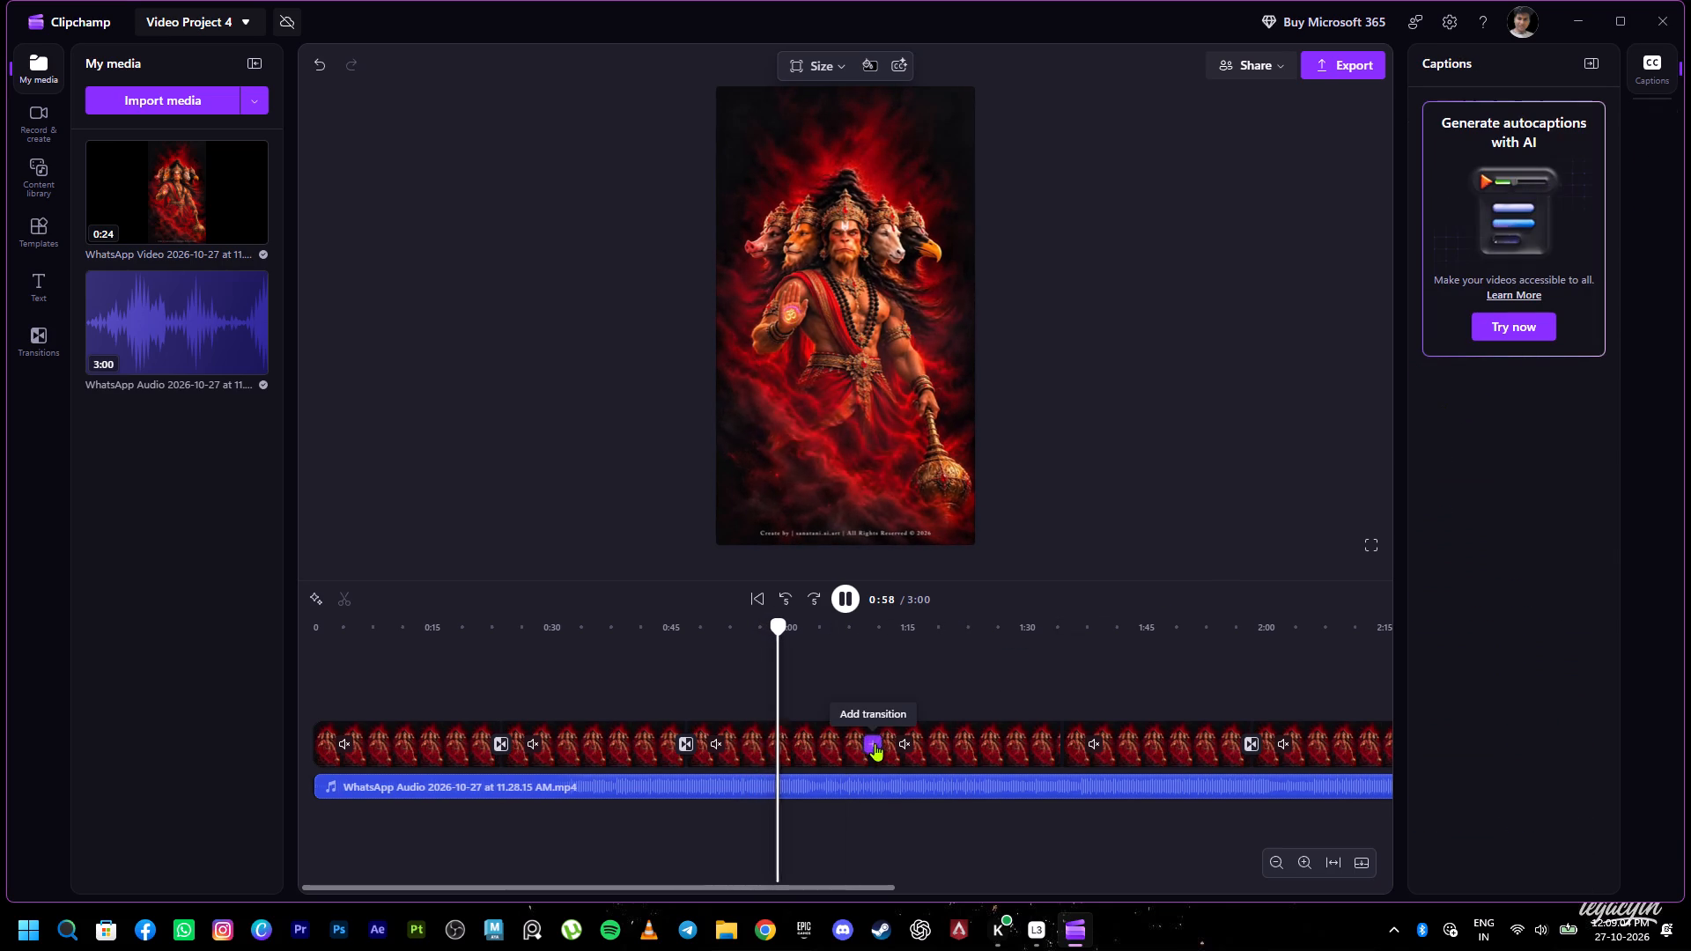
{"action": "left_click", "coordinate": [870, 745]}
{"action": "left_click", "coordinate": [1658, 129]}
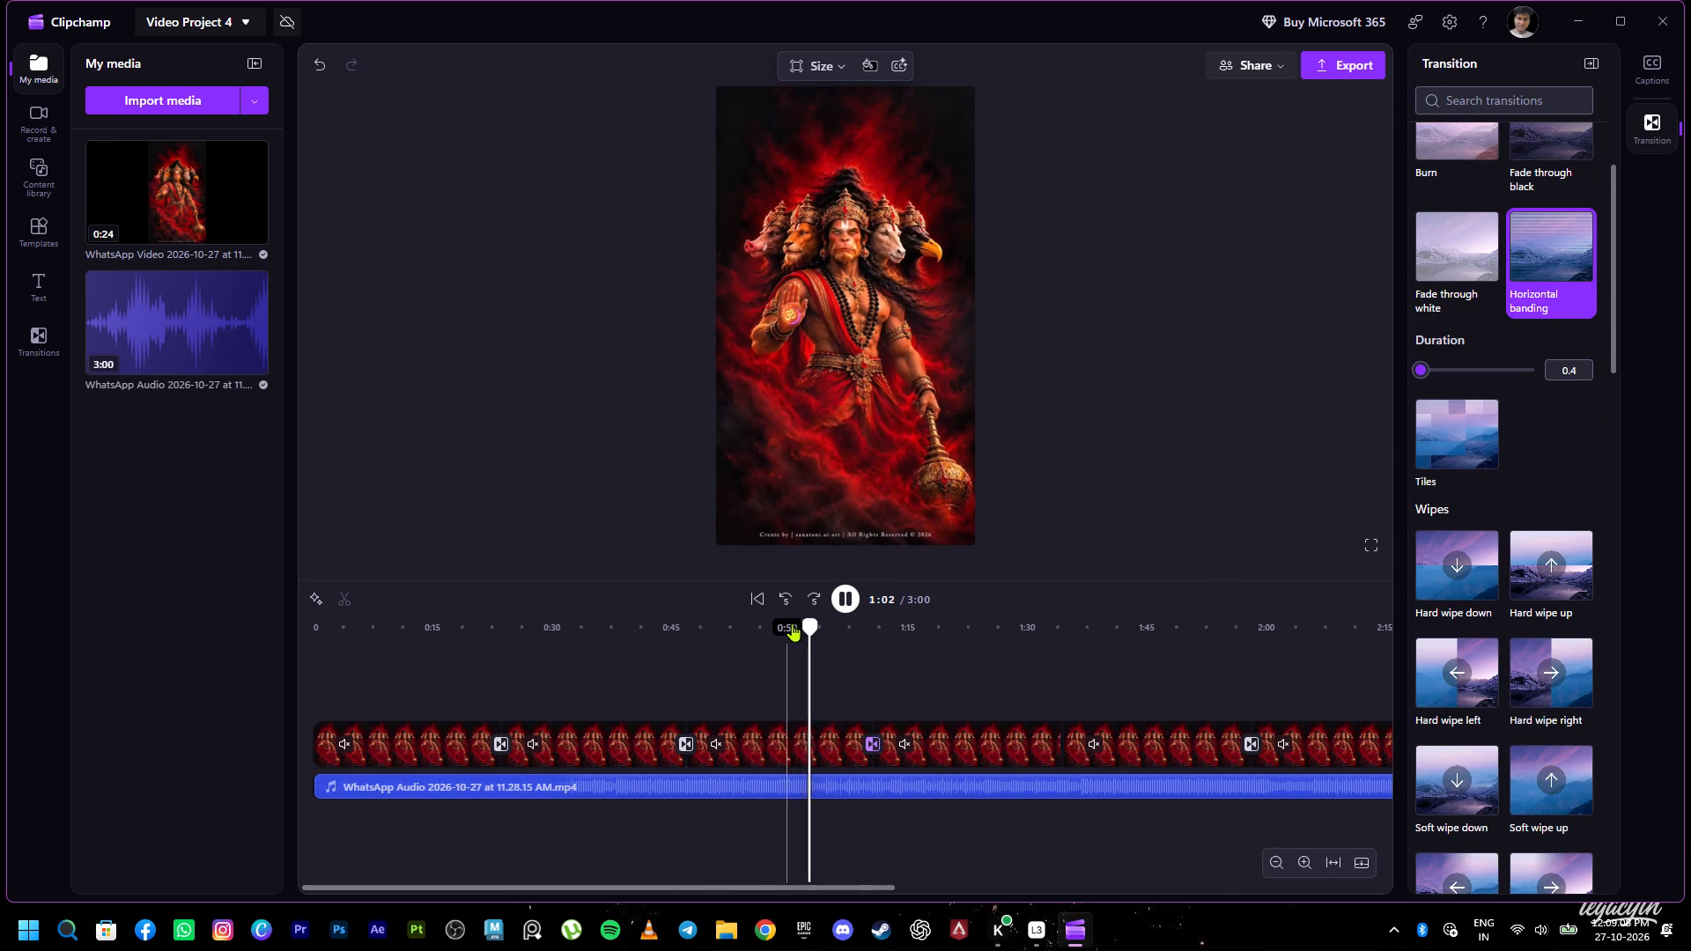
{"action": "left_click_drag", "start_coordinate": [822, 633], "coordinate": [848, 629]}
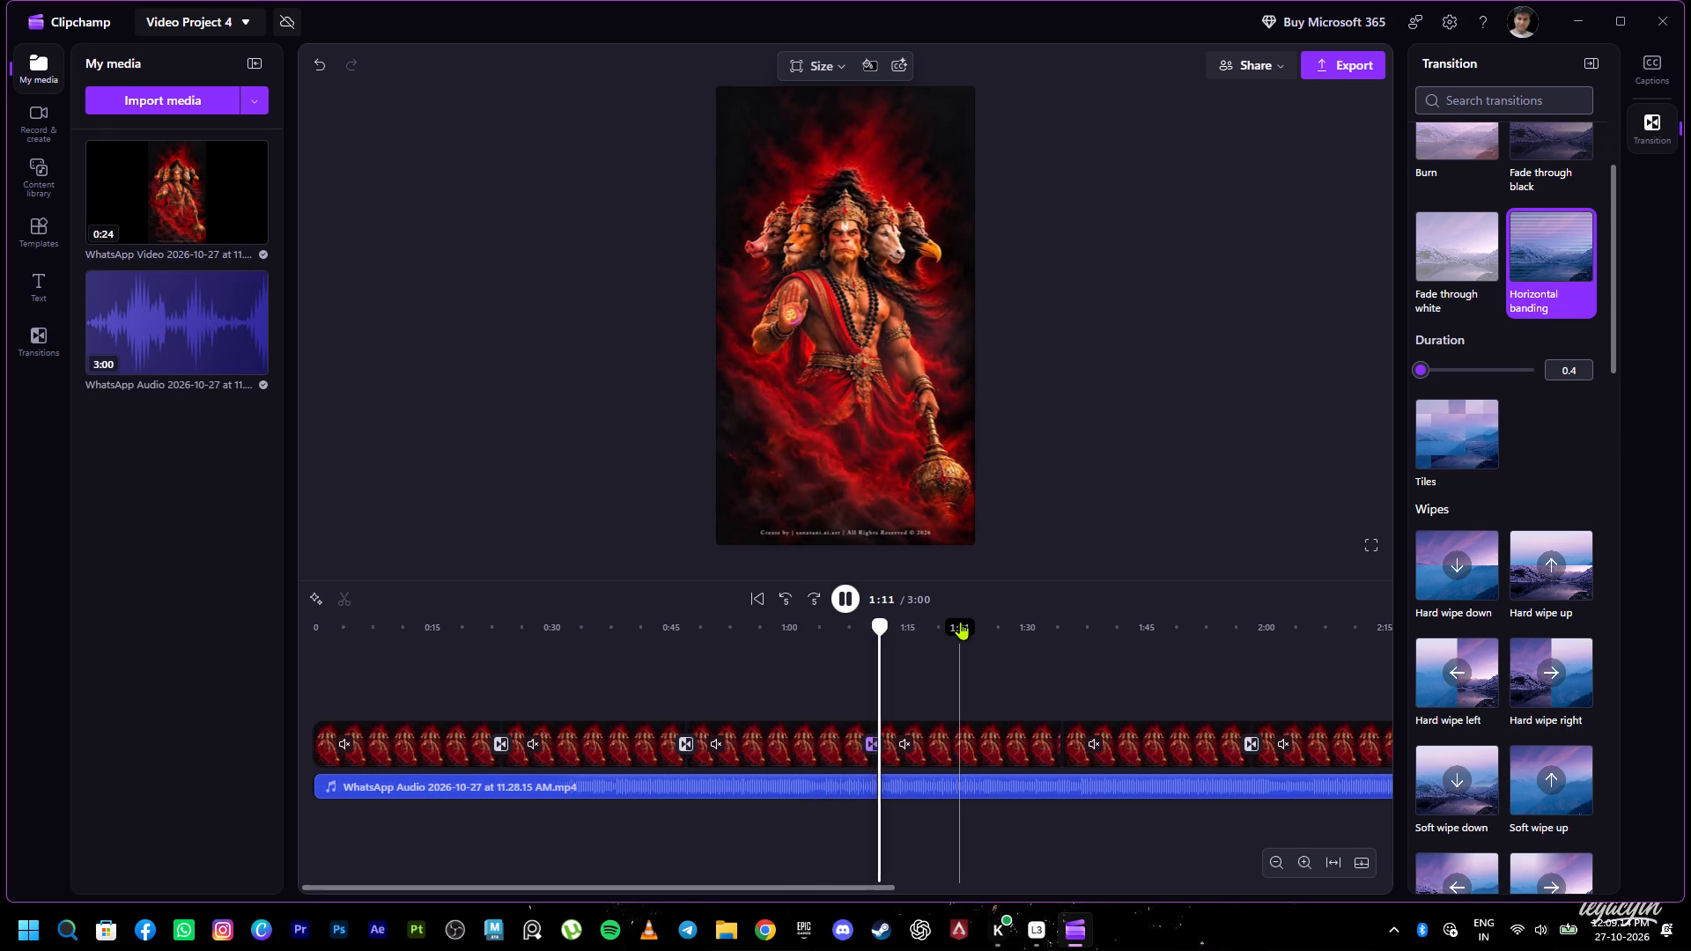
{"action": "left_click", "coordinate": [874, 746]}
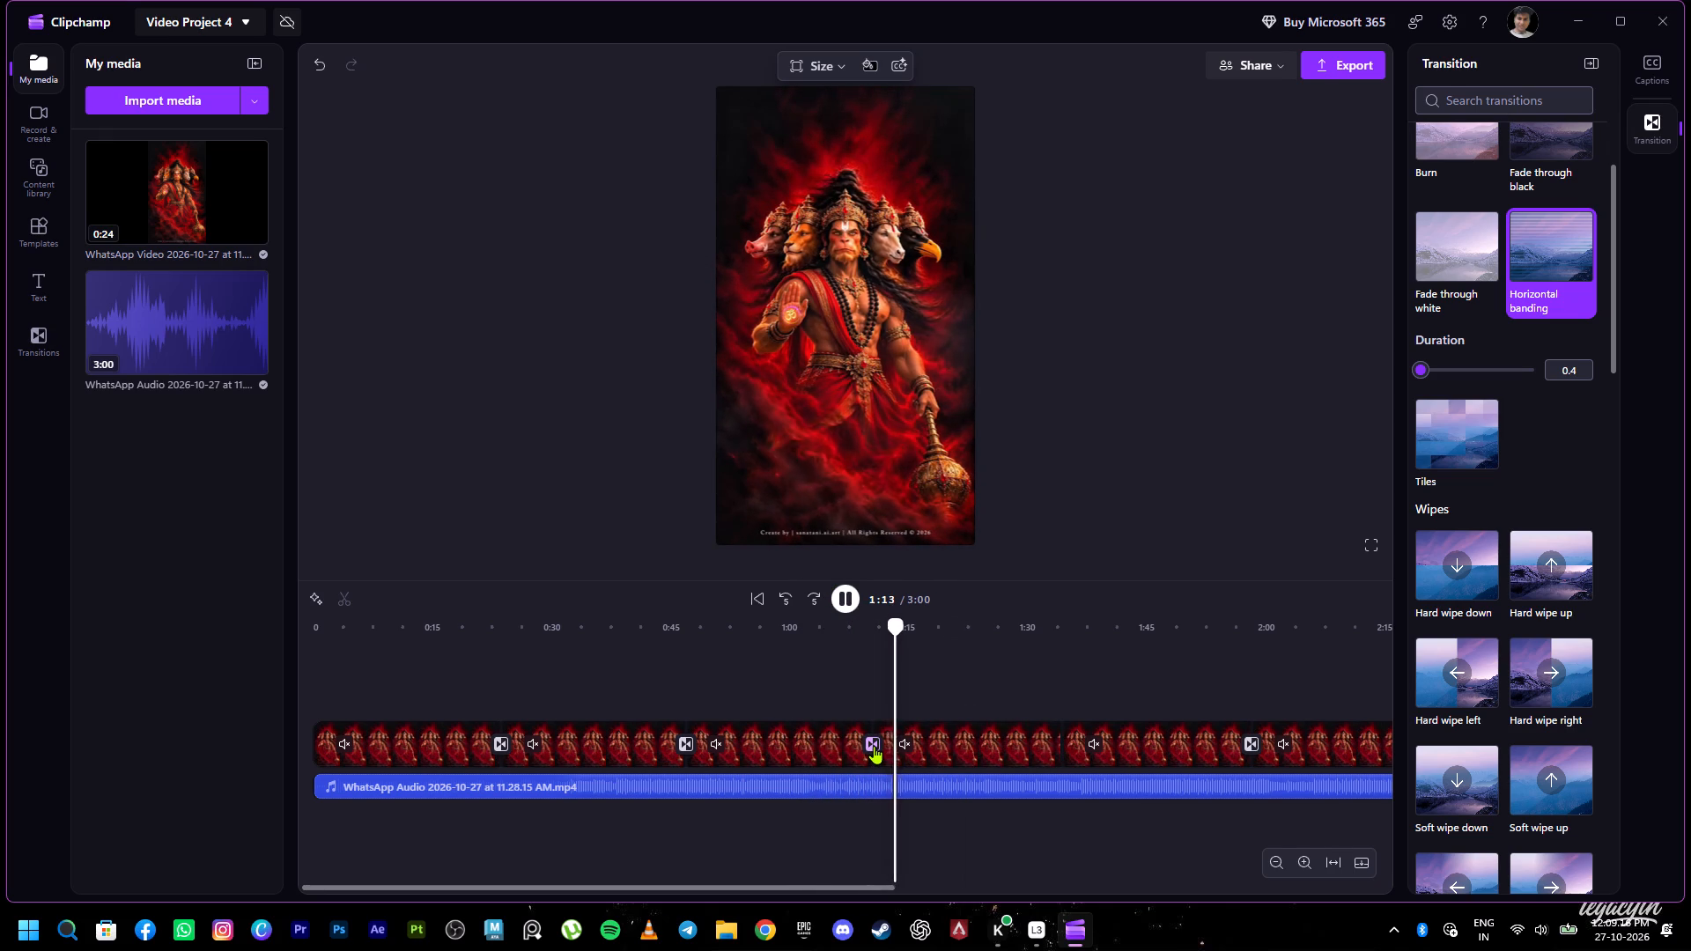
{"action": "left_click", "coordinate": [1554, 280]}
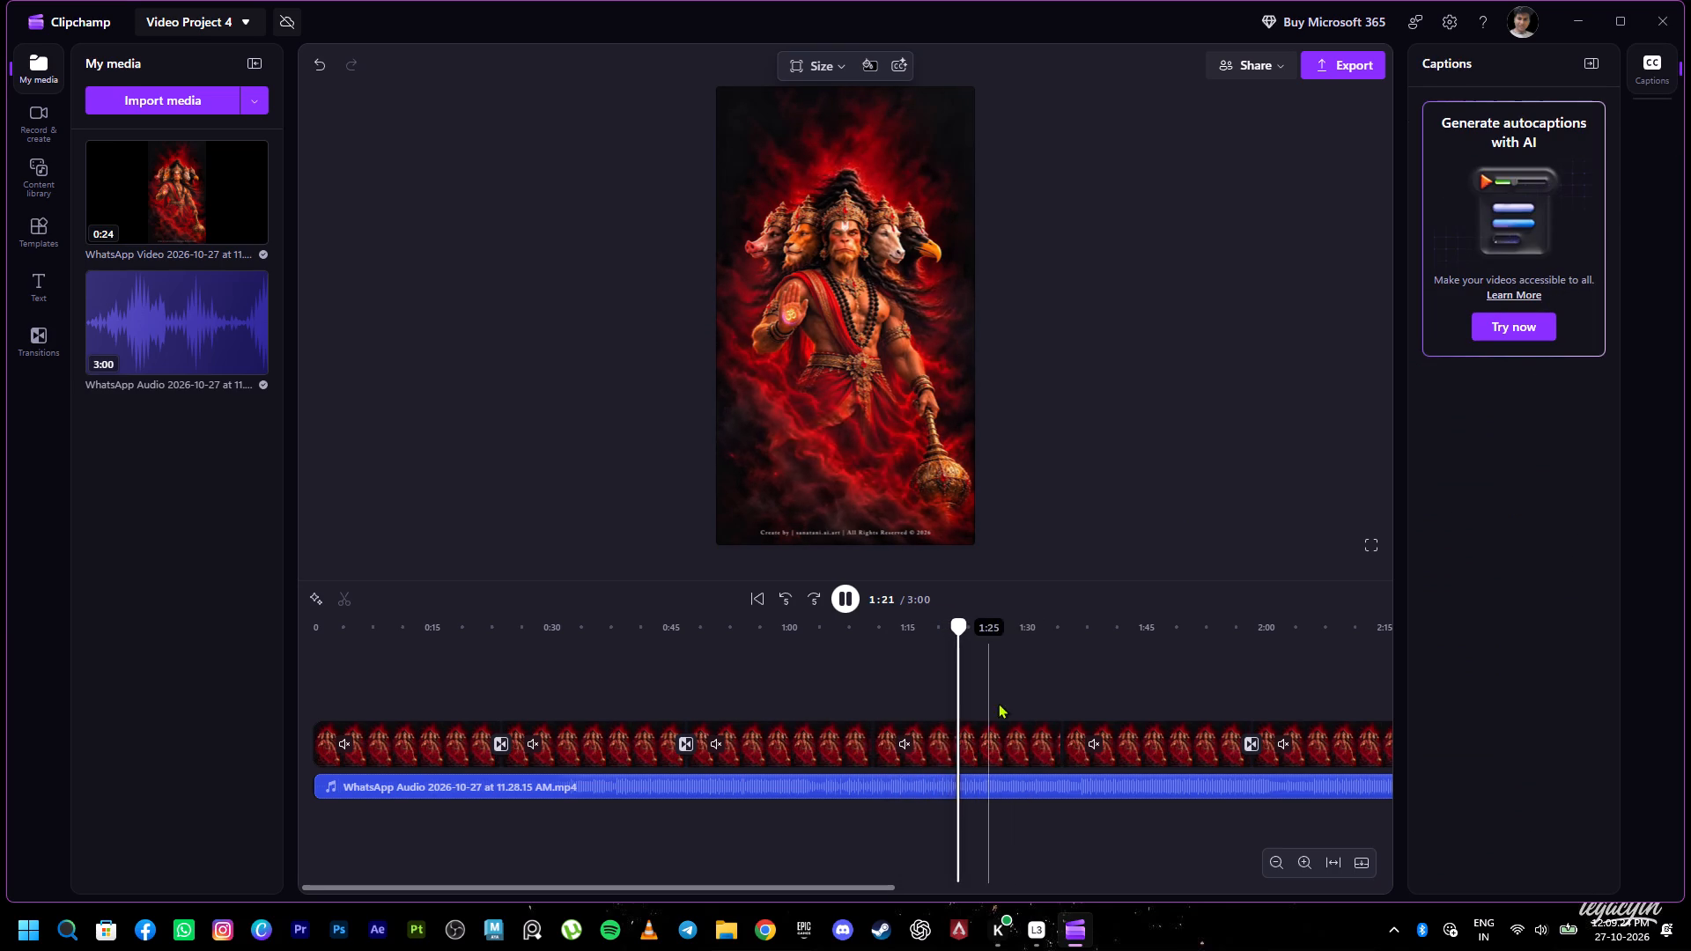
Close the gaps before and after the seventh clip.
{"action": "scroll", "coordinate": [1054, 719], "scroll_direction": "down", "scroll_amount": 4}
{"action": "left_click_drag", "start_coordinate": [877, 881], "coordinate": [879, 822]}
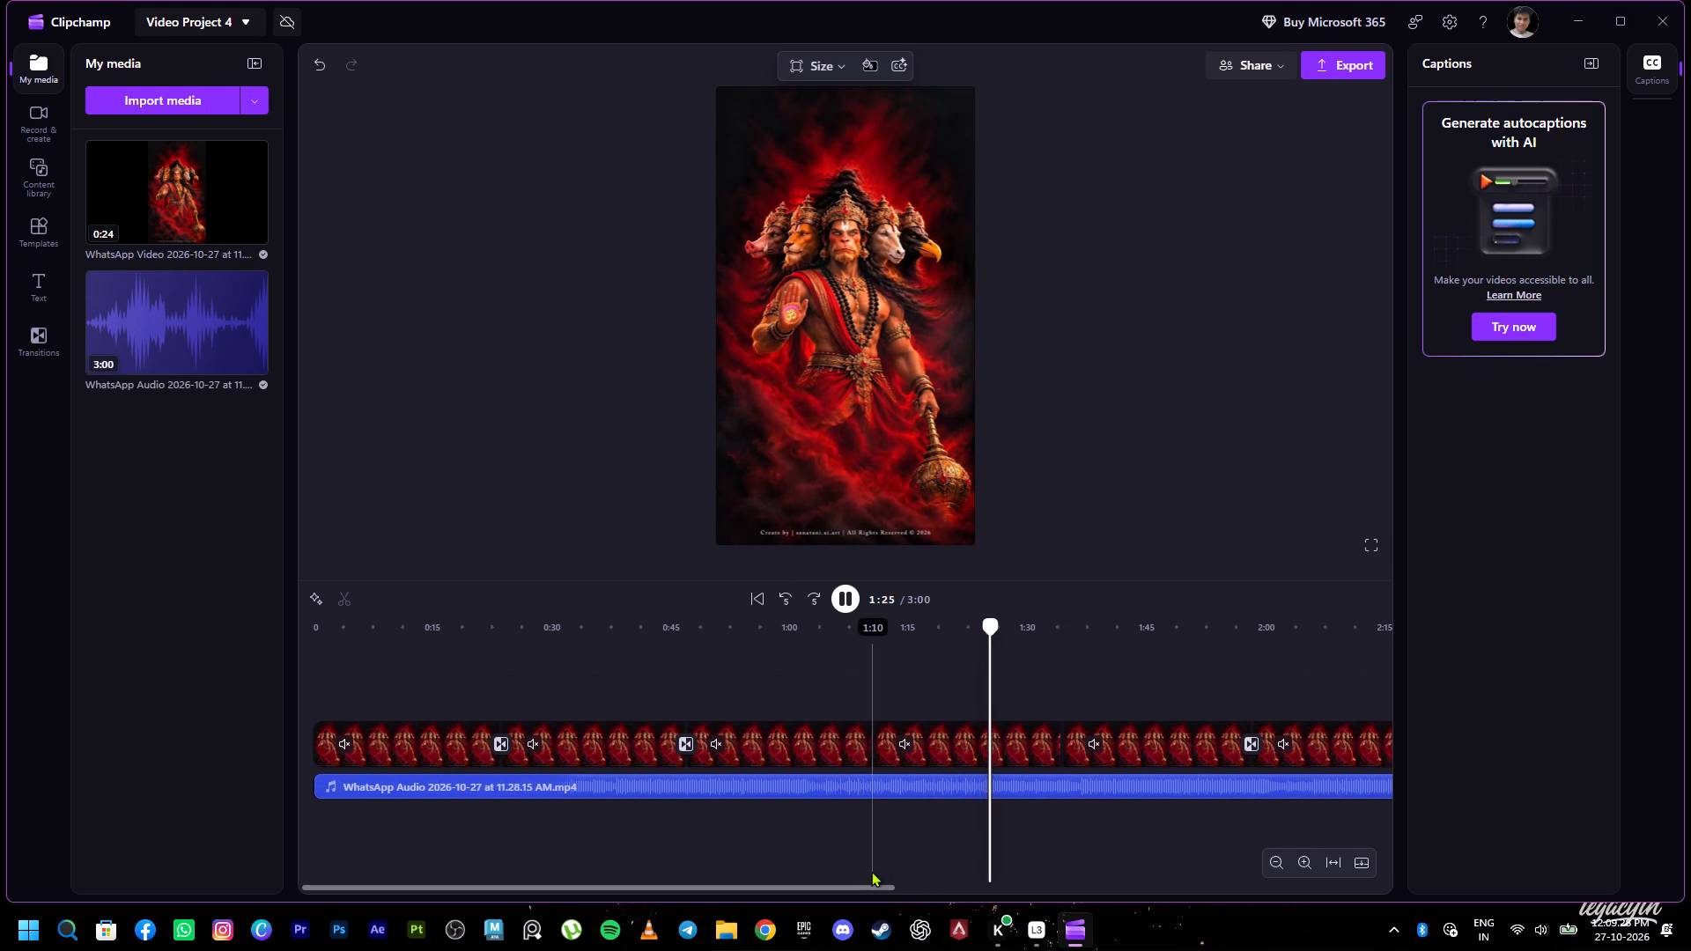
{"action": "left_click_drag", "start_coordinate": [868, 886], "coordinate": [1066, 882]}
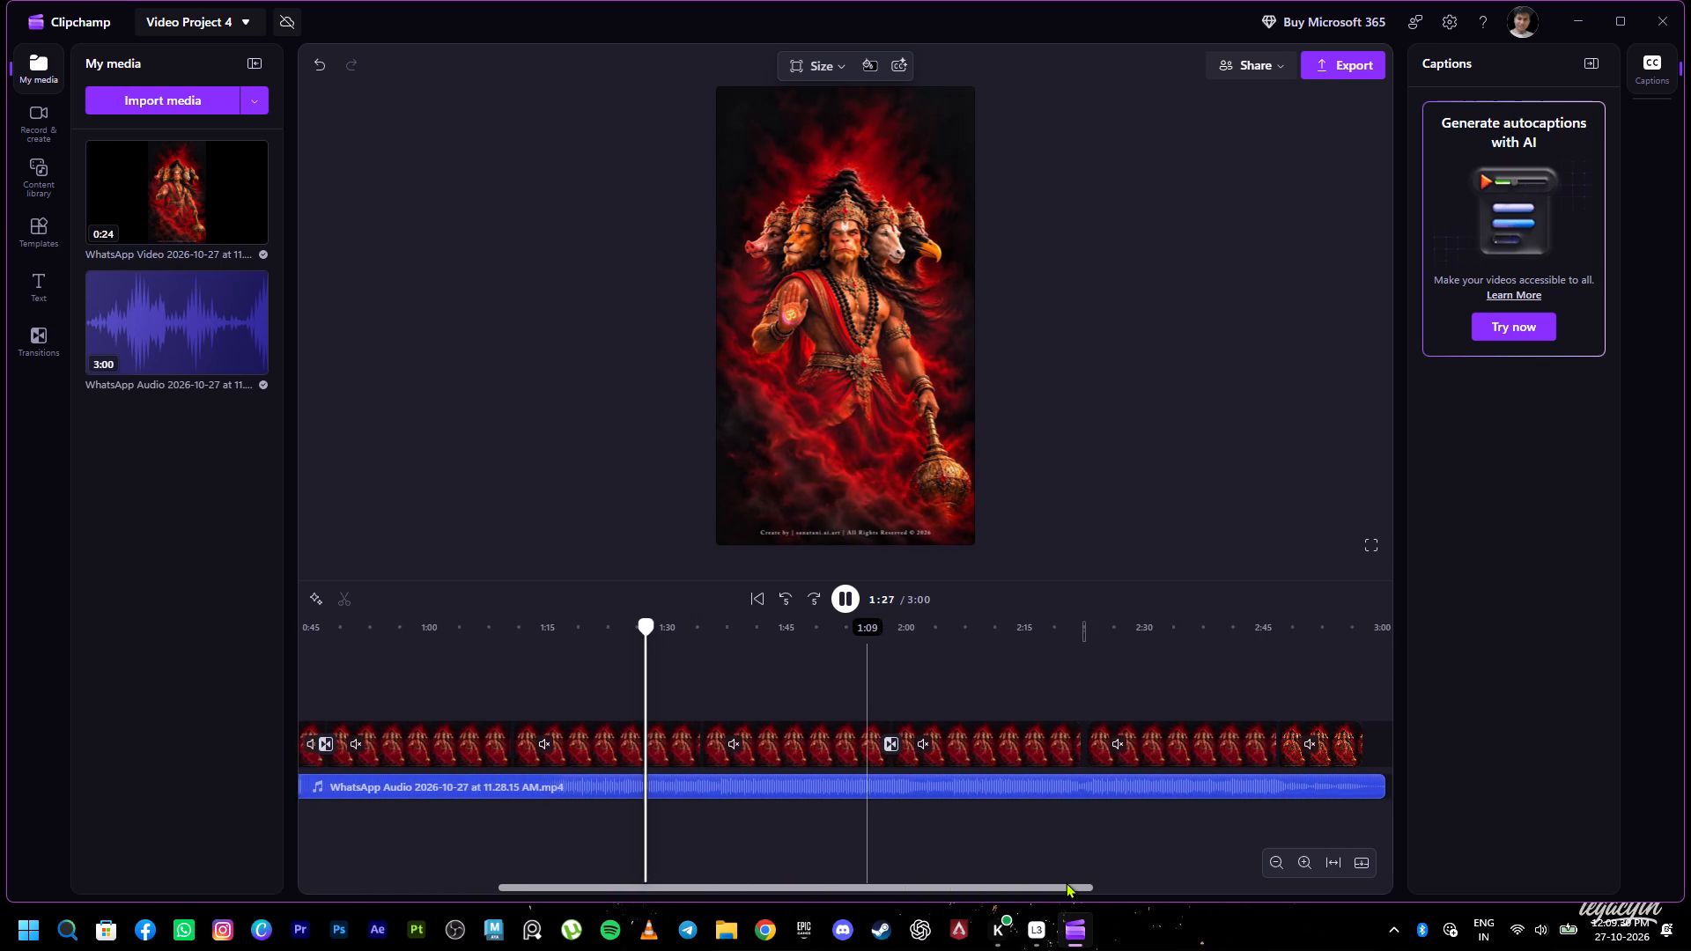
{"action": "left_click_drag", "start_coordinate": [1066, 882], "coordinate": [1169, 875]}
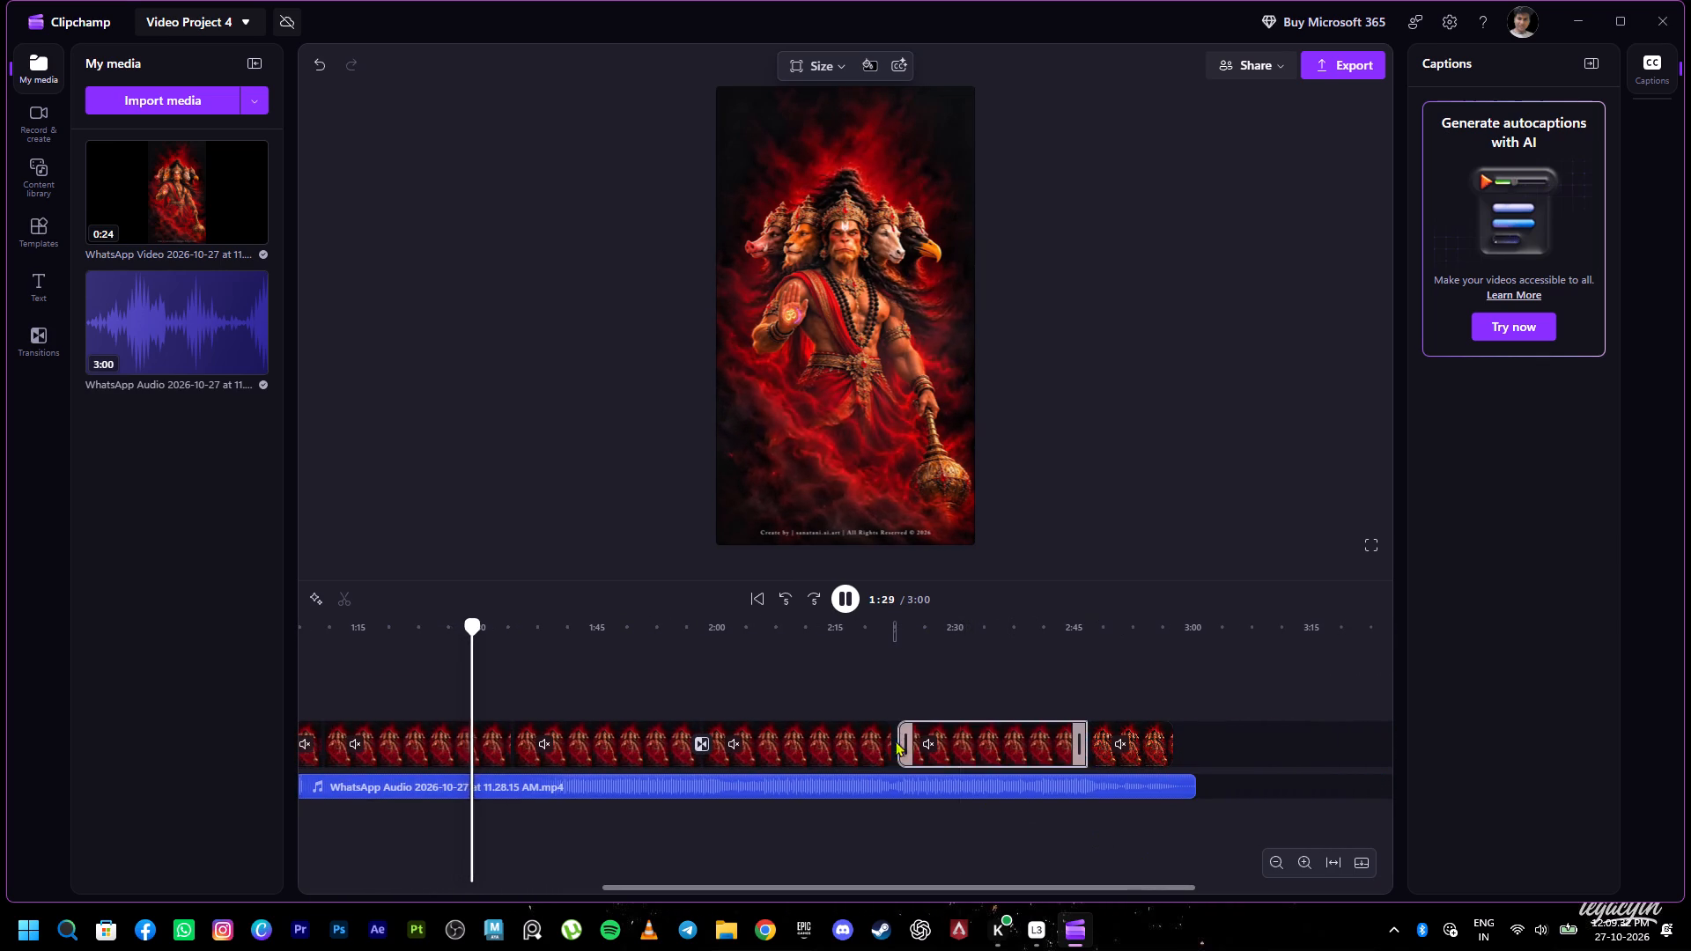
{"action": "left_click", "coordinate": [895, 740]}
{"action": "left_click", "coordinate": [1084, 744]}
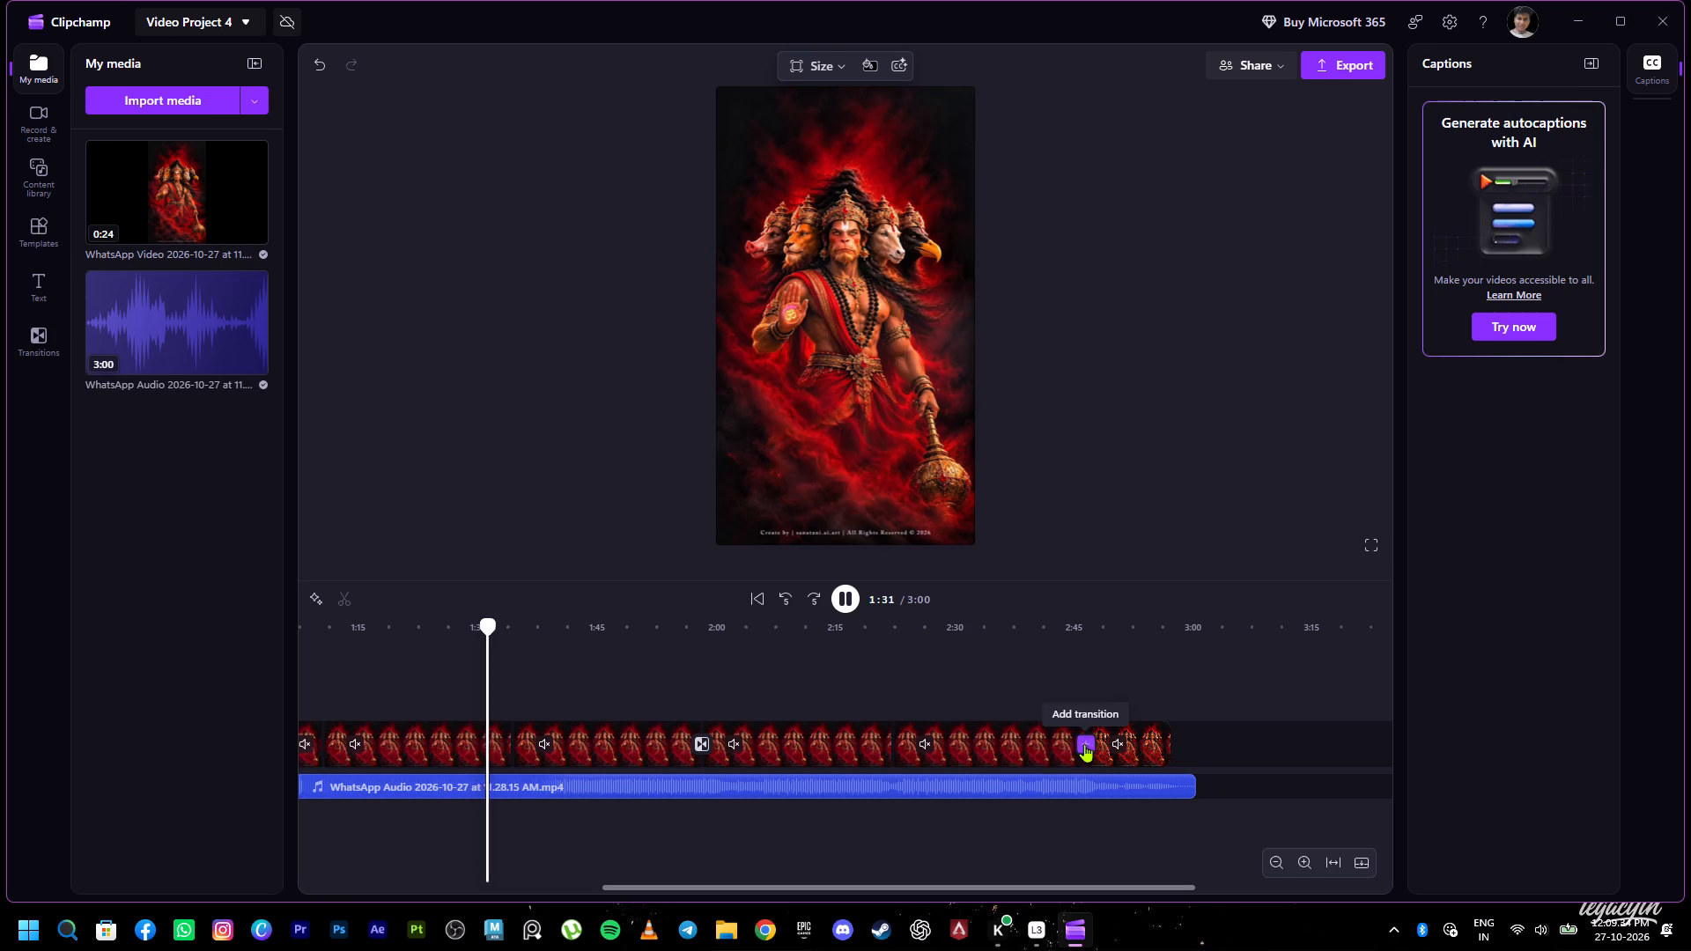
Extend the end of the last clip to 3:00 so it lines up with the end of the audio.
{"action": "left_click", "coordinate": [1170, 735]}
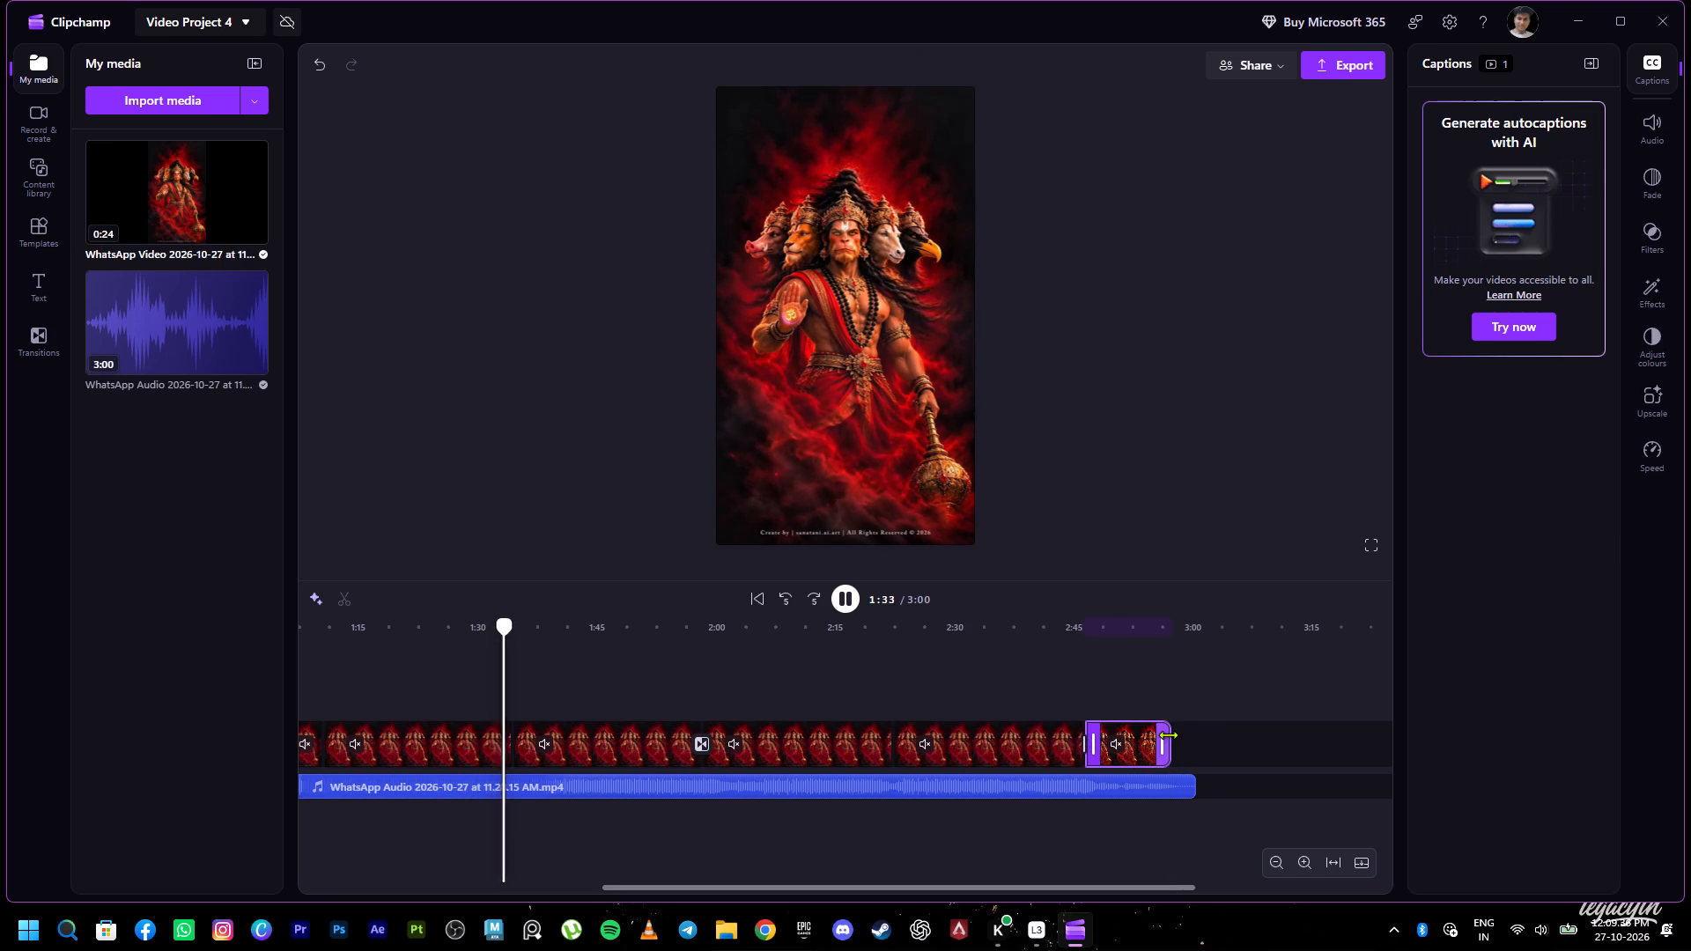
{"action": "left_click_drag", "start_coordinate": [1167, 734], "coordinate": [1191, 732]}
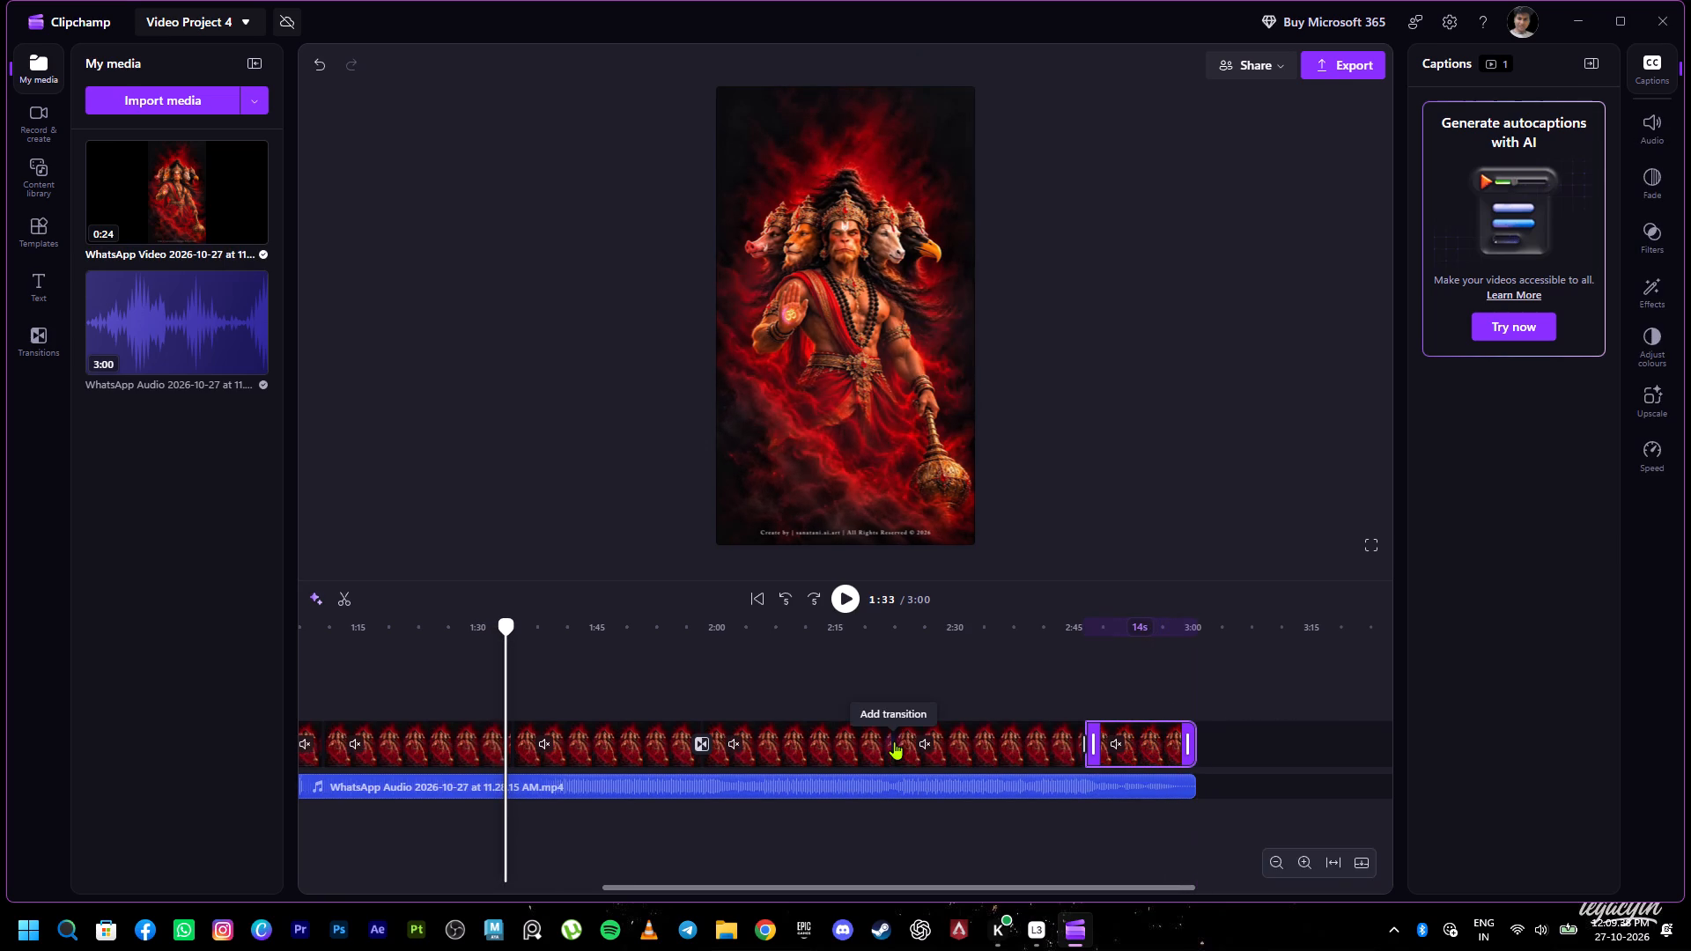
Add transitions between the sixth and seventh clips and between the seventh and eighth, and play the last join from 2:44.
{"action": "left_click", "coordinate": [892, 742]}
{"action": "left_click", "coordinate": [1078, 743]}
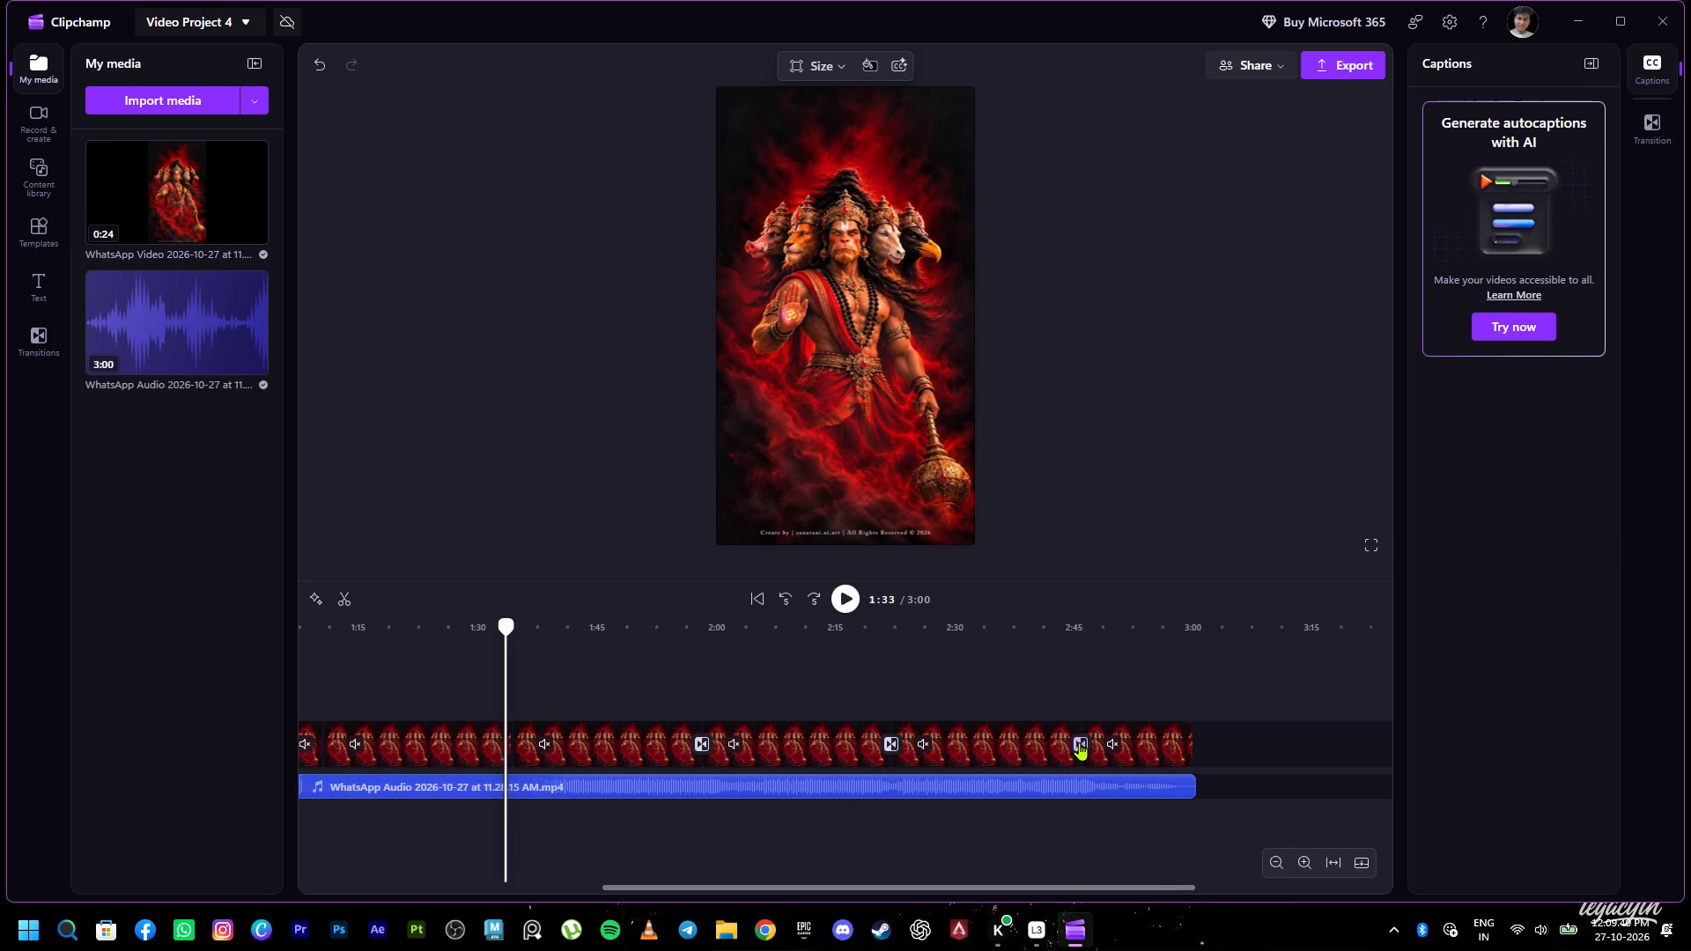
{"action": "left_click", "coordinate": [1665, 113]}
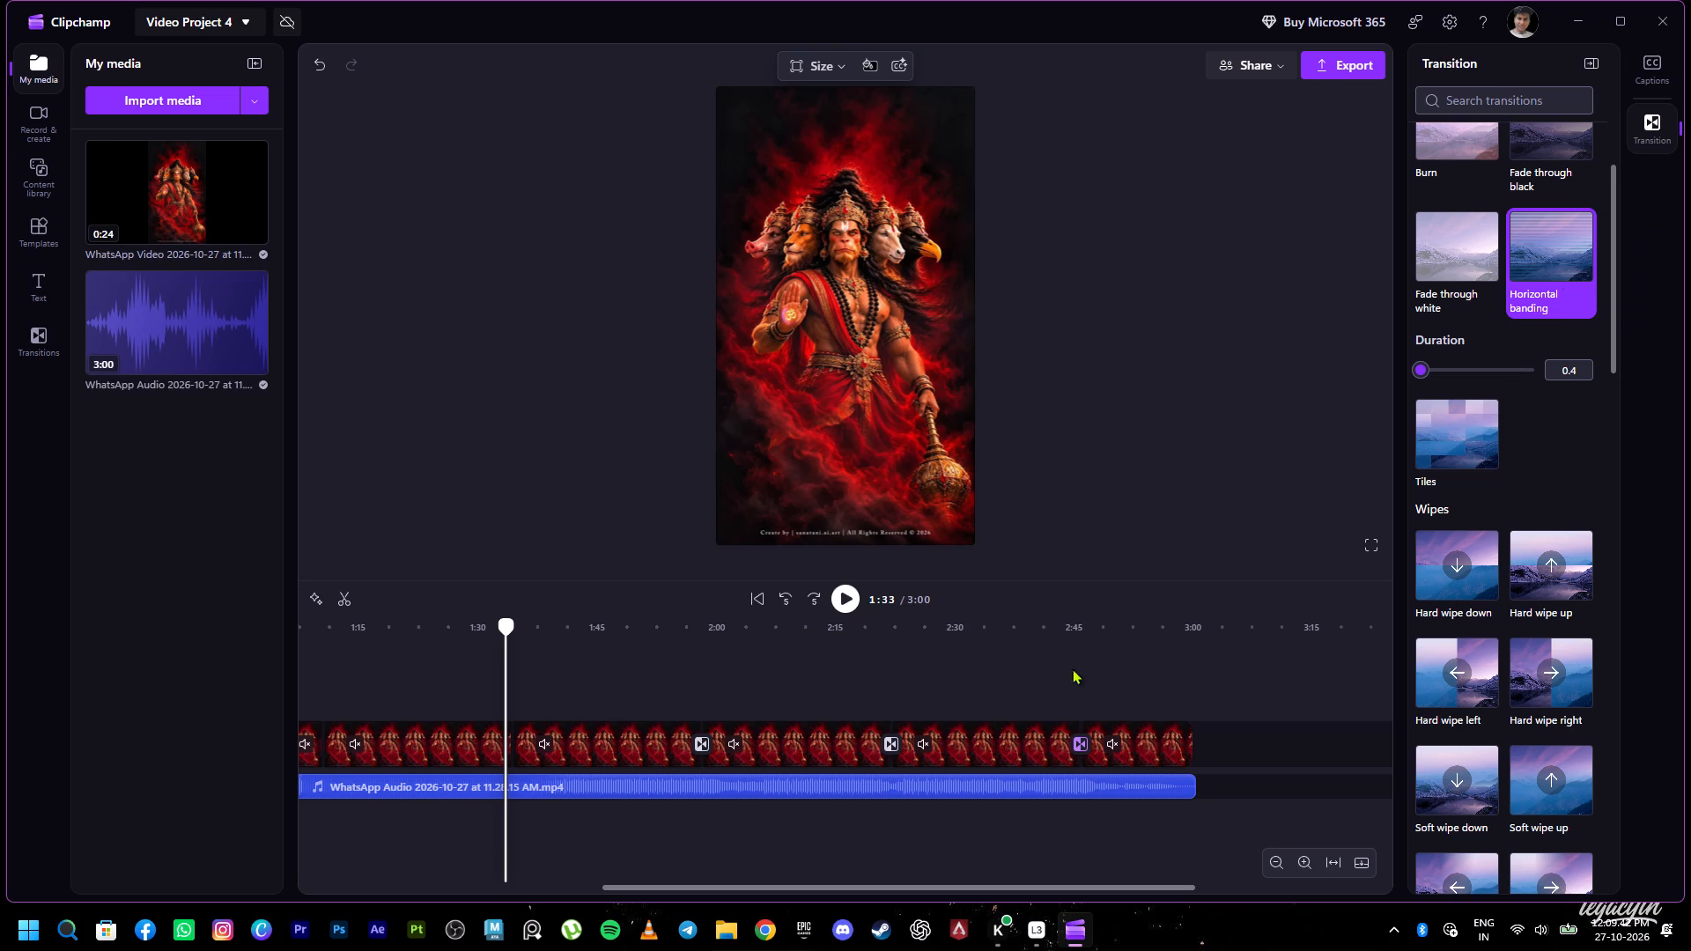
{"action": "left_click_drag", "start_coordinate": [1046, 623], "coordinate": [1071, 624]}
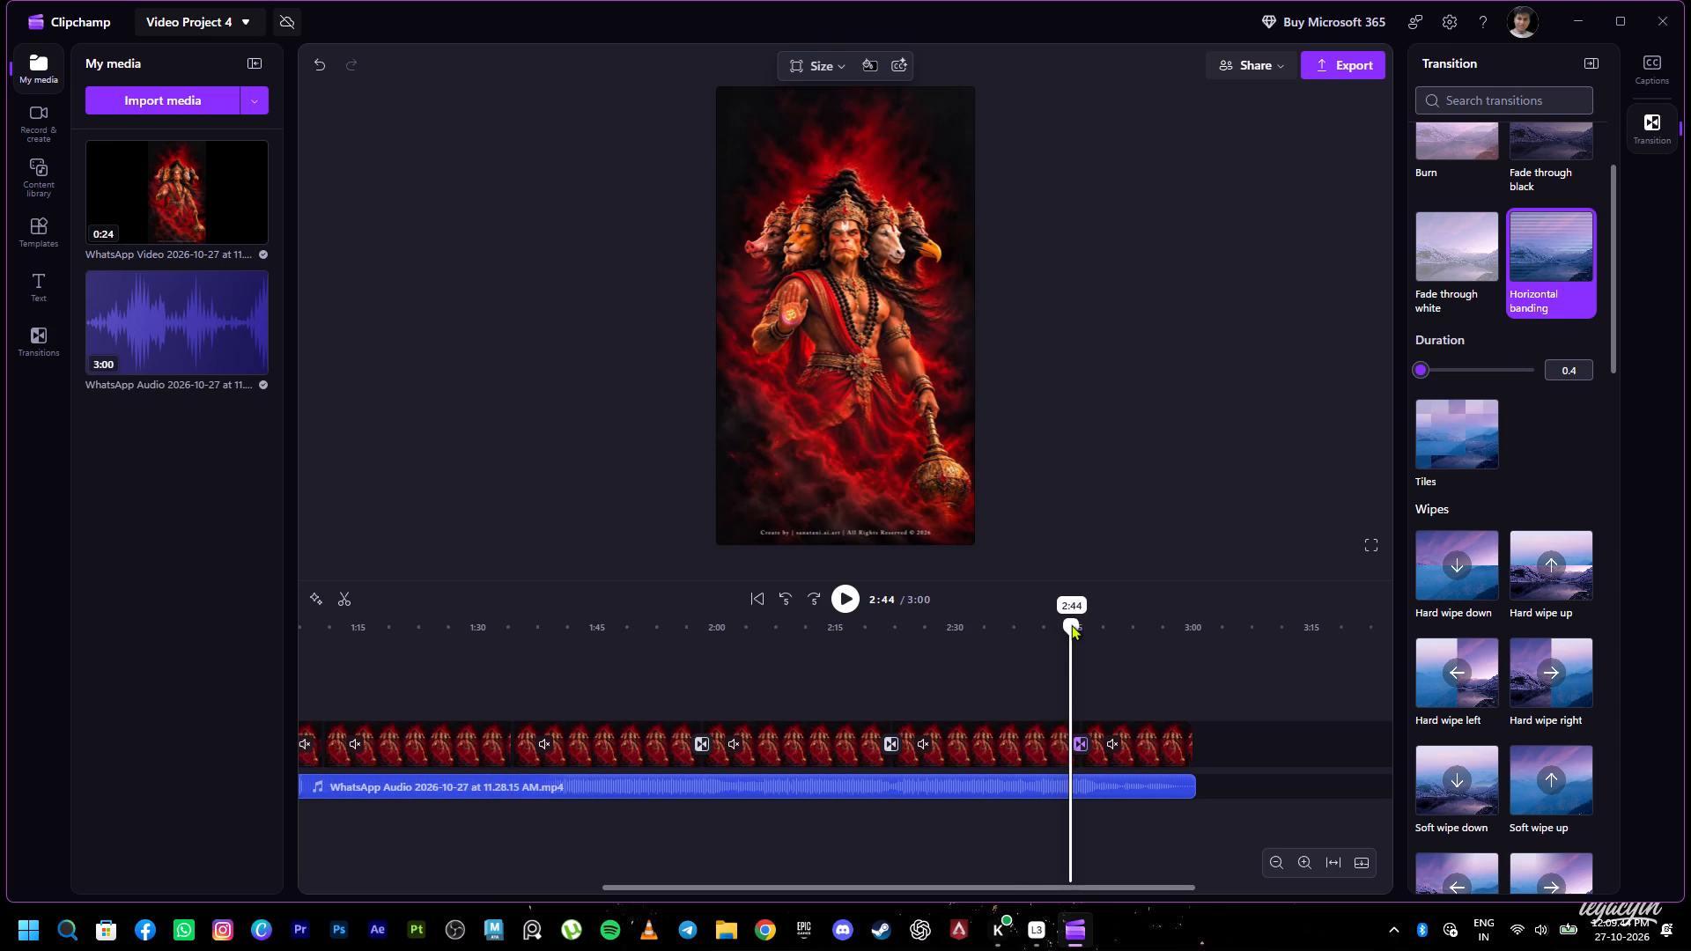
{"action": "left_click_drag", "start_coordinate": [1071, 624], "coordinate": [1067, 617]}
{"action": "key", "text": "space"}
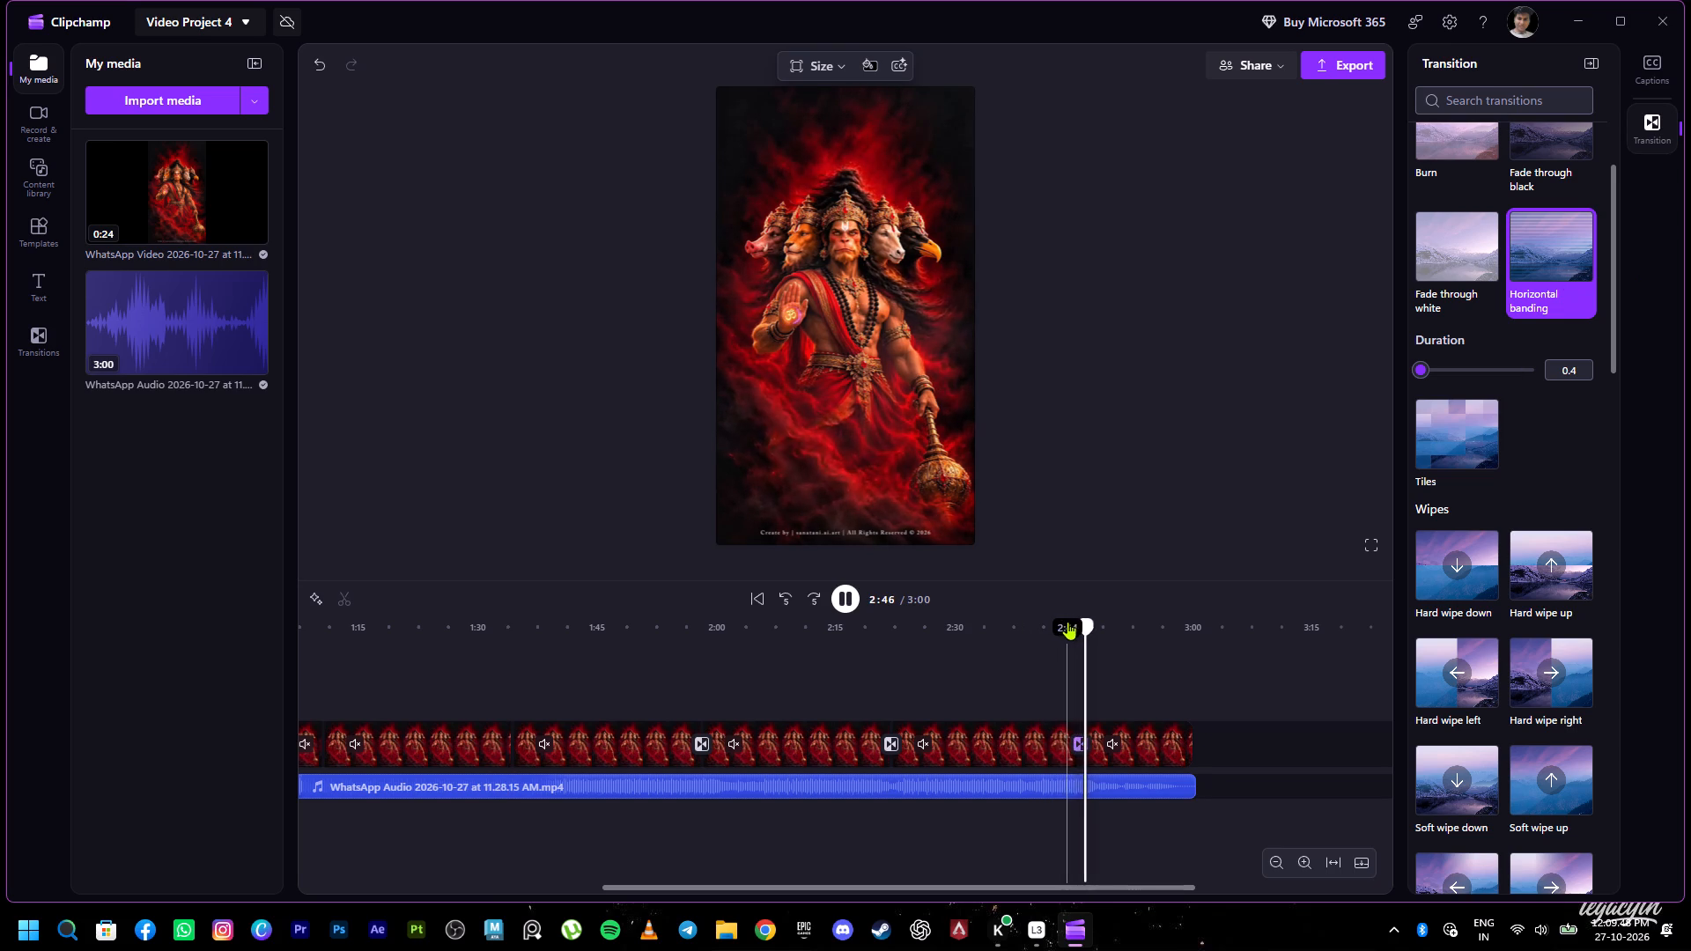
{"action": "key", "text": "space"}
Change the transition between the seventh and eighth clips to Burn and replay the join from 2:44.
{"action": "left_click", "coordinate": [1080, 747]}
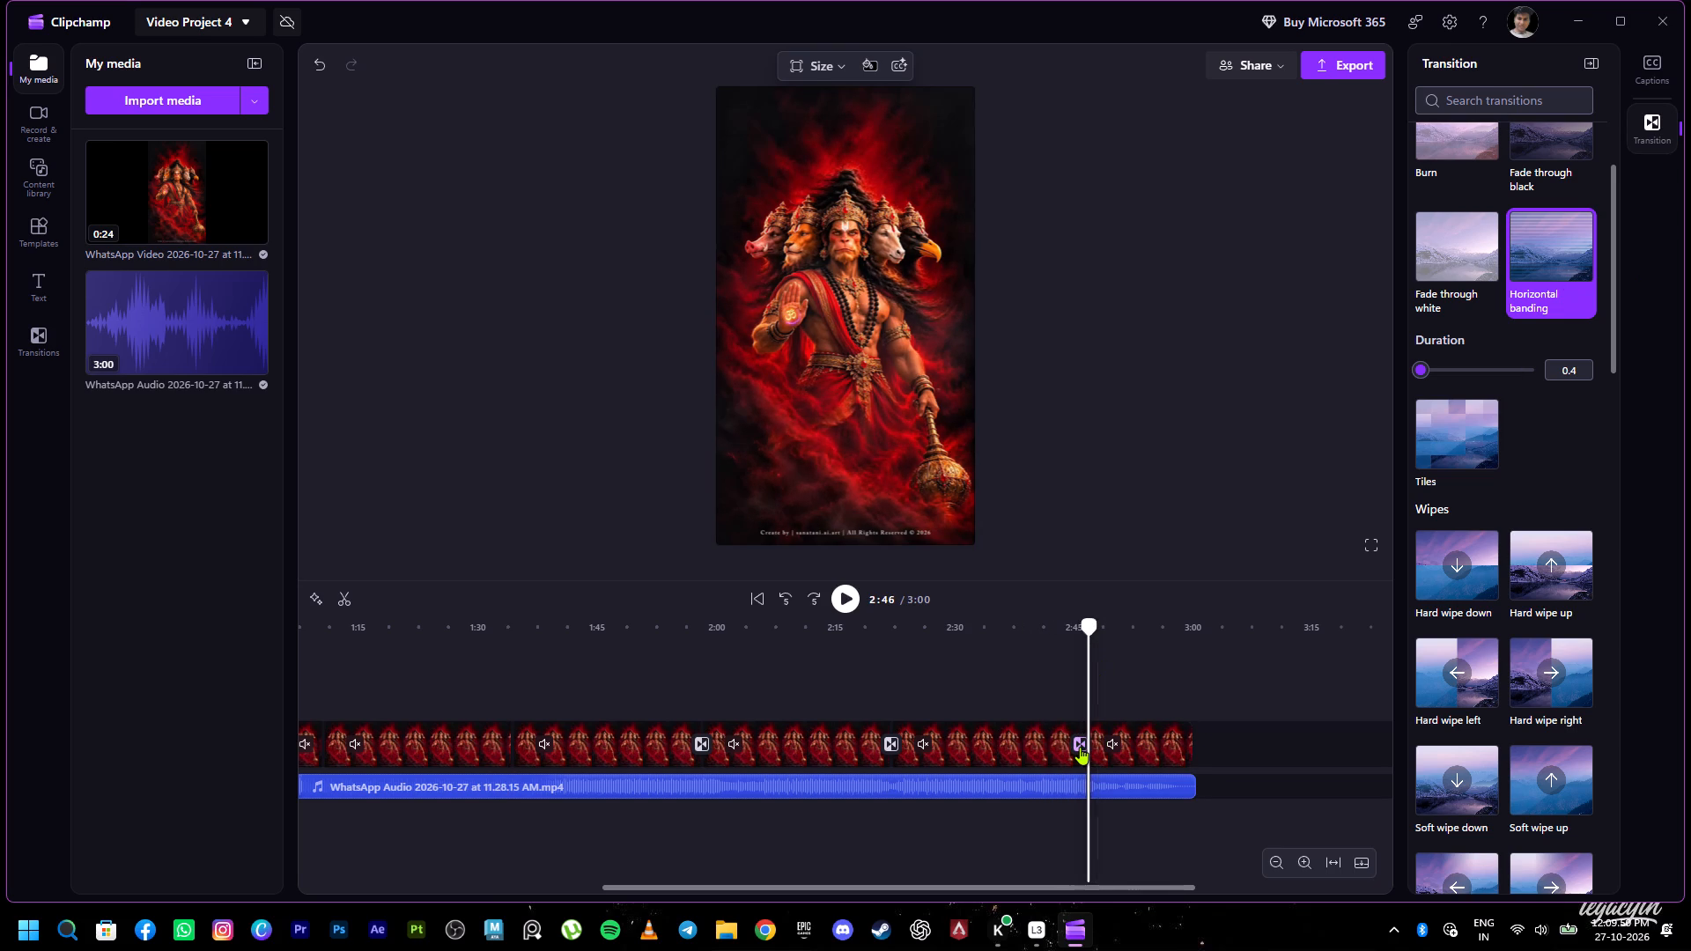
{"action": "left_click_drag", "start_coordinate": [1553, 247], "coordinate": [1083, 741]}
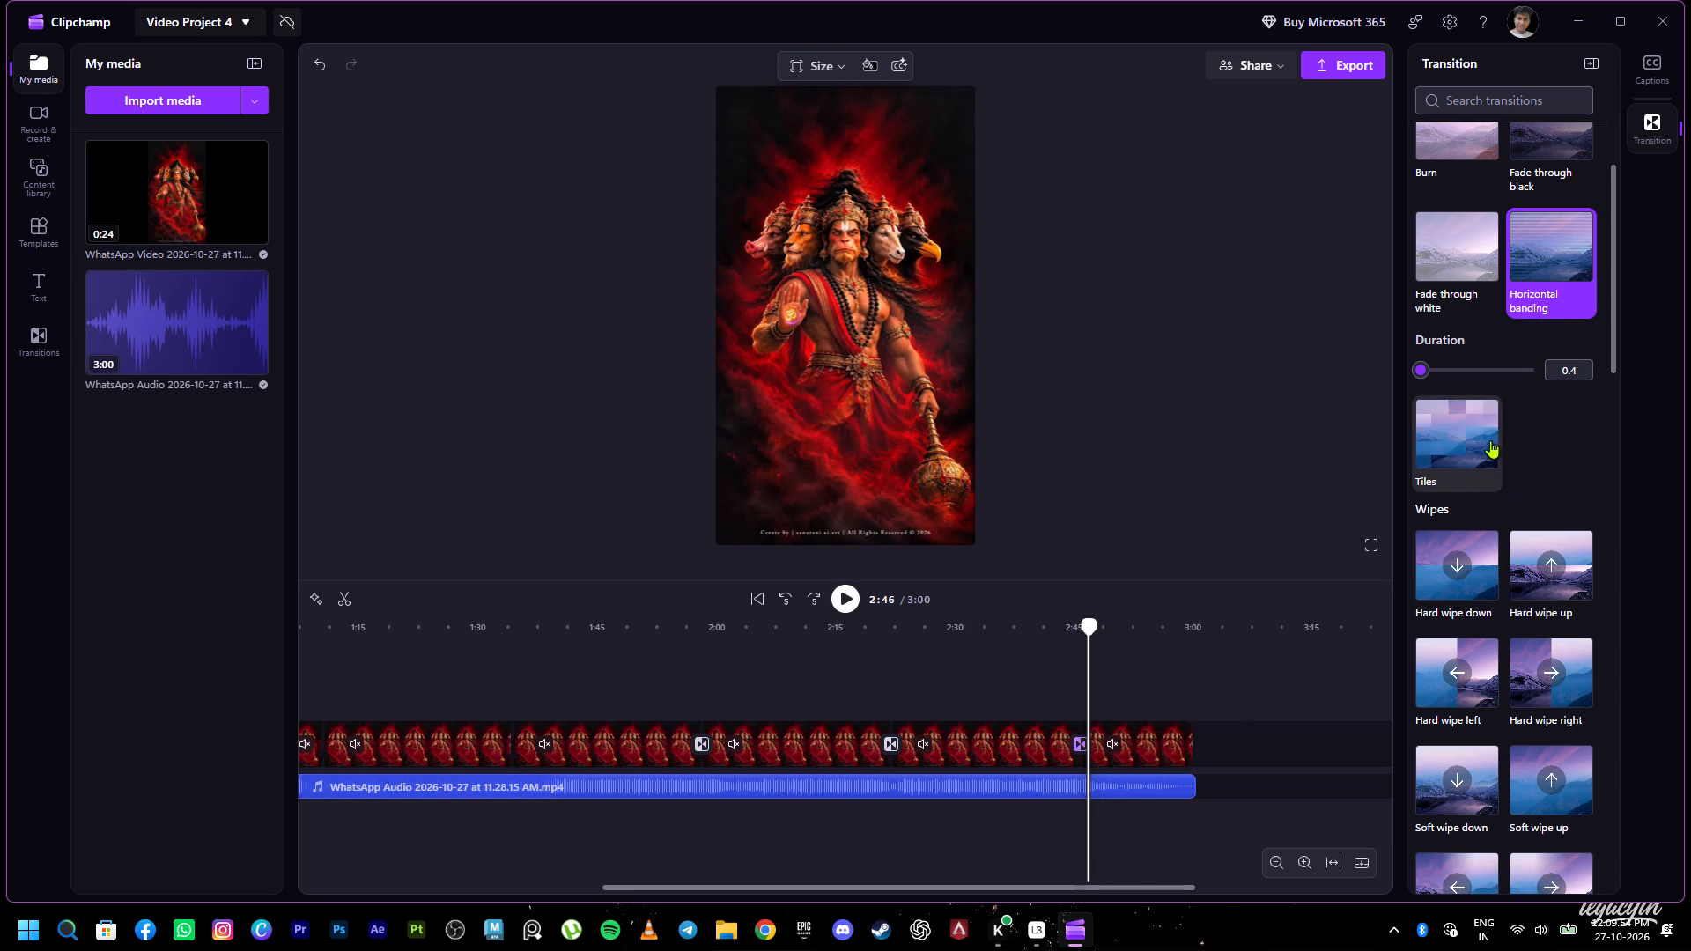
{"action": "scroll", "coordinate": [1504, 337], "scroll_direction": "up", "scroll_amount": 3}
{"action": "left_click", "coordinate": [1472, 425]}
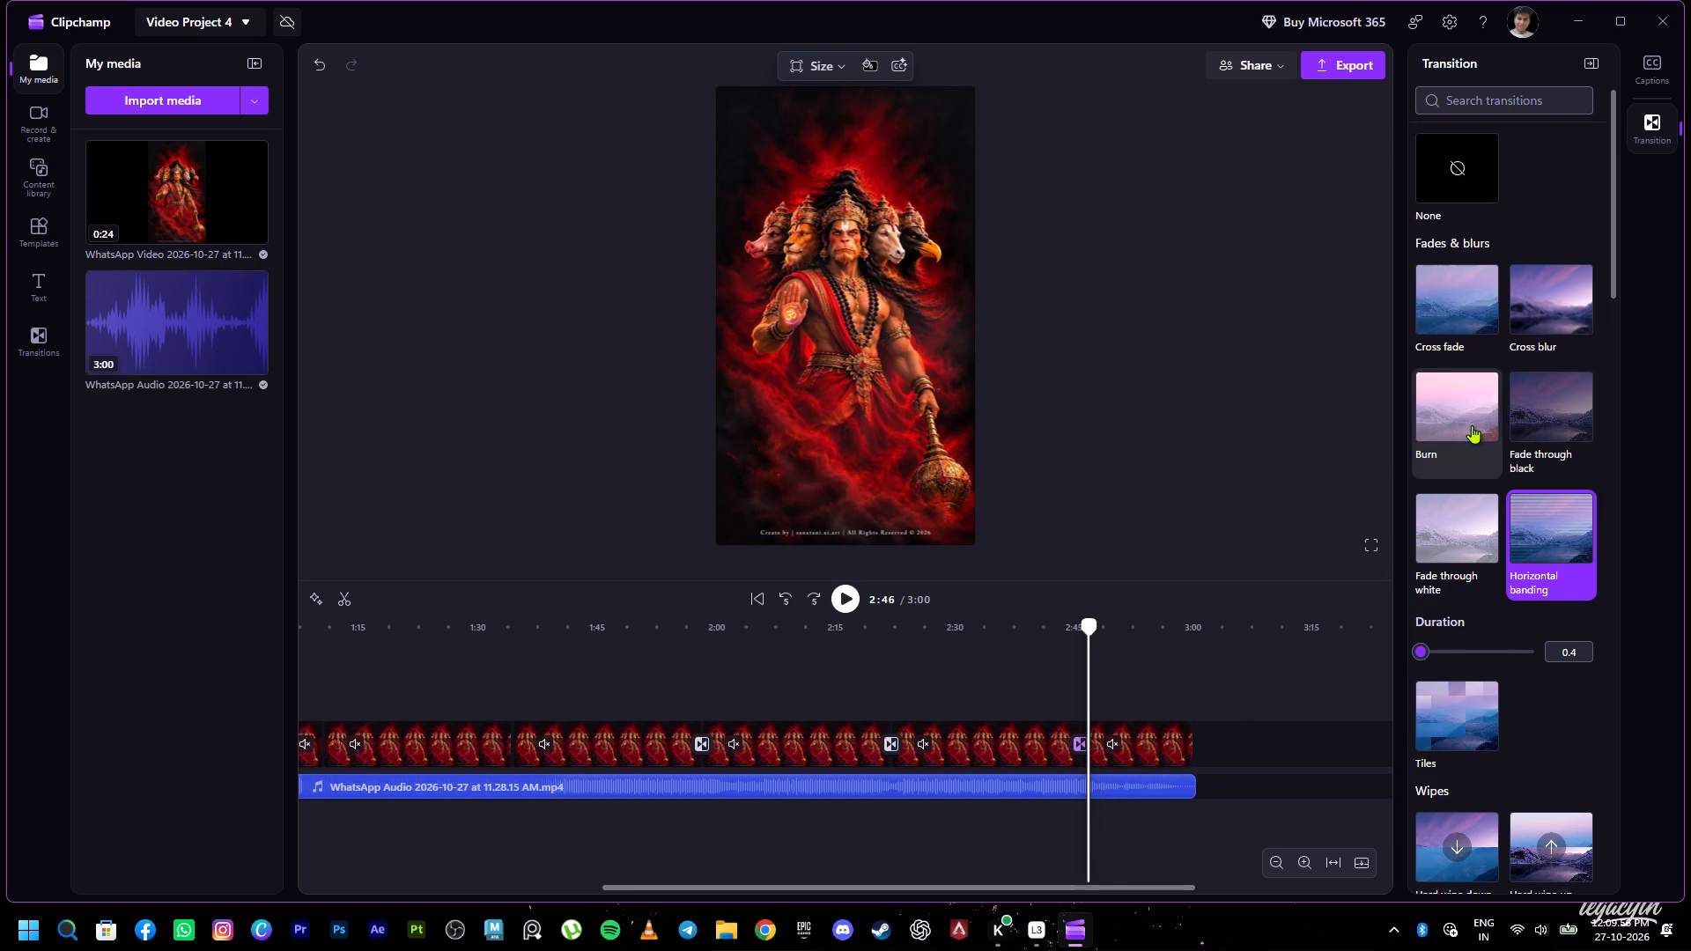
{"action": "left_click_drag", "start_coordinate": [1097, 624], "coordinate": [1067, 630]}
{"action": "key", "text": "space"}
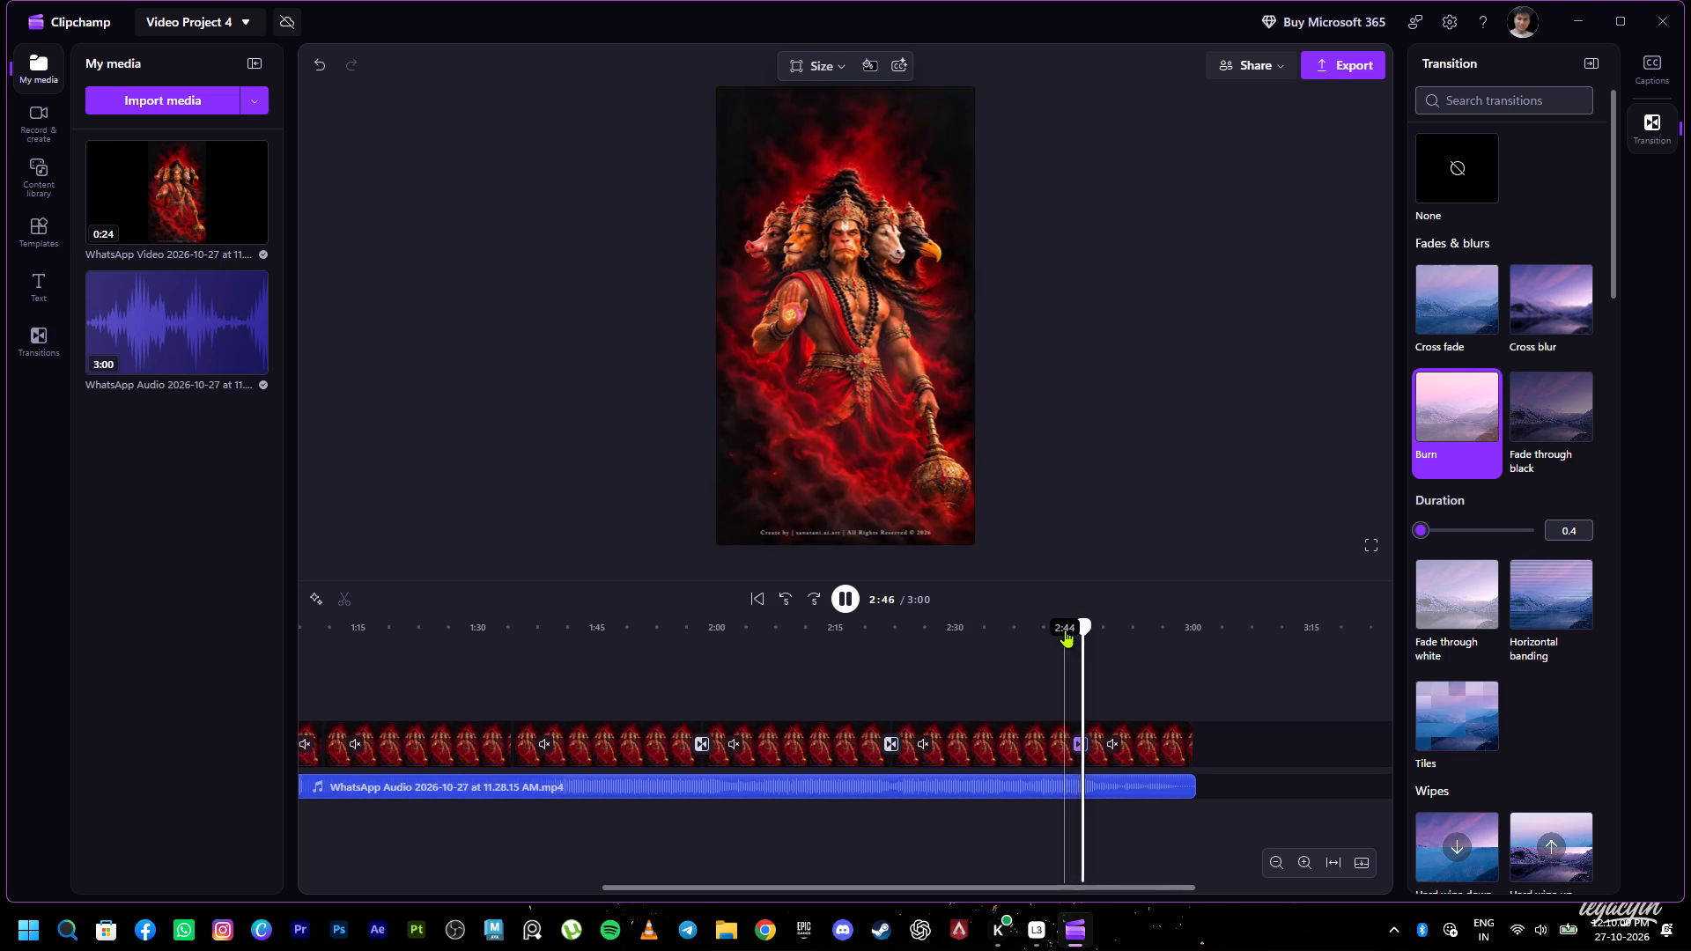
{"action": "key", "text": "space"}
Check the transitions on both sides of the sixth clip and play the join after it from 2:18.
{"action": "left_click_drag", "start_coordinate": [1089, 622], "coordinate": [834, 663]}
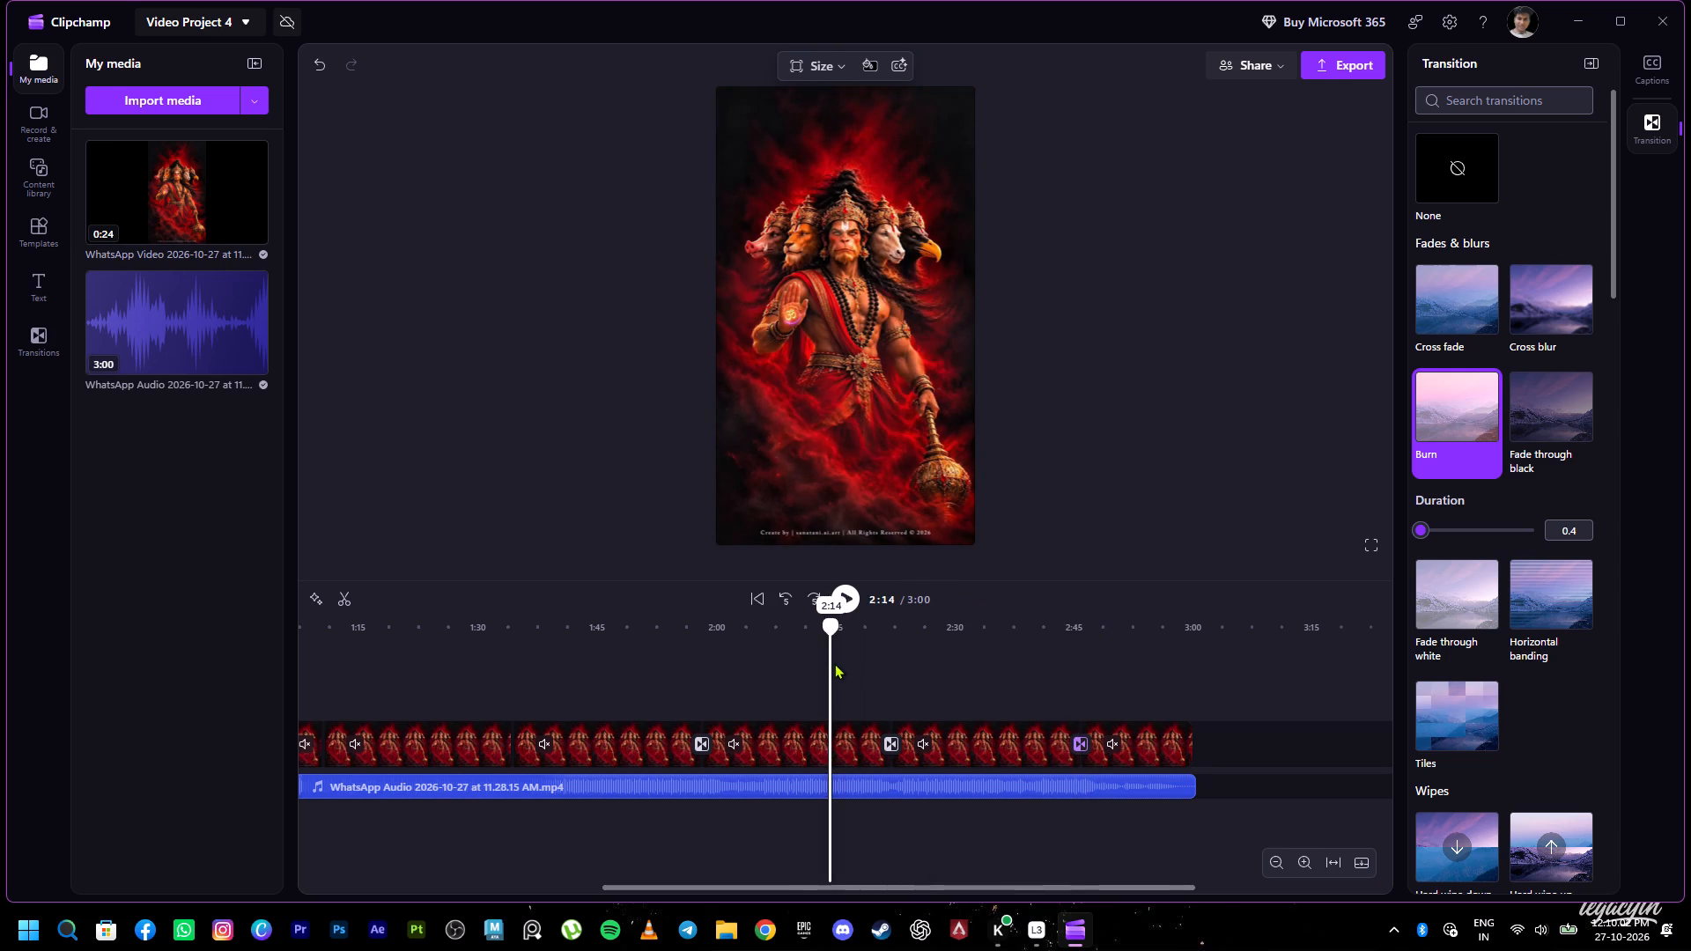
{"action": "left_click_drag", "start_coordinate": [834, 663], "coordinate": [843, 662]}
{"action": "left_click", "coordinate": [890, 744]}
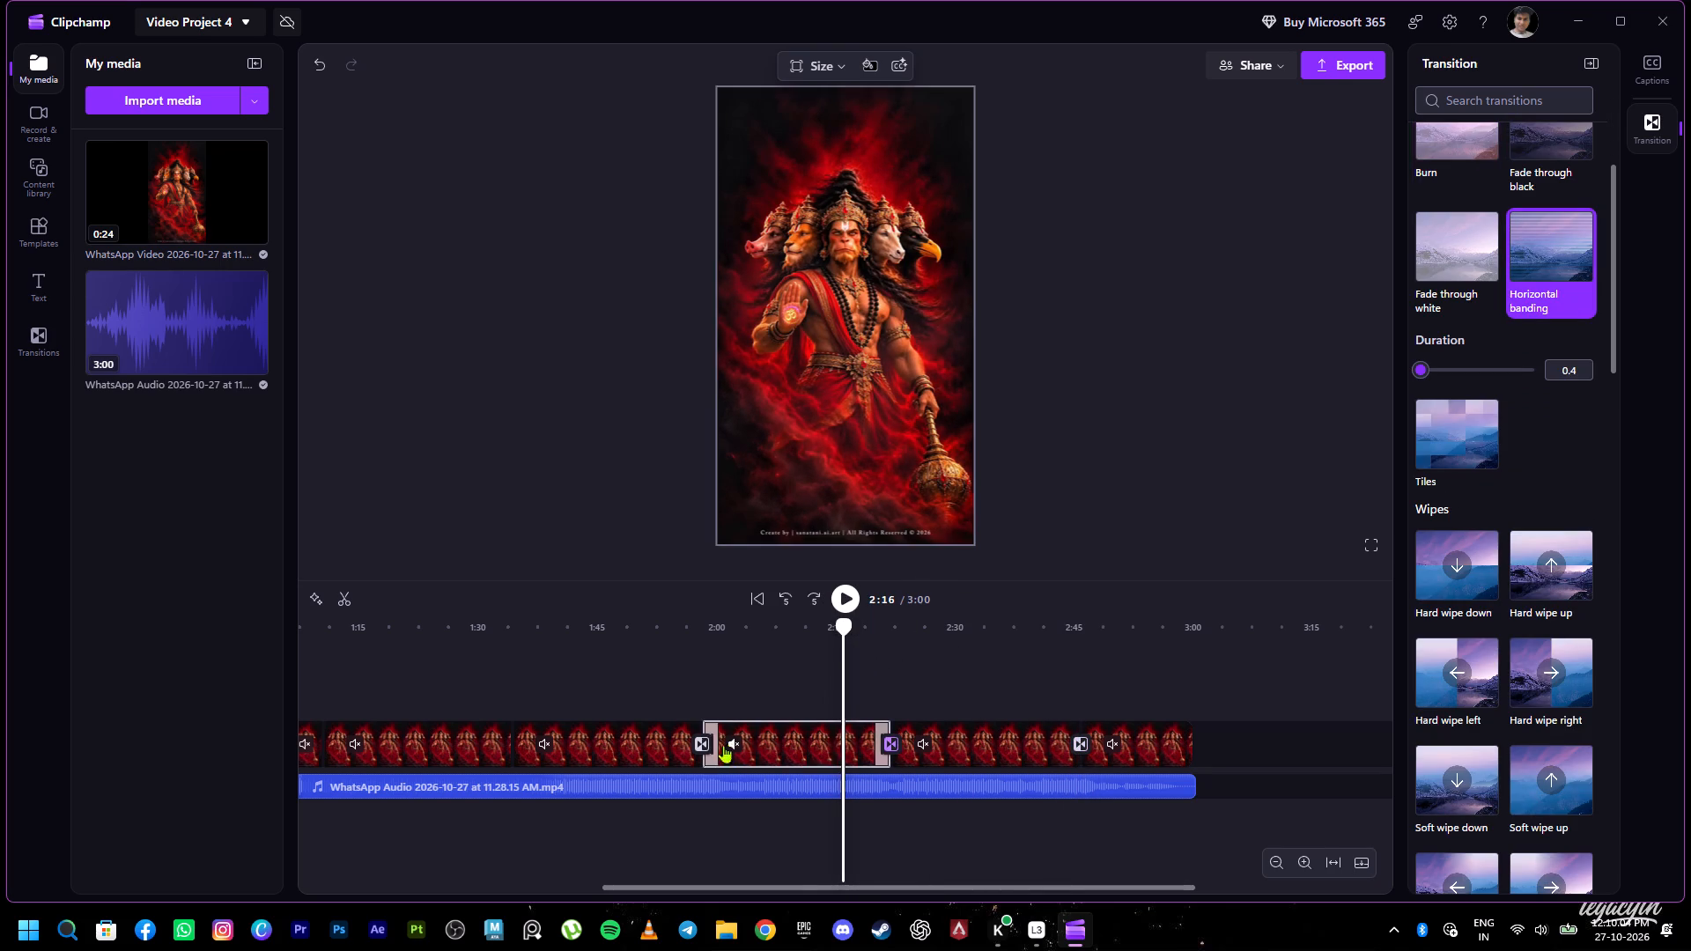
{"action": "left_click", "coordinate": [697, 742]}
{"action": "scroll", "coordinate": [705, 765], "scroll_direction": "up", "scroll_amount": 3}
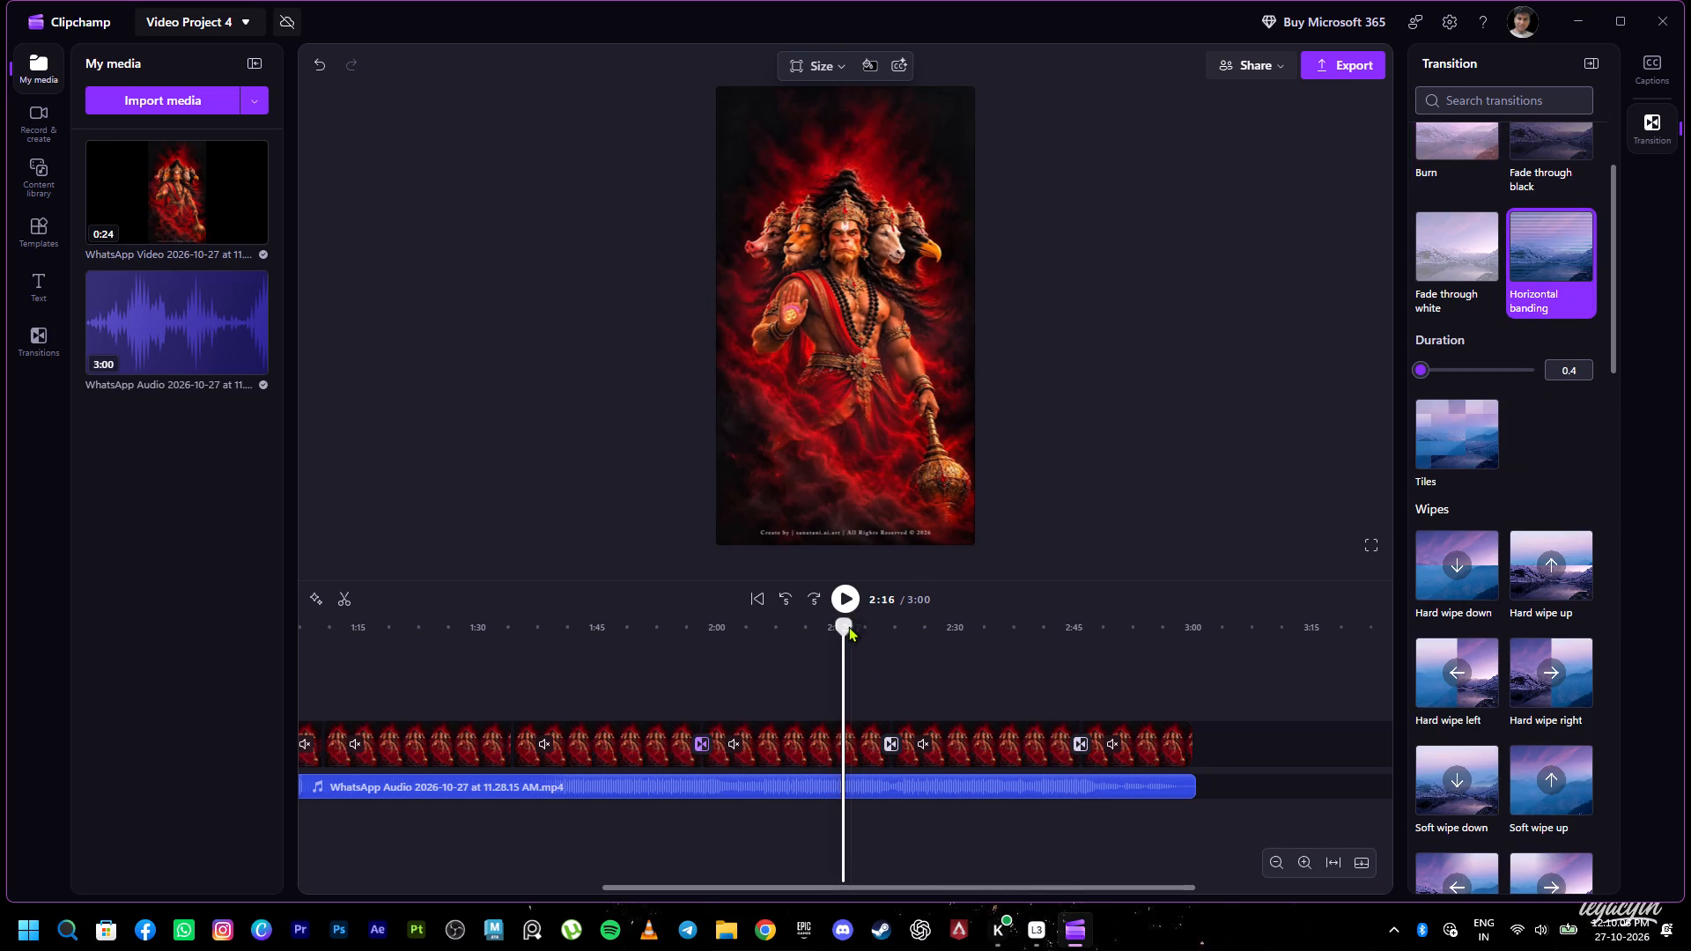
{"action": "left_click_drag", "start_coordinate": [848, 626], "coordinate": [867, 627]}
{"action": "key", "text": "space"}
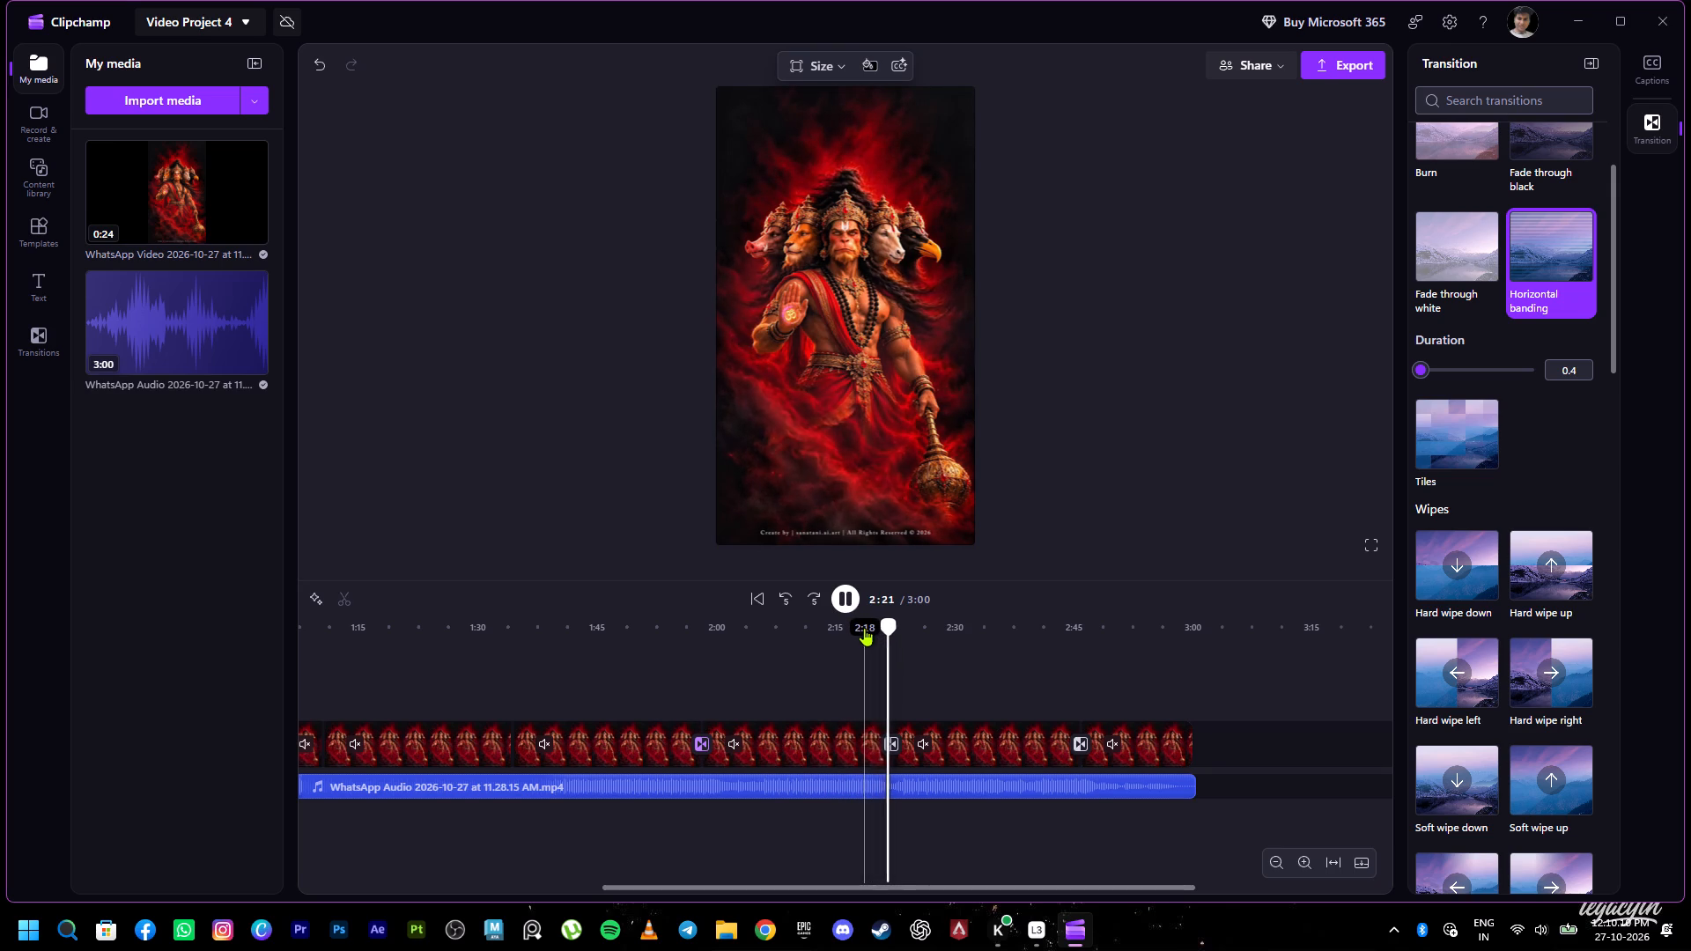
{"action": "key", "text": "space"}
Change the transition between the sixth and seventh clips to Burn and replay the join from 2:18.
{"action": "left_click_drag", "start_coordinate": [900, 626], "coordinate": [866, 639]}
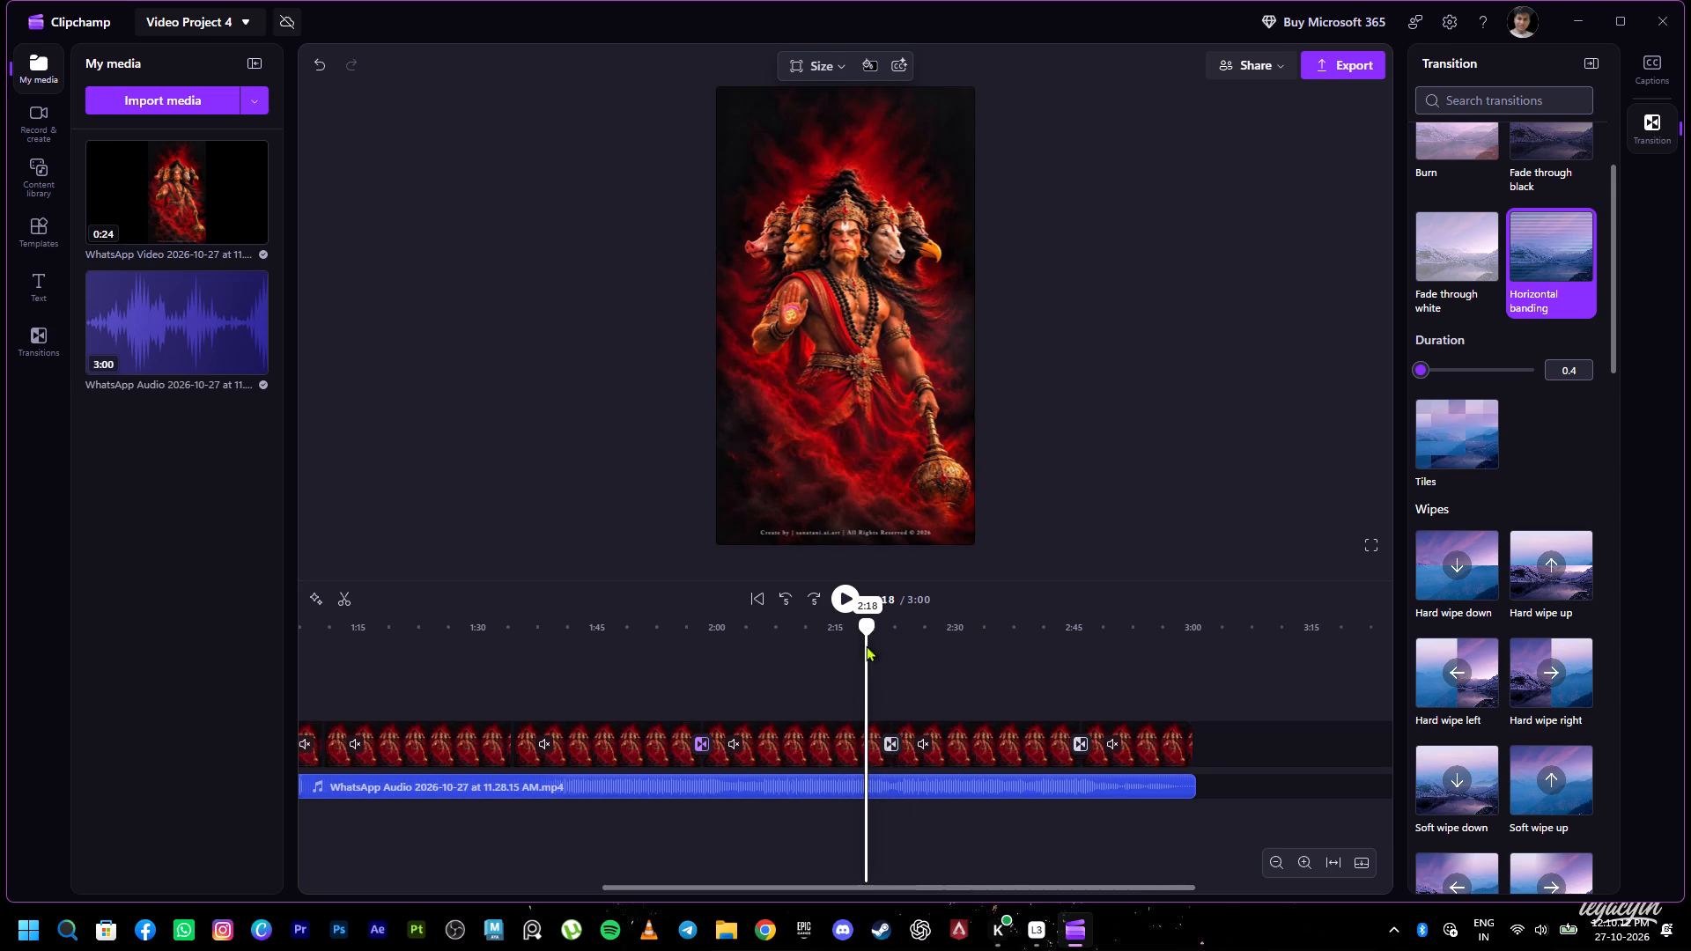
{"action": "left_click", "coordinate": [892, 743]}
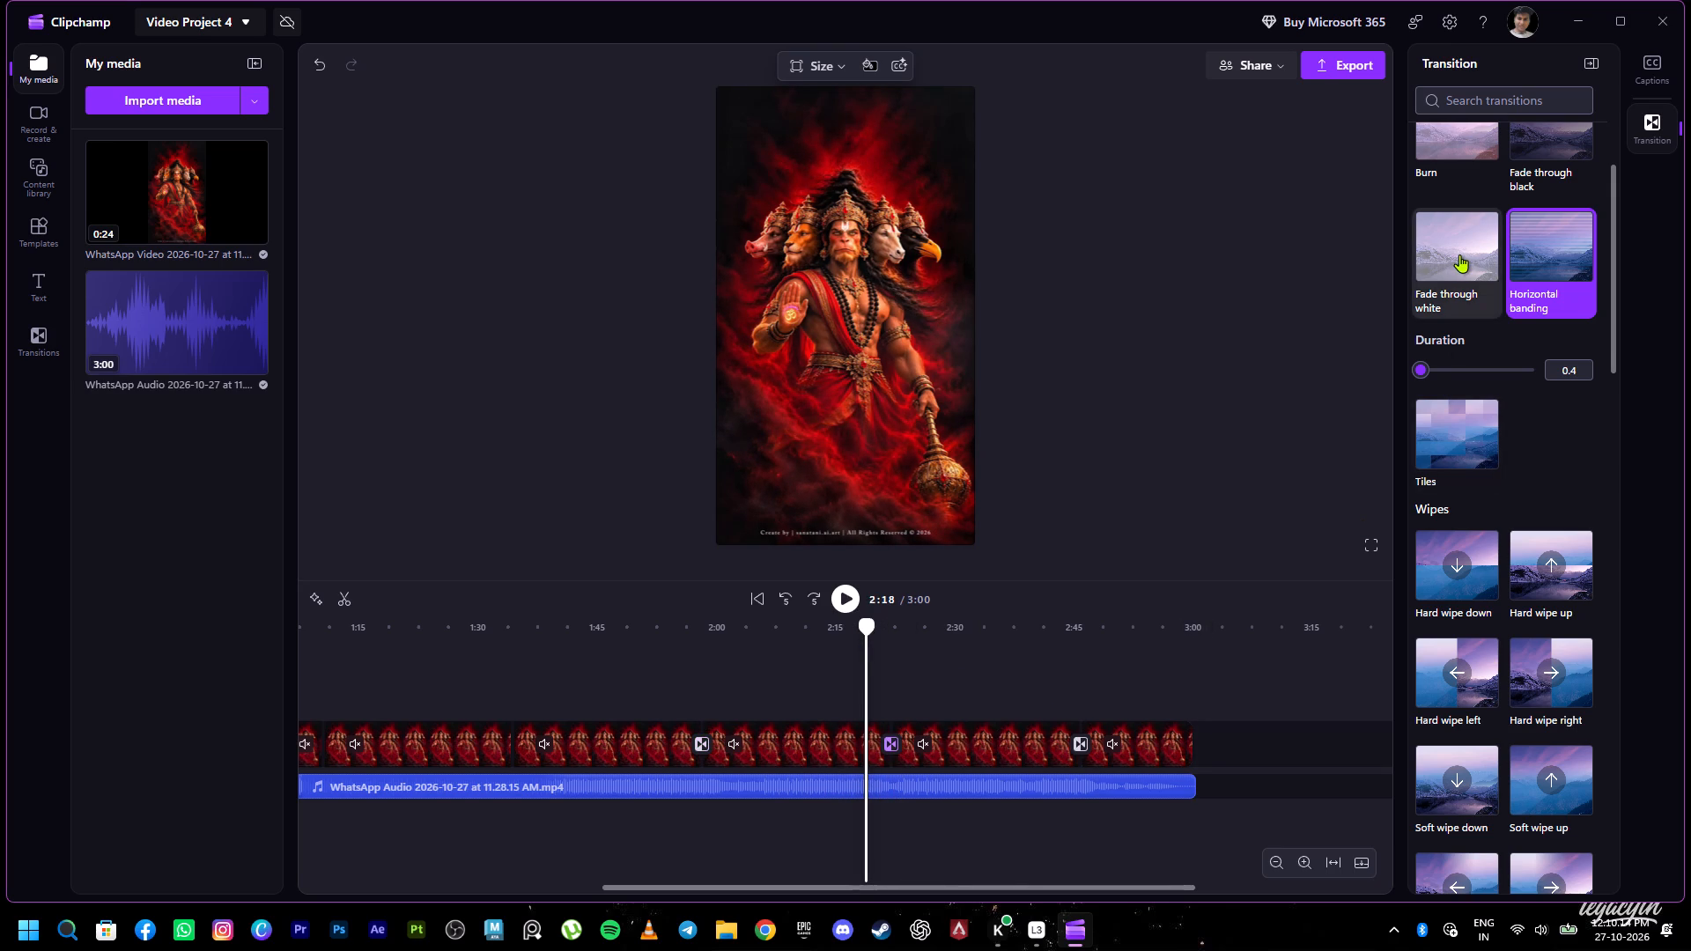
{"action": "scroll", "coordinate": [1459, 254], "scroll_direction": "up", "scroll_amount": 4}
{"action": "left_click", "coordinate": [1455, 406]}
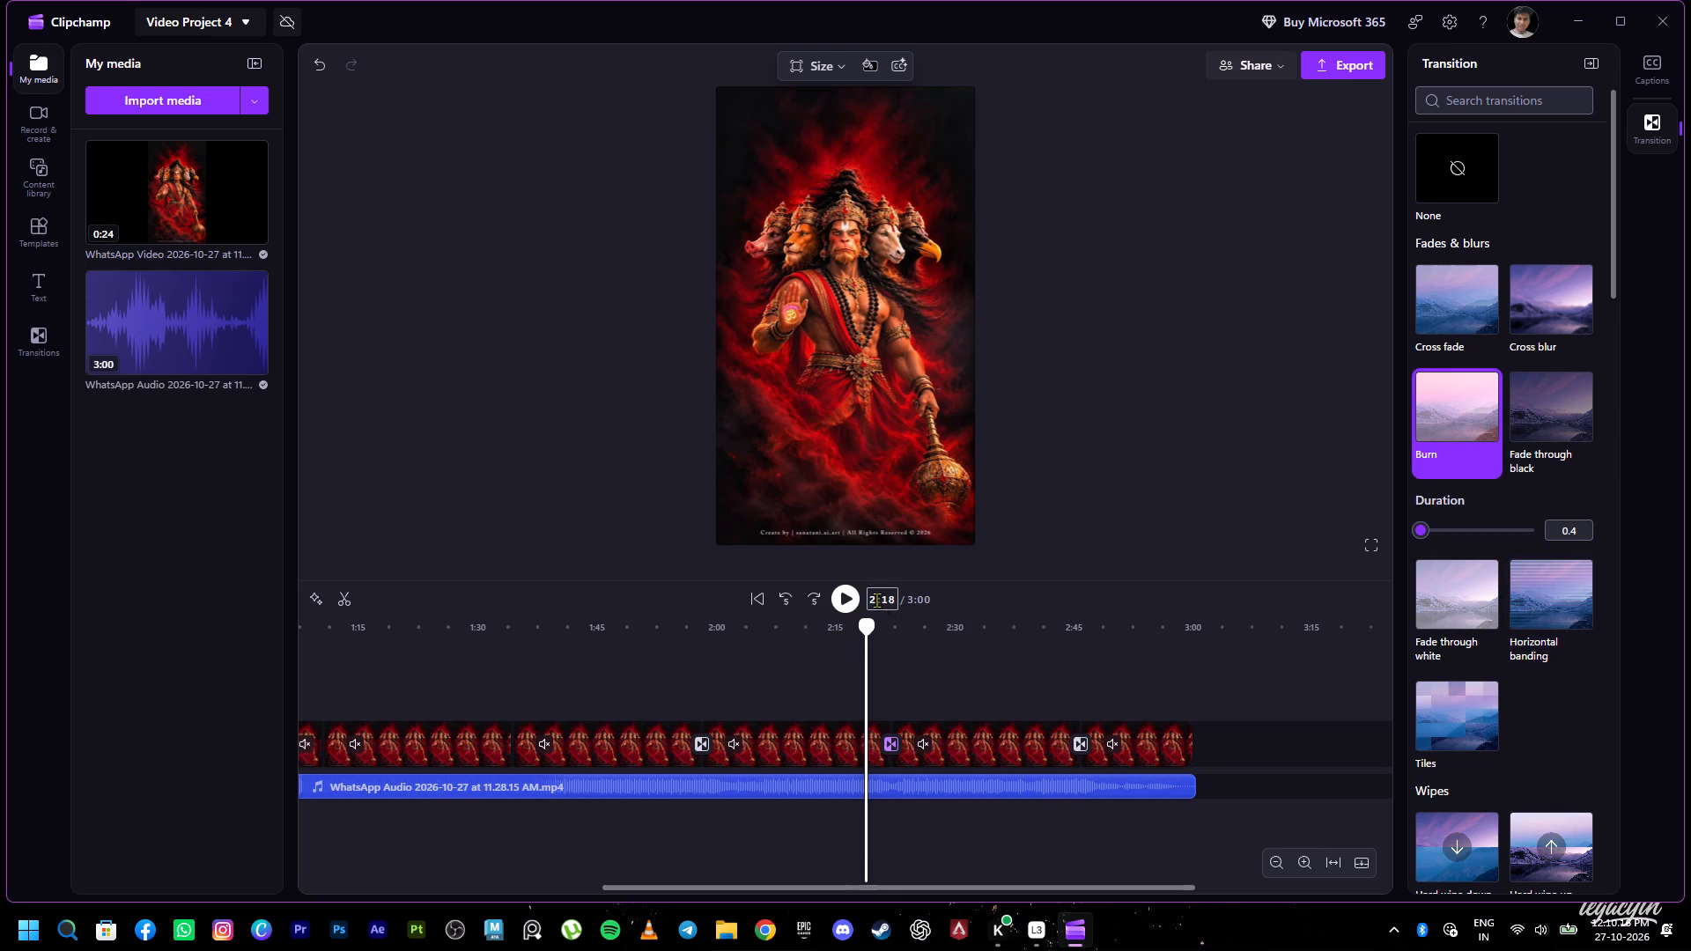
{"action": "key", "text": "space"}
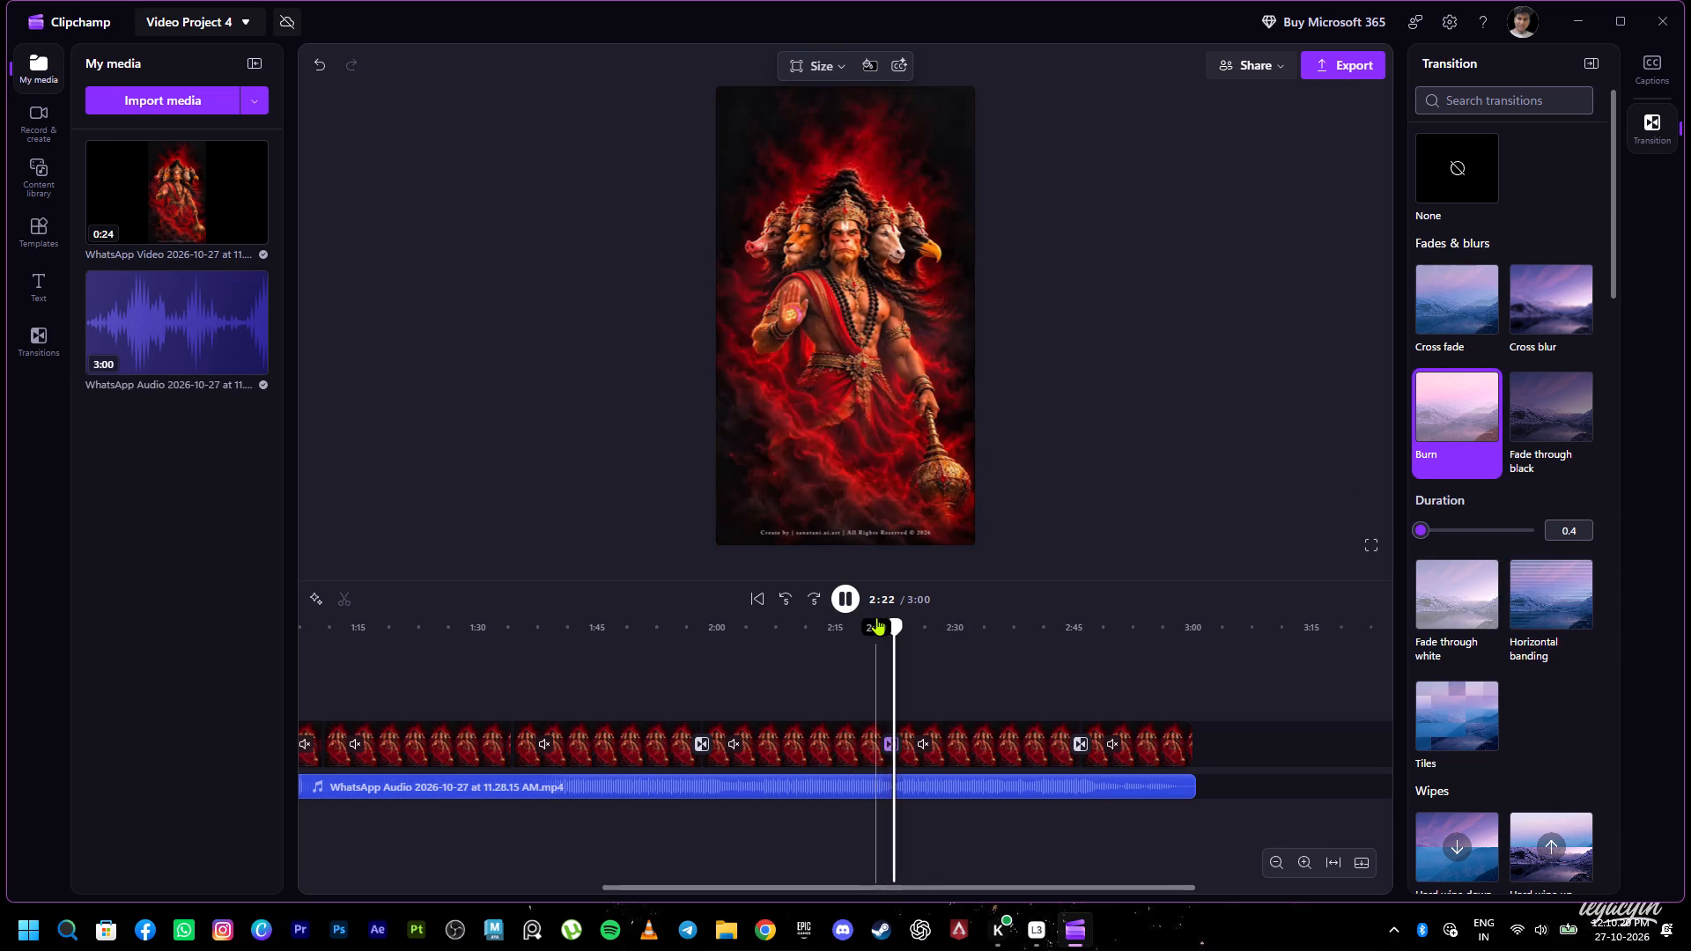
Stop playback and change the transition between the fifth and sixth clips to Burn.
{"action": "key", "text": "space"}
{"action": "left_click_drag", "start_coordinate": [897, 626], "coordinate": [684, 658]}
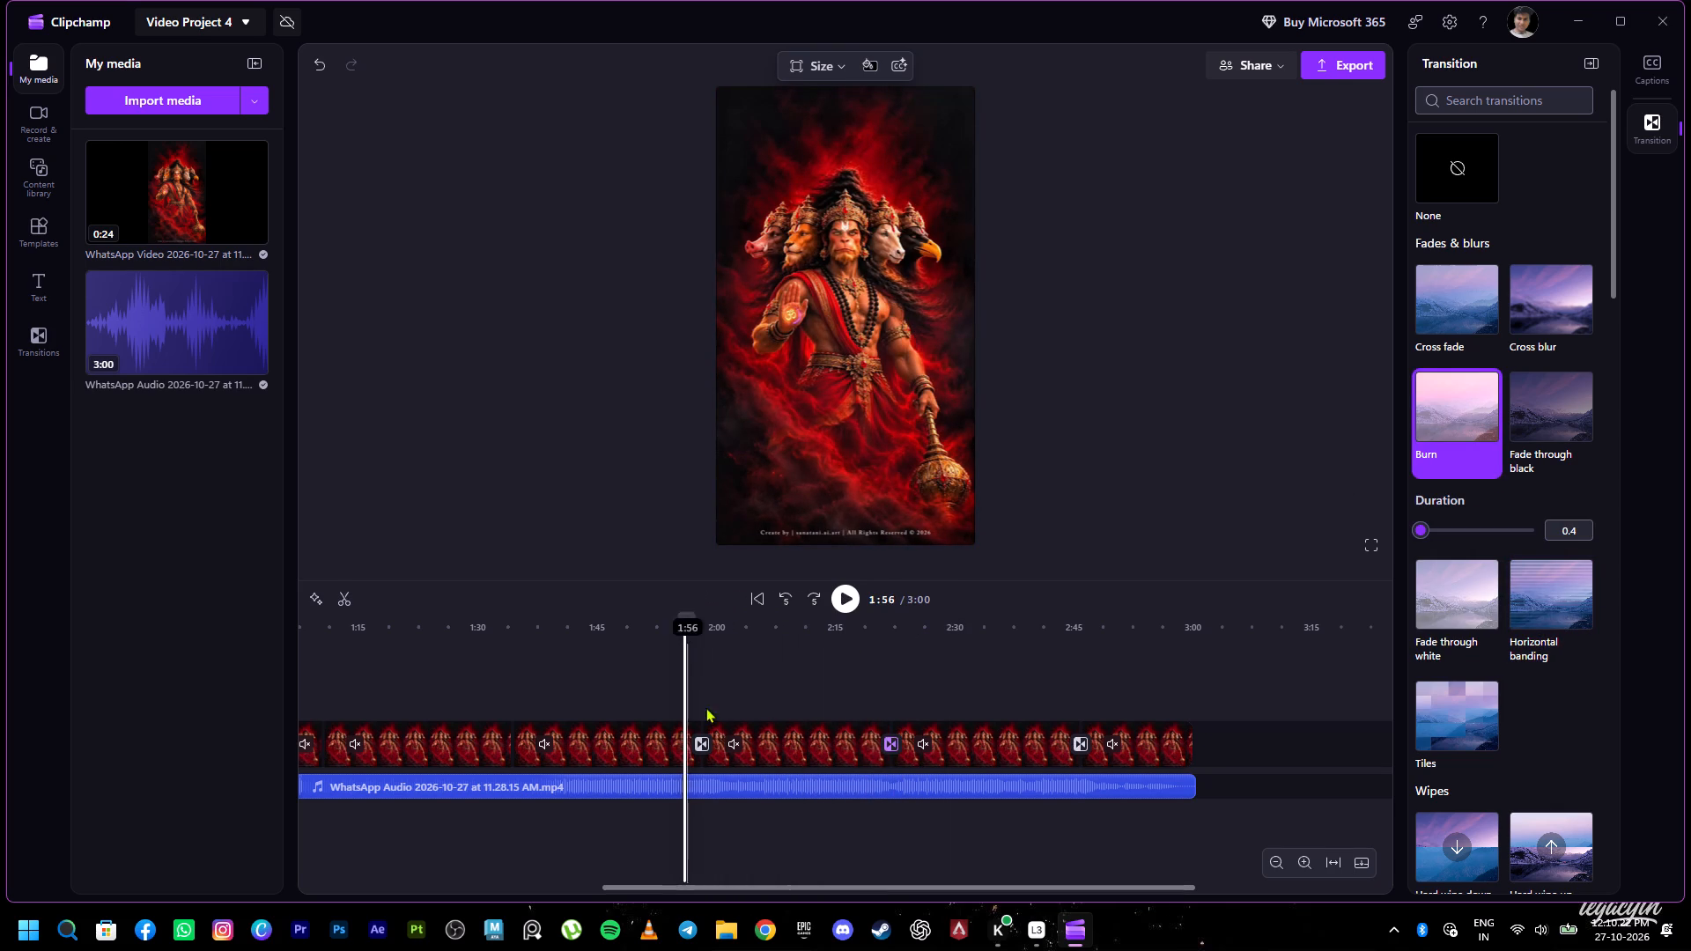
{"action": "left_click", "coordinate": [699, 744]}
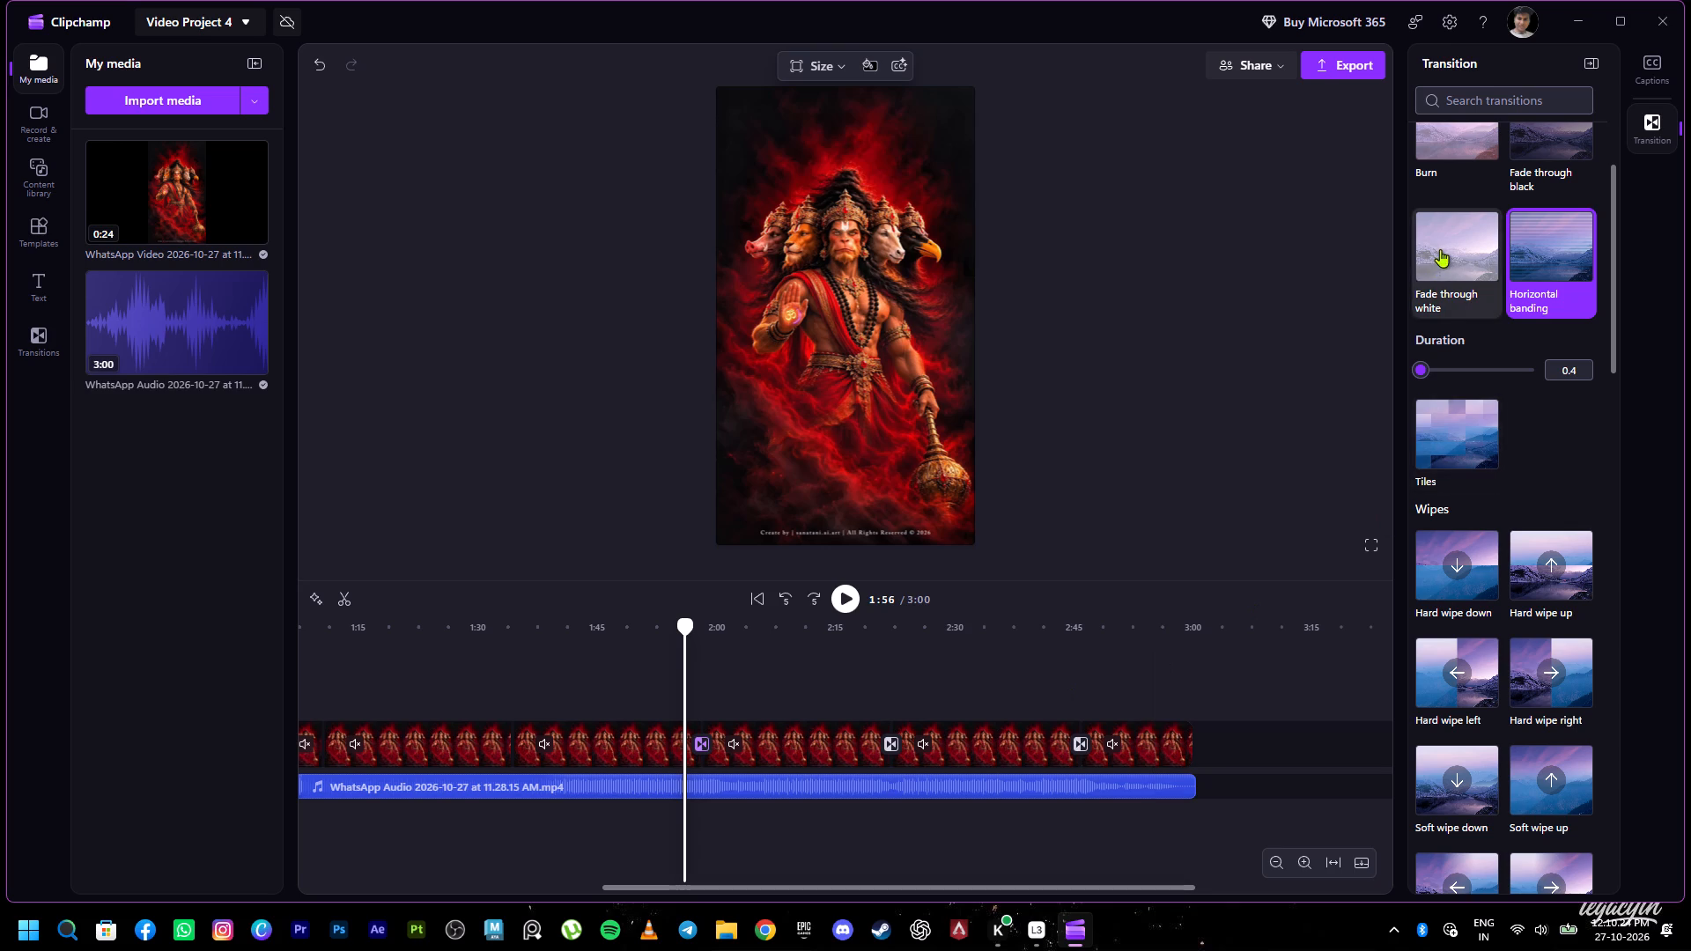
{"action": "scroll", "coordinate": [1444, 249], "scroll_direction": "up", "scroll_amount": 5}
{"action": "left_click", "coordinate": [1442, 414]}
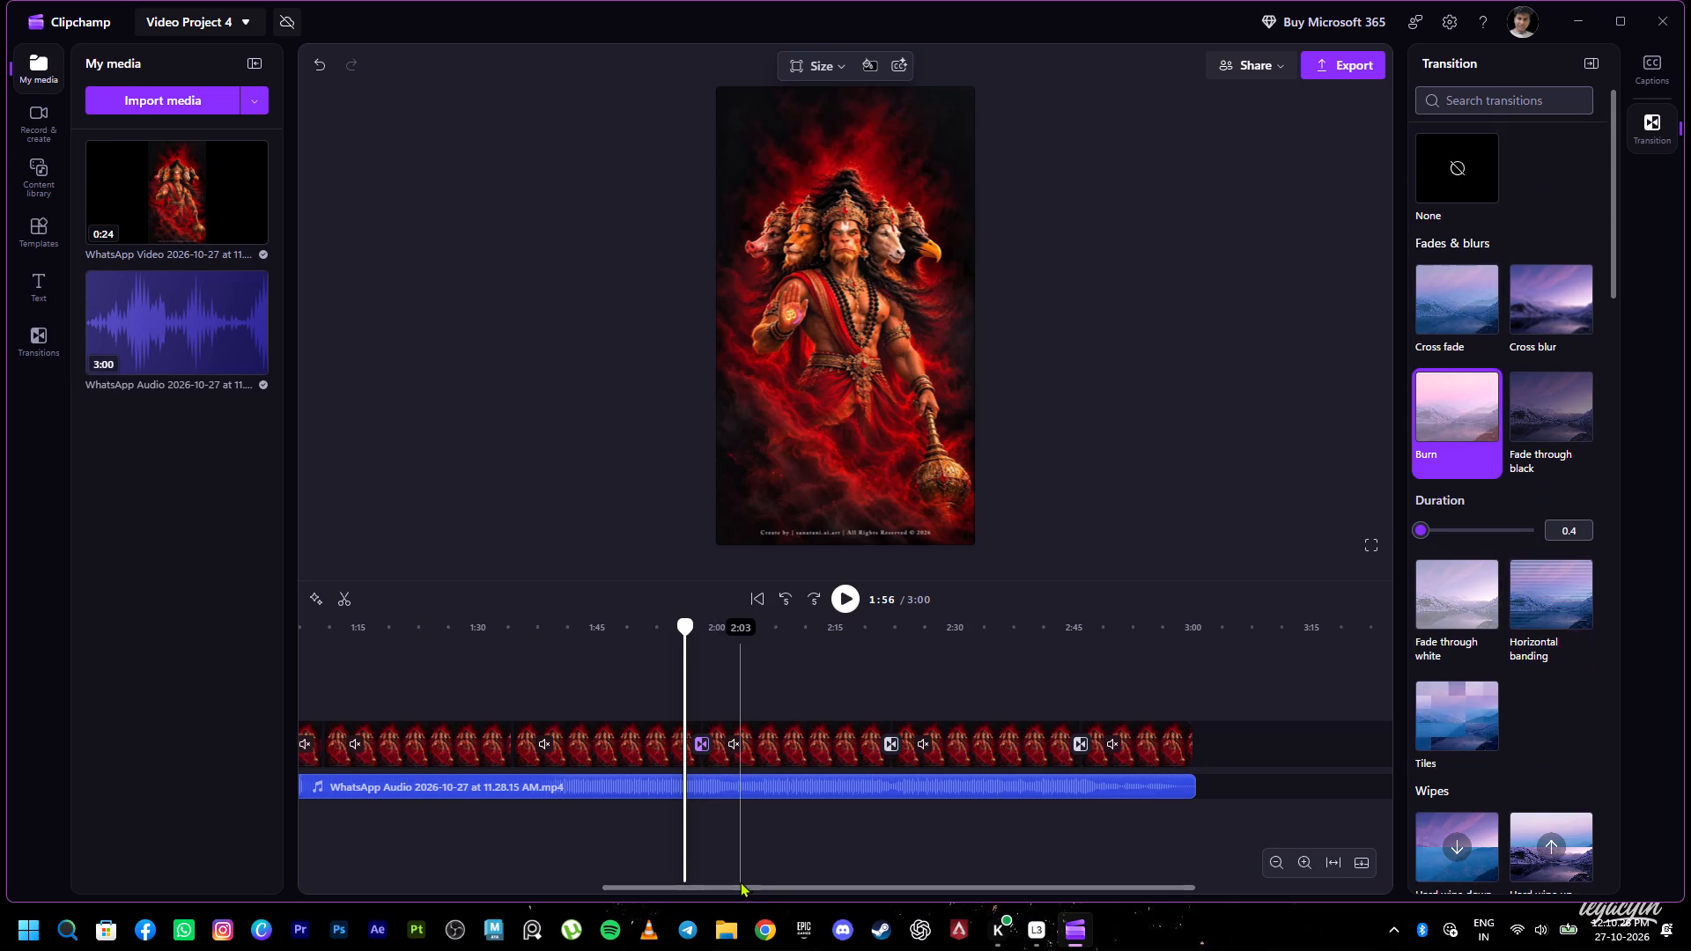
Add Burn transitions at the four consecutive joins between the fourth and eighth clips.
{"action": "left_click_drag", "start_coordinate": [740, 883], "coordinate": [521, 896]}
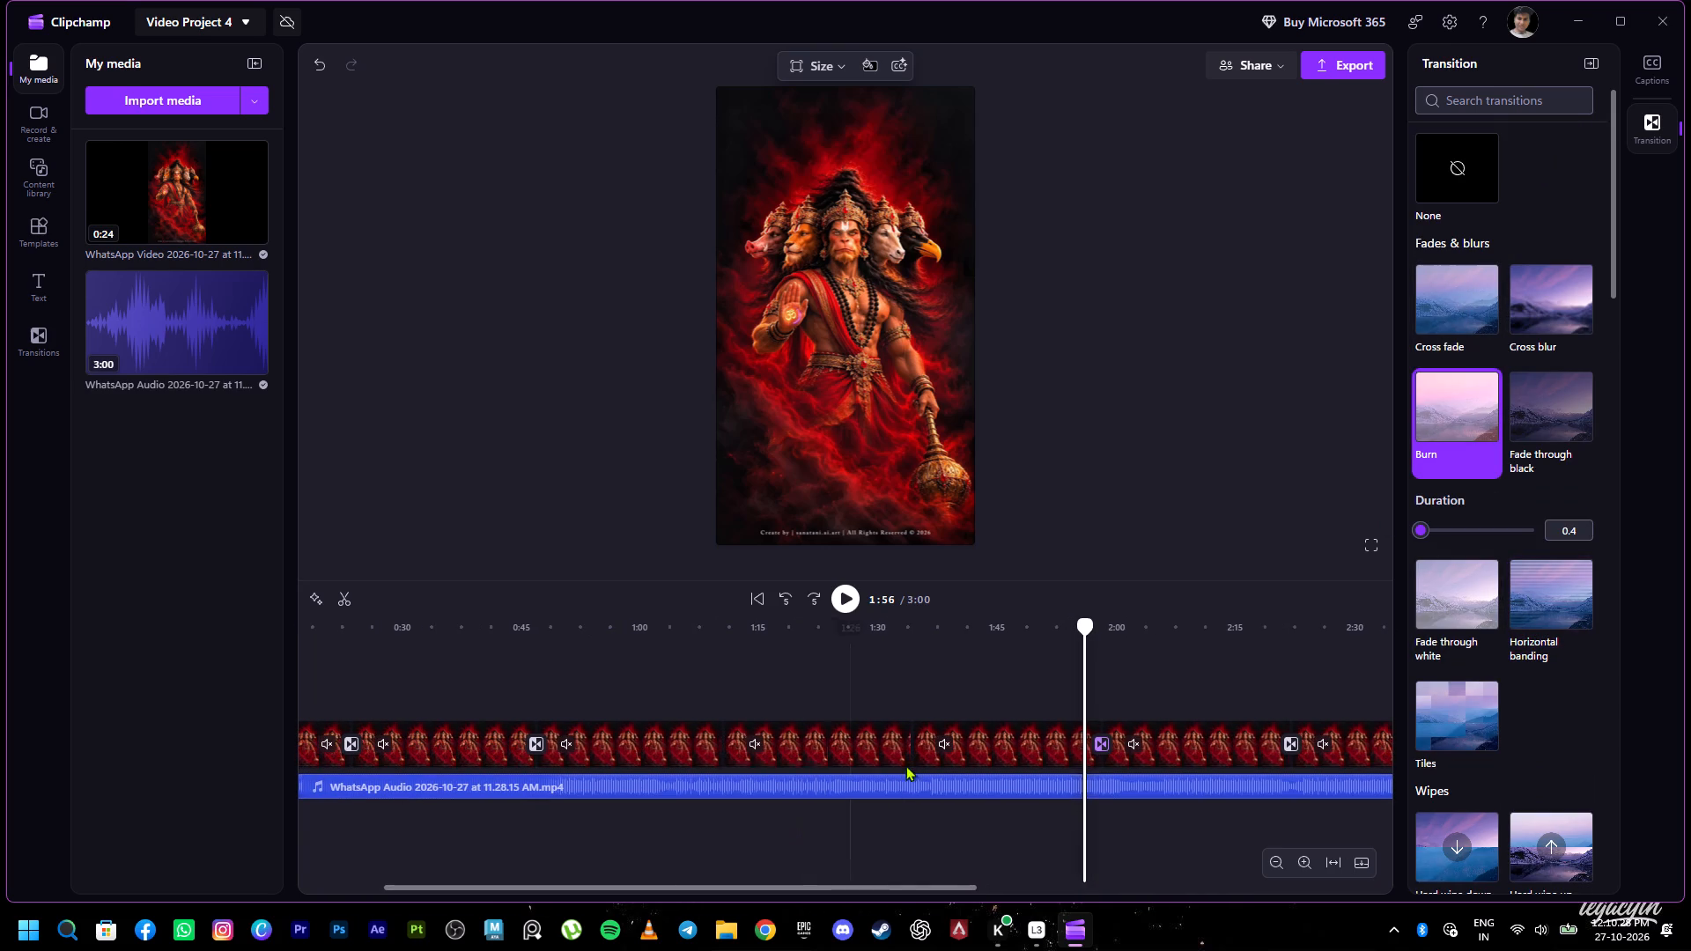
{"action": "left_click", "coordinate": [915, 744]}
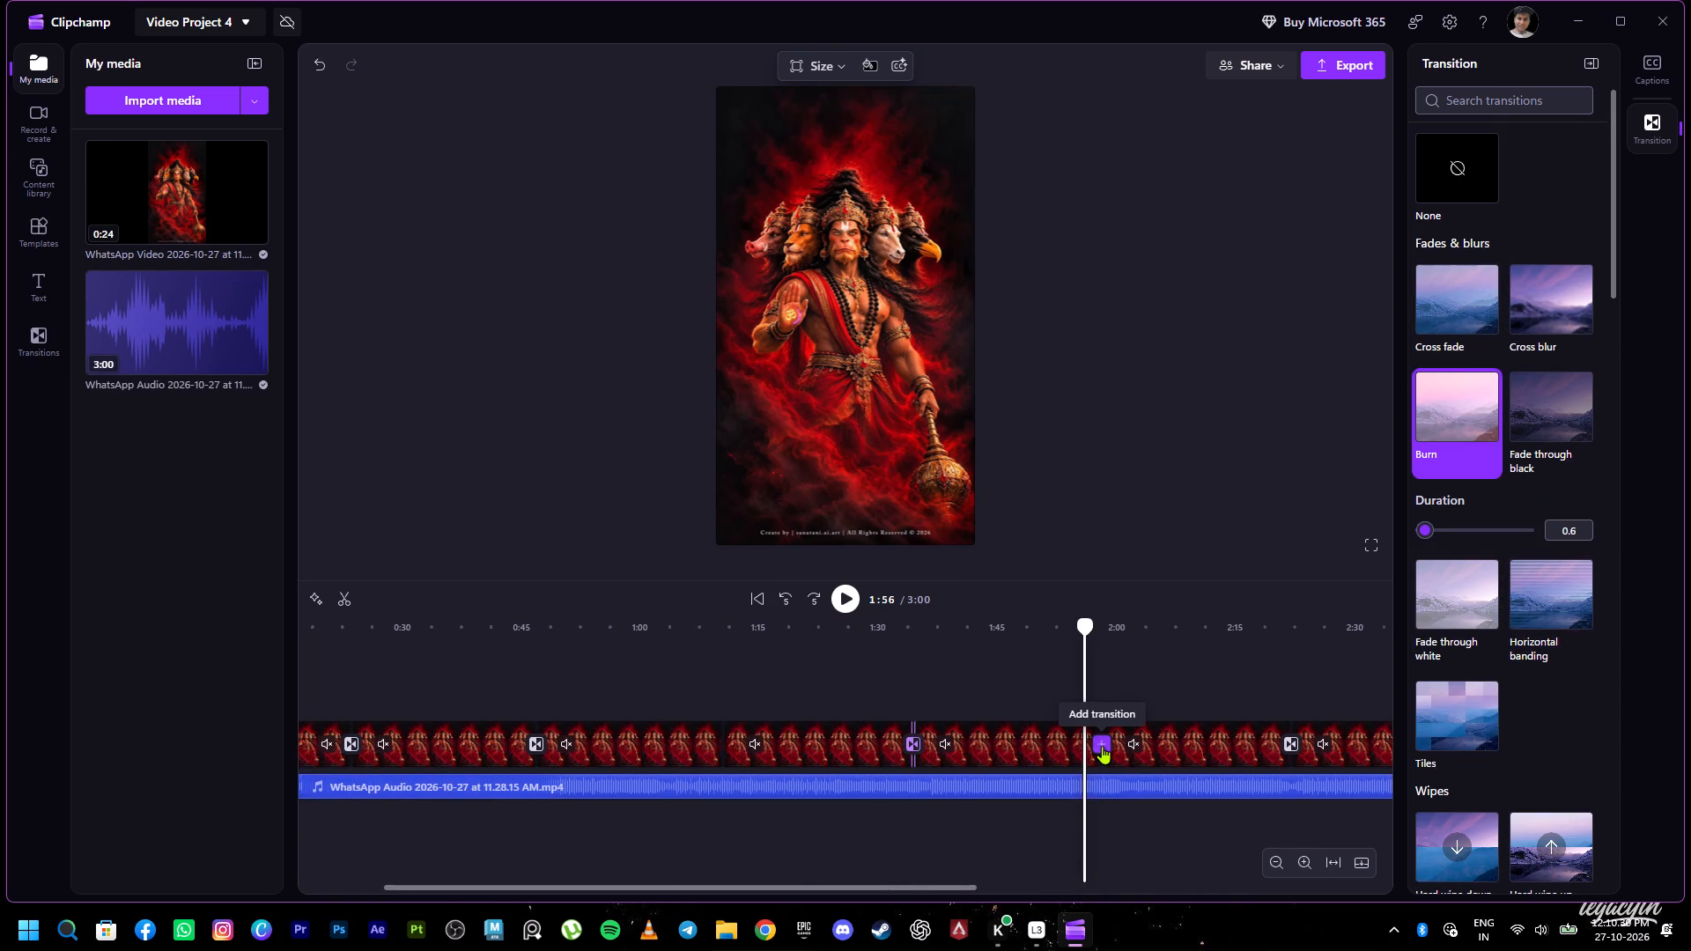
{"action": "left_click", "coordinate": [1104, 741]}
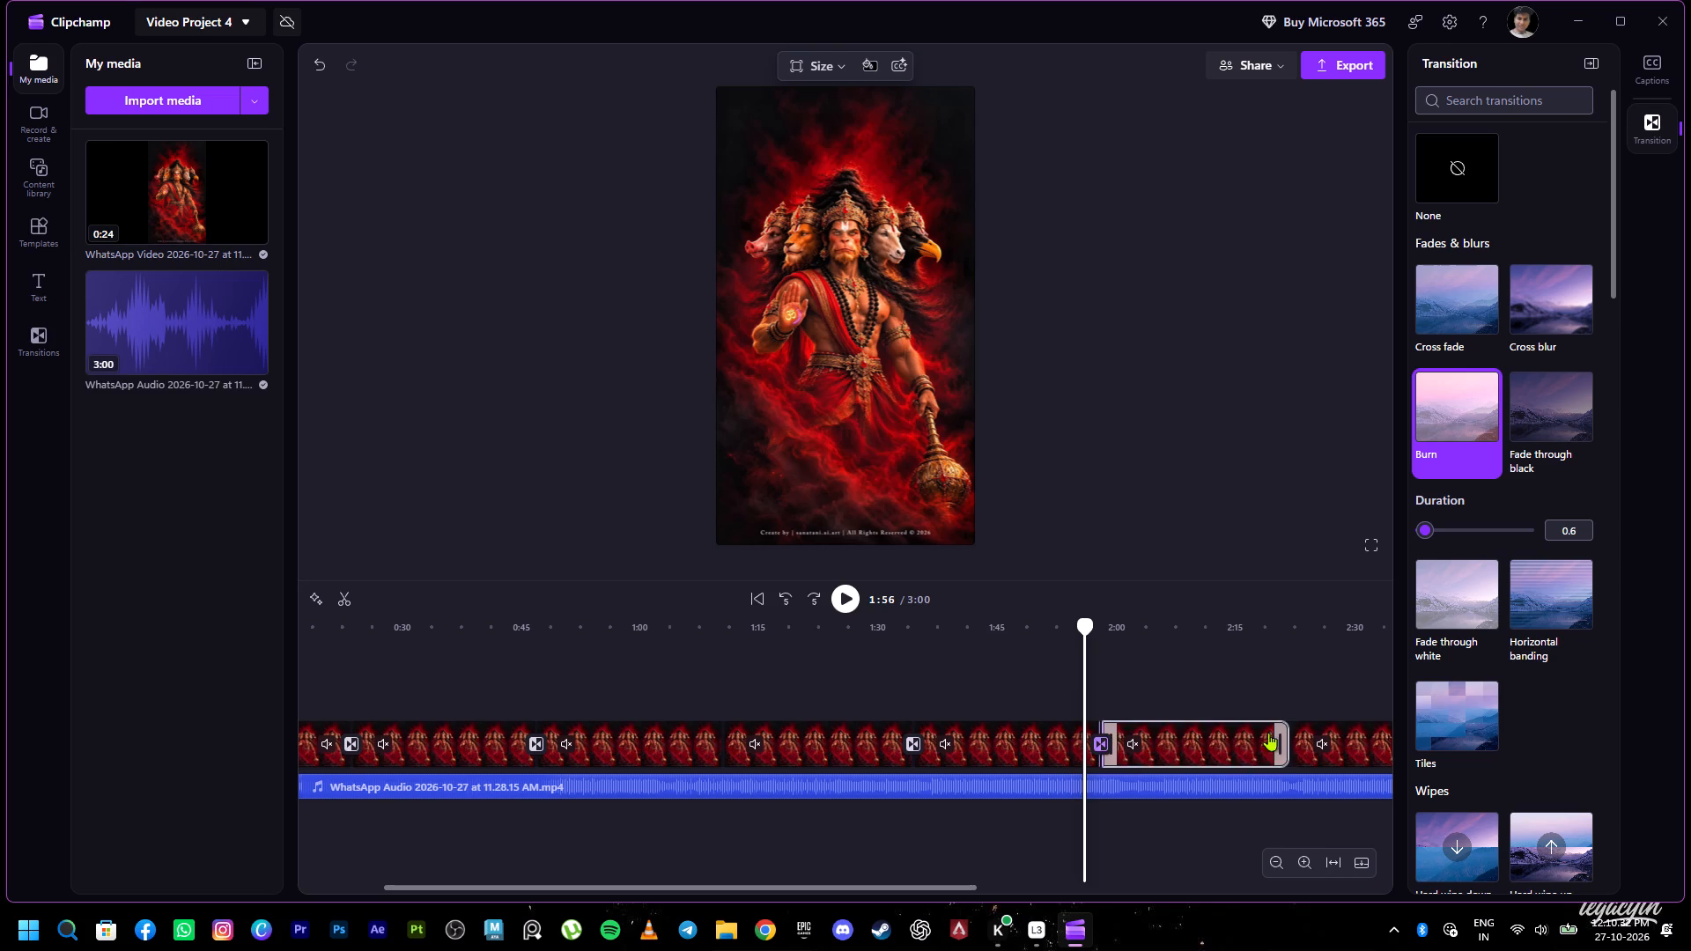
{"action": "left_click", "coordinate": [1293, 743]}
{"action": "left_click_drag", "start_coordinate": [931, 884], "coordinate": [1035, 878]}
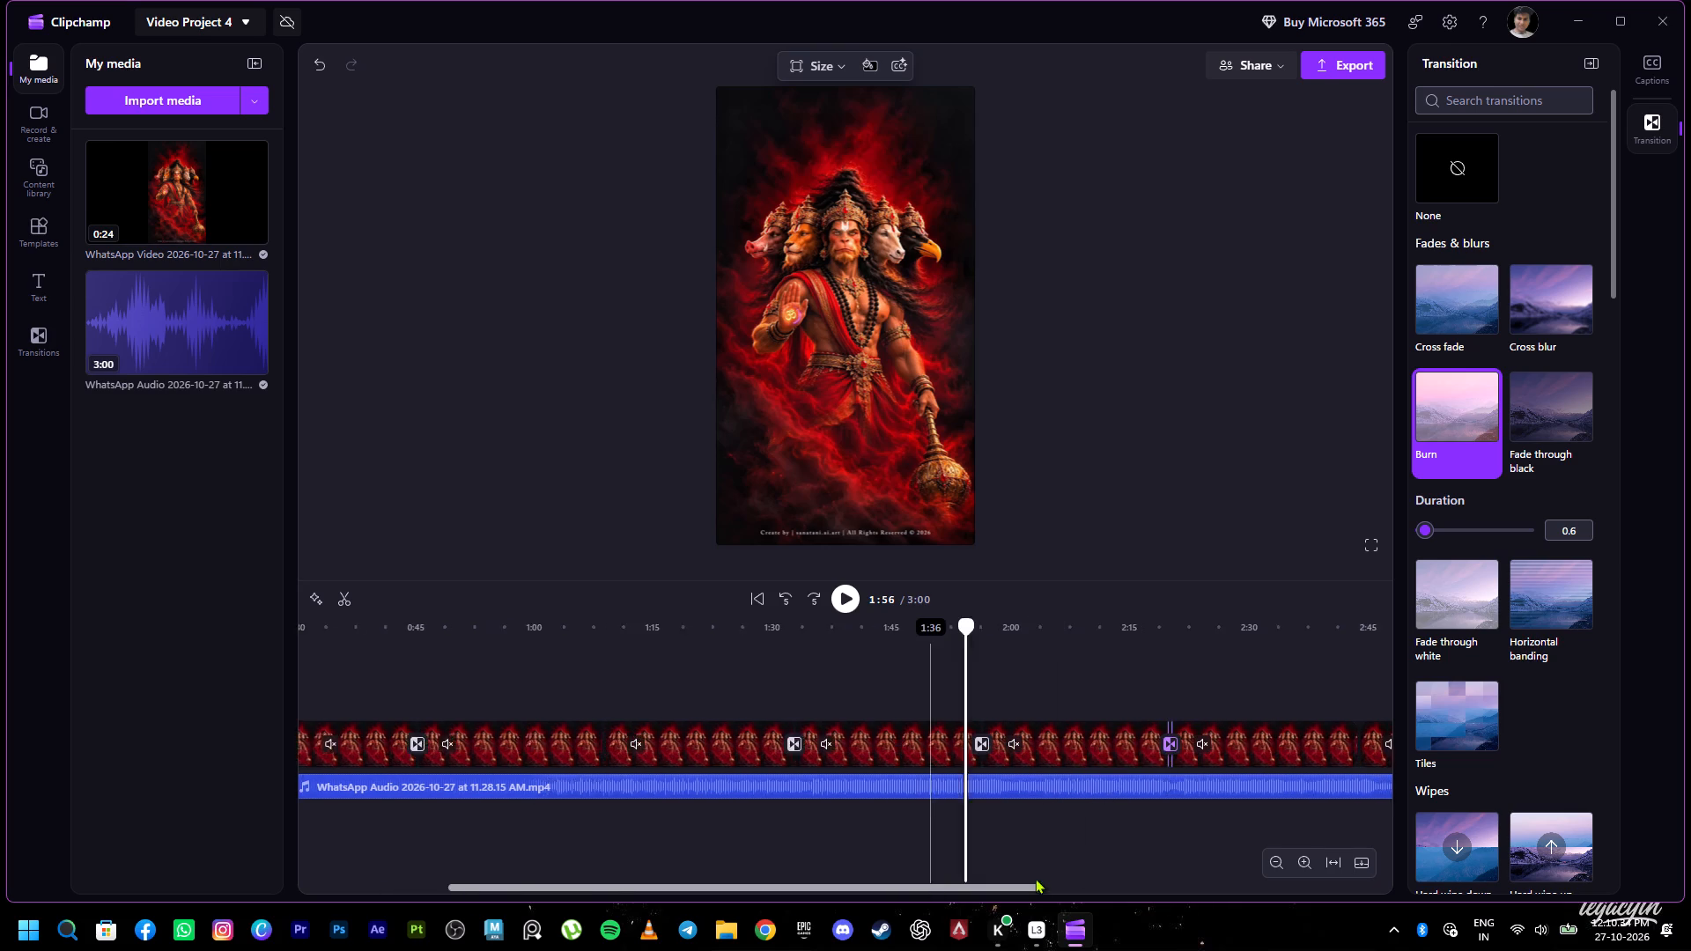
{"action": "left_click_drag", "start_coordinate": [1035, 878], "coordinate": [1164, 857]}
{"action": "left_click", "coordinate": [1046, 744]}
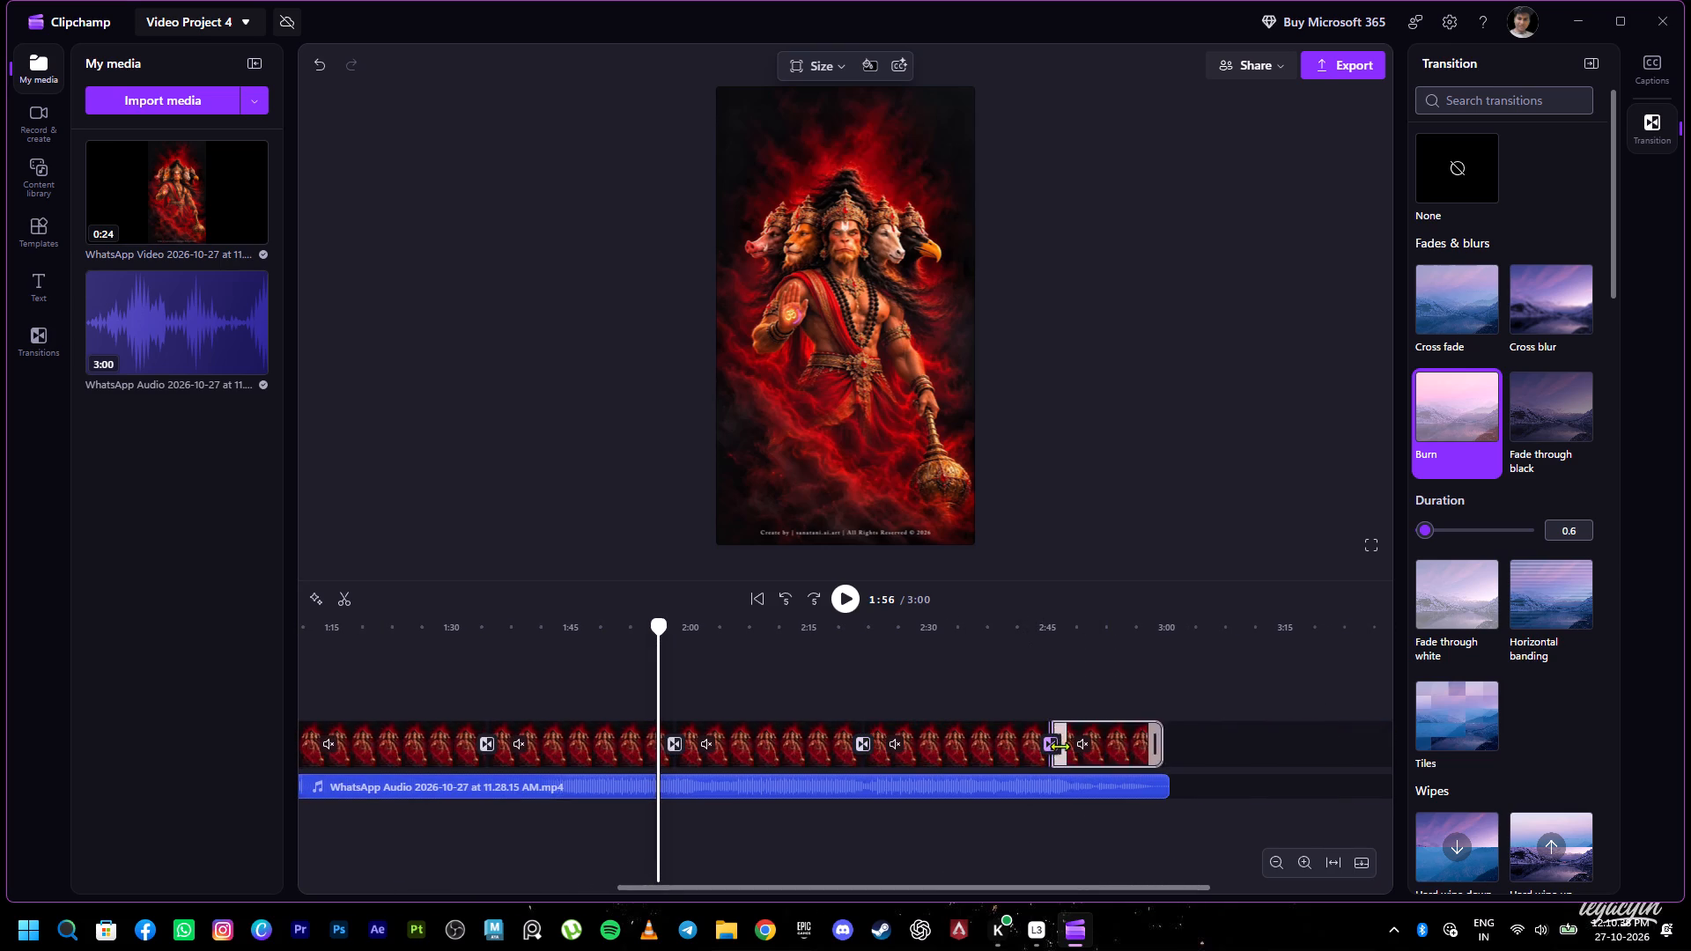
Reapply Burn to the transition between the seventh and eighth clips and try to add a transition at that join again.
{"action": "left_click", "coordinate": [1055, 745]}
{"action": "scroll", "coordinate": [1549, 372], "scroll_direction": "up", "scroll_amount": 4}
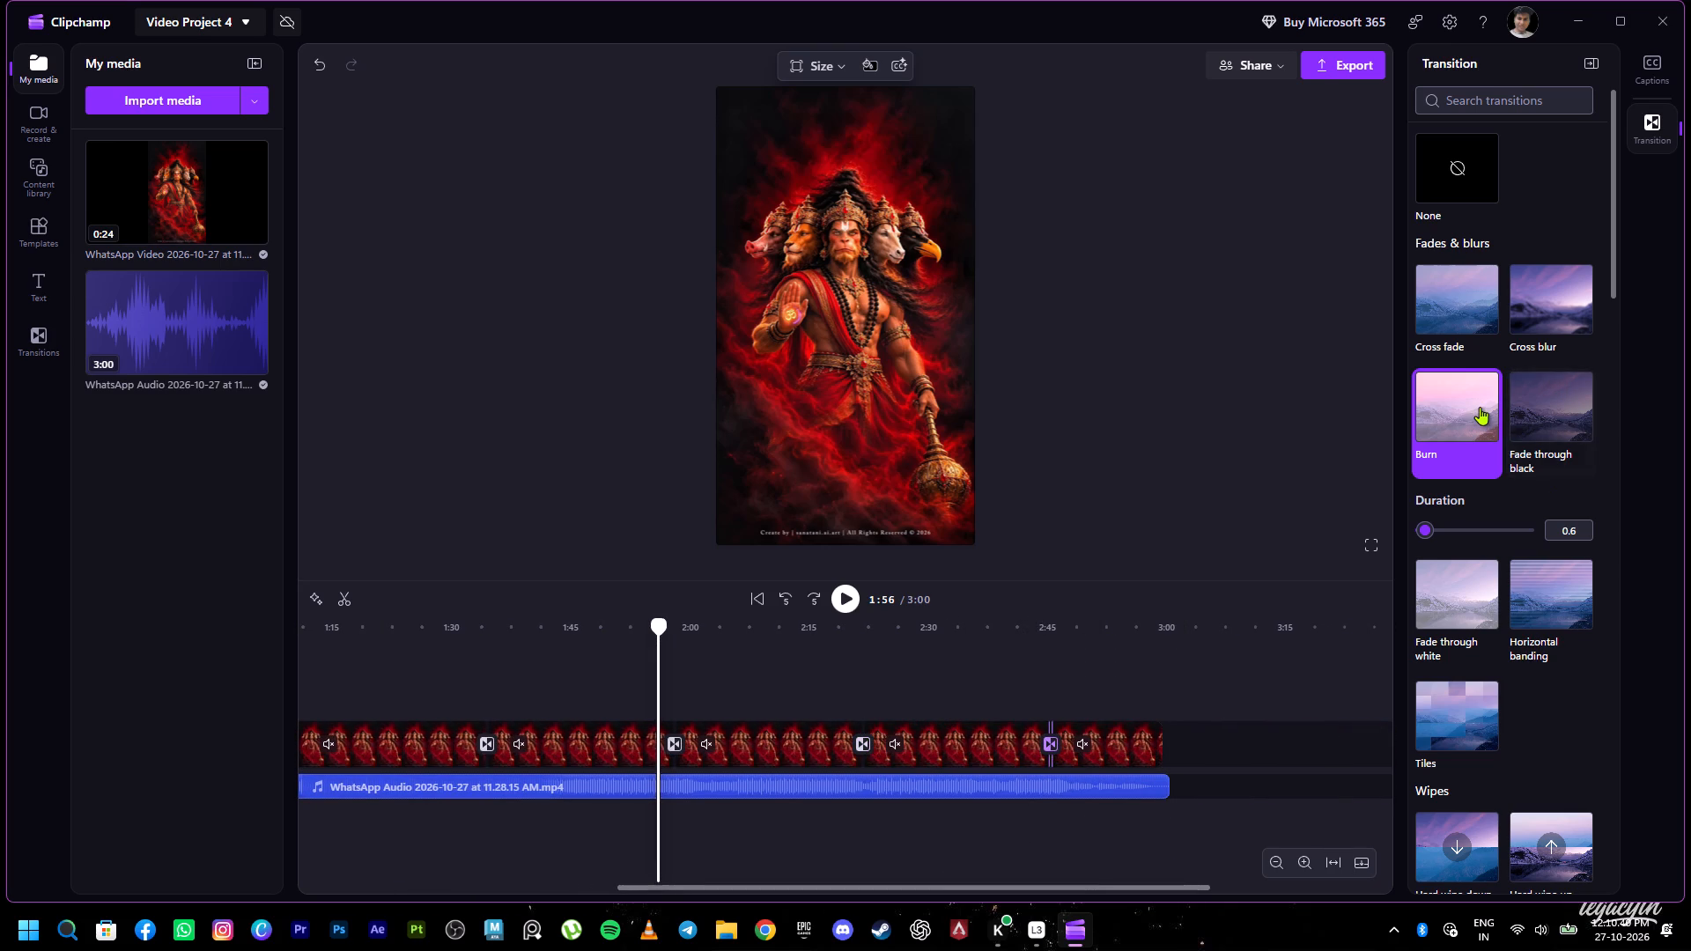
{"action": "left_click", "coordinate": [1480, 406]}
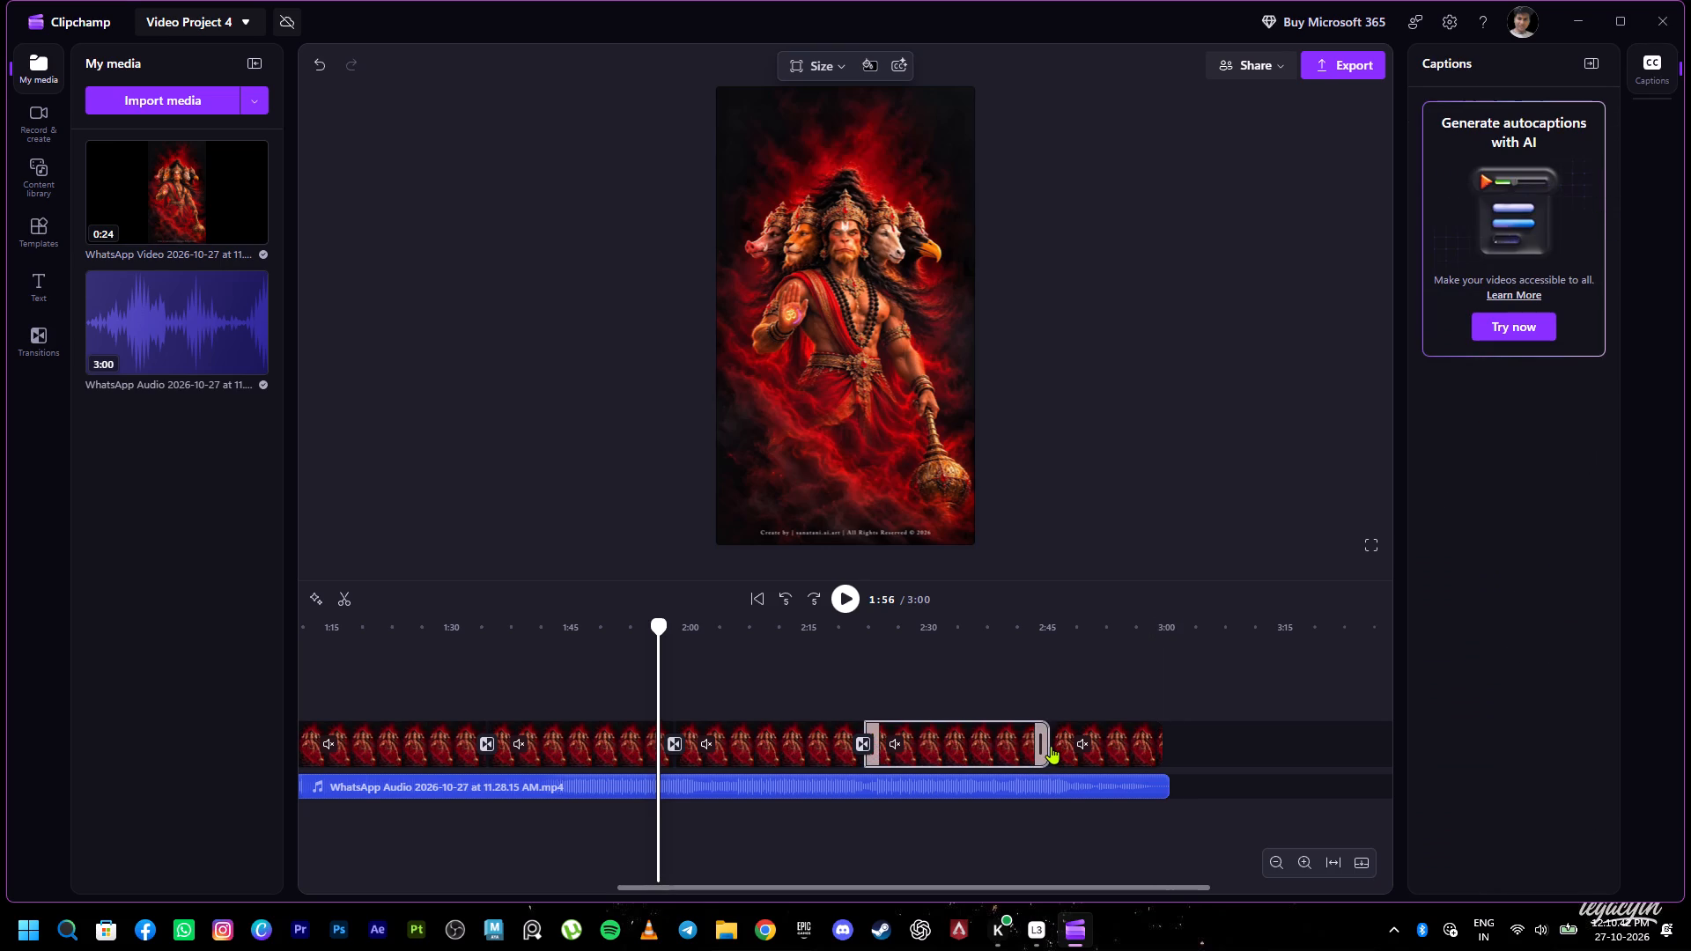
{"action": "left_click", "coordinate": [1051, 746]}
{"action": "left_click", "coordinate": [1049, 739]}
{"action": "left_click", "coordinate": [1119, 603]}
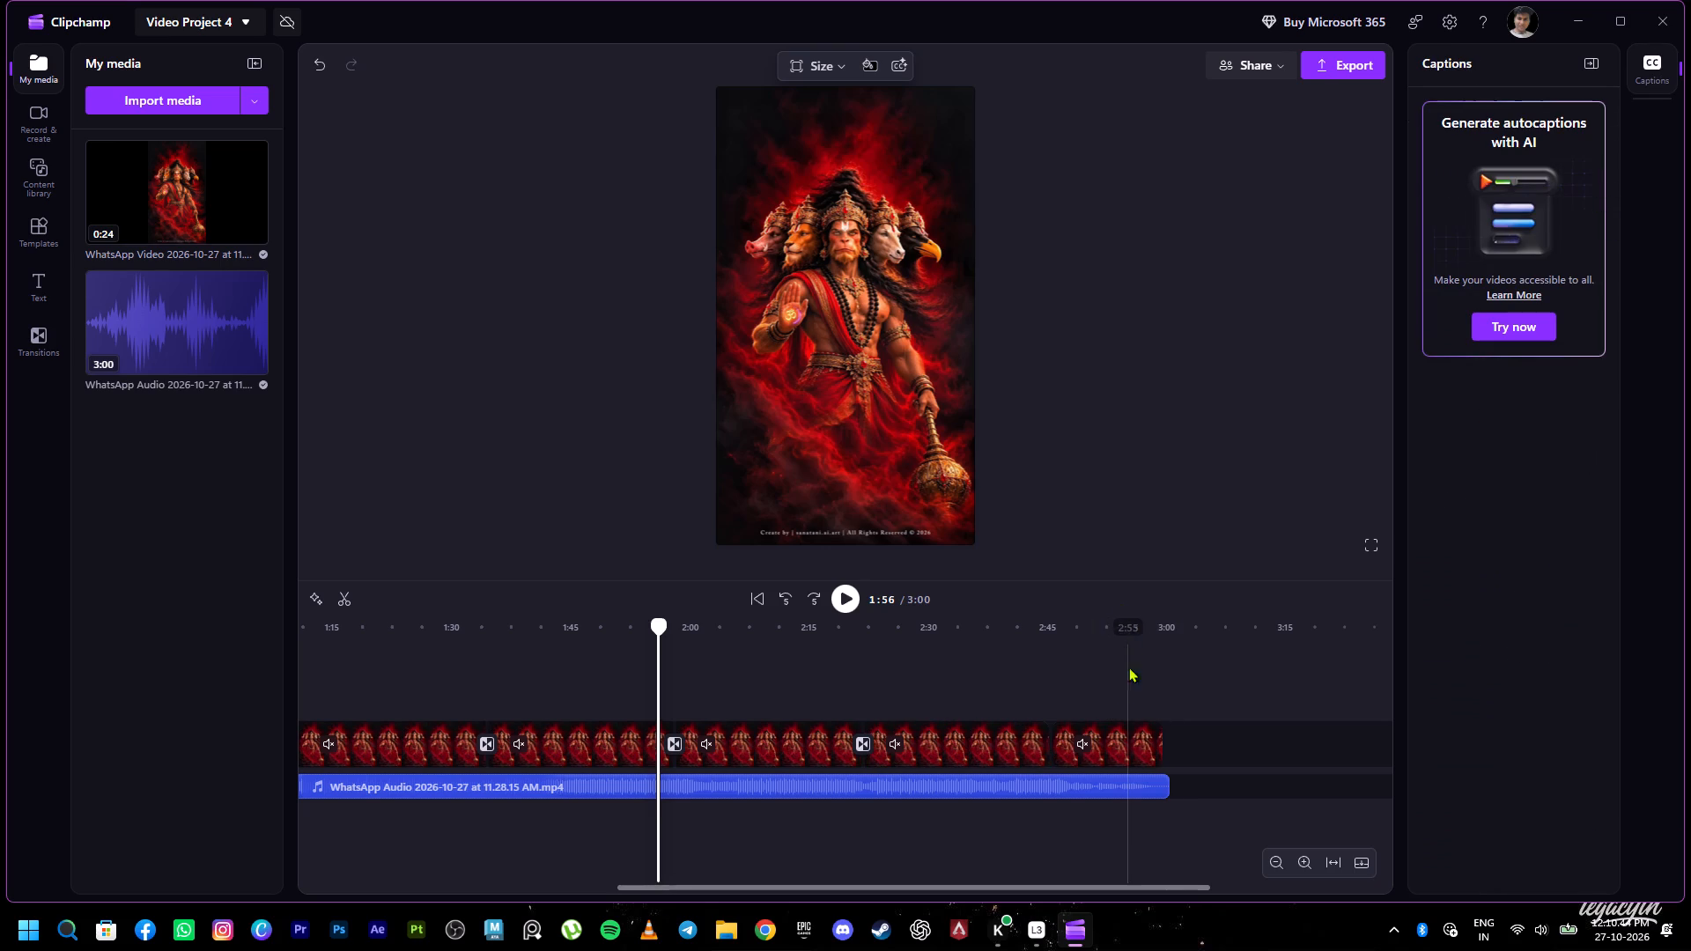
{"action": "left_click", "coordinate": [1048, 741]}
Reapply Burn to the transition between the sixth and seventh clips and try to add a transition at that join again.
{"action": "left_click", "coordinate": [860, 746]}
{"action": "left_click", "coordinate": [1641, 130]}
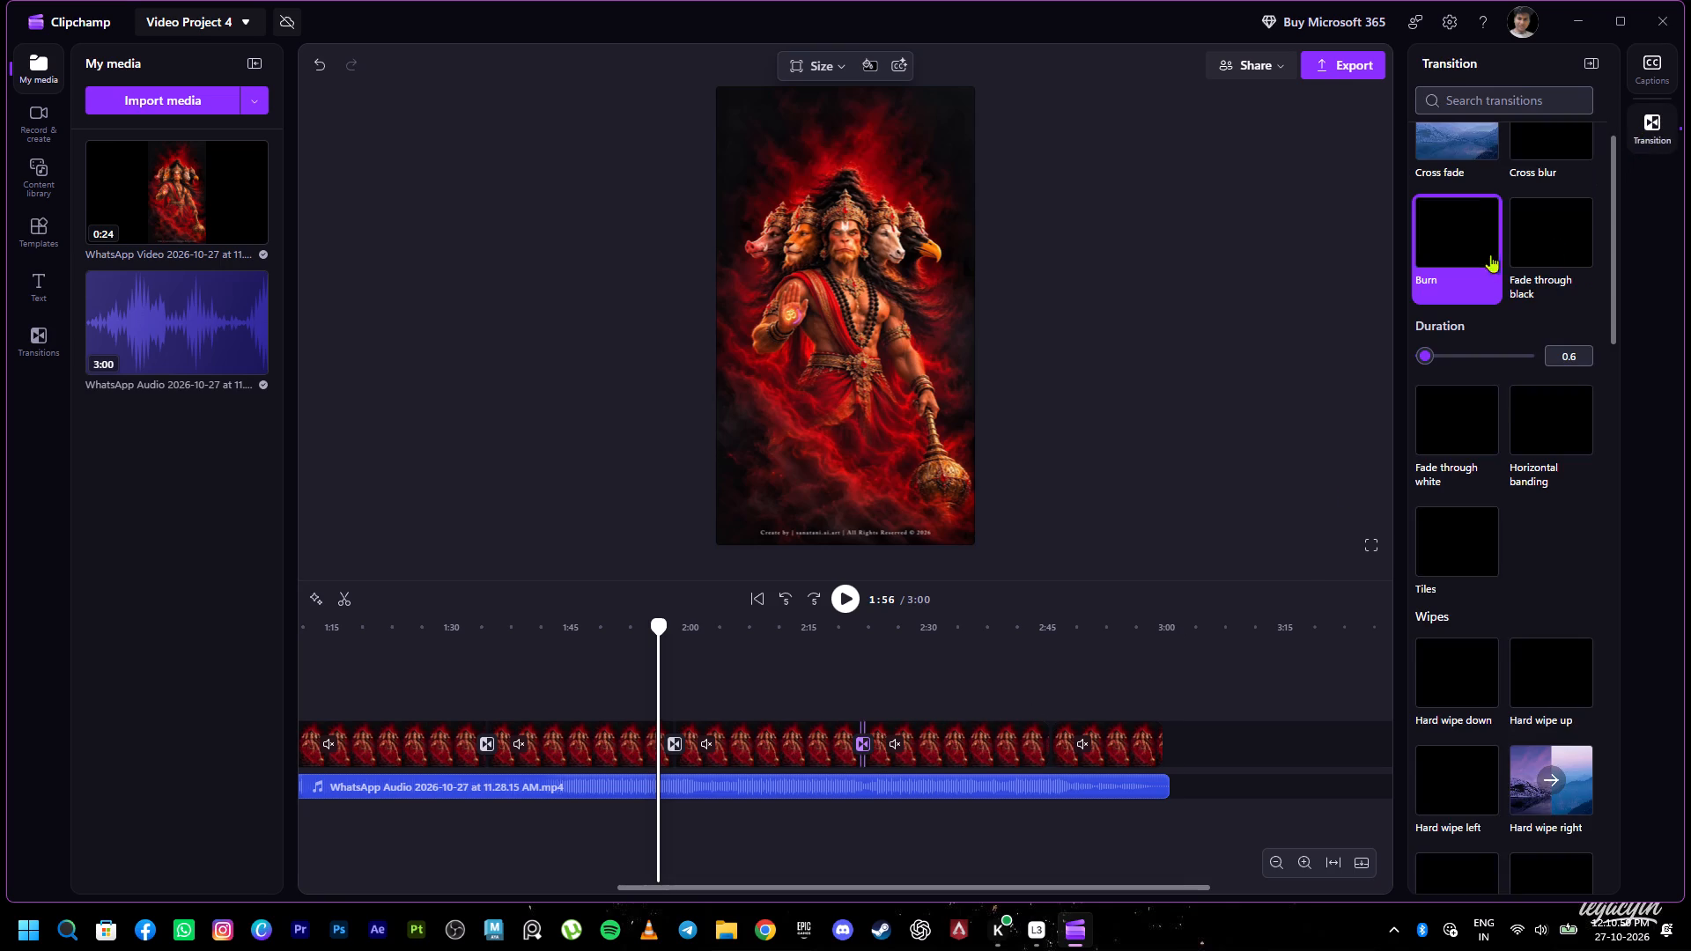
{"action": "scroll", "coordinate": [1473, 239], "scroll_direction": "up", "scroll_amount": 3}
{"action": "left_click", "coordinate": [1447, 410]}
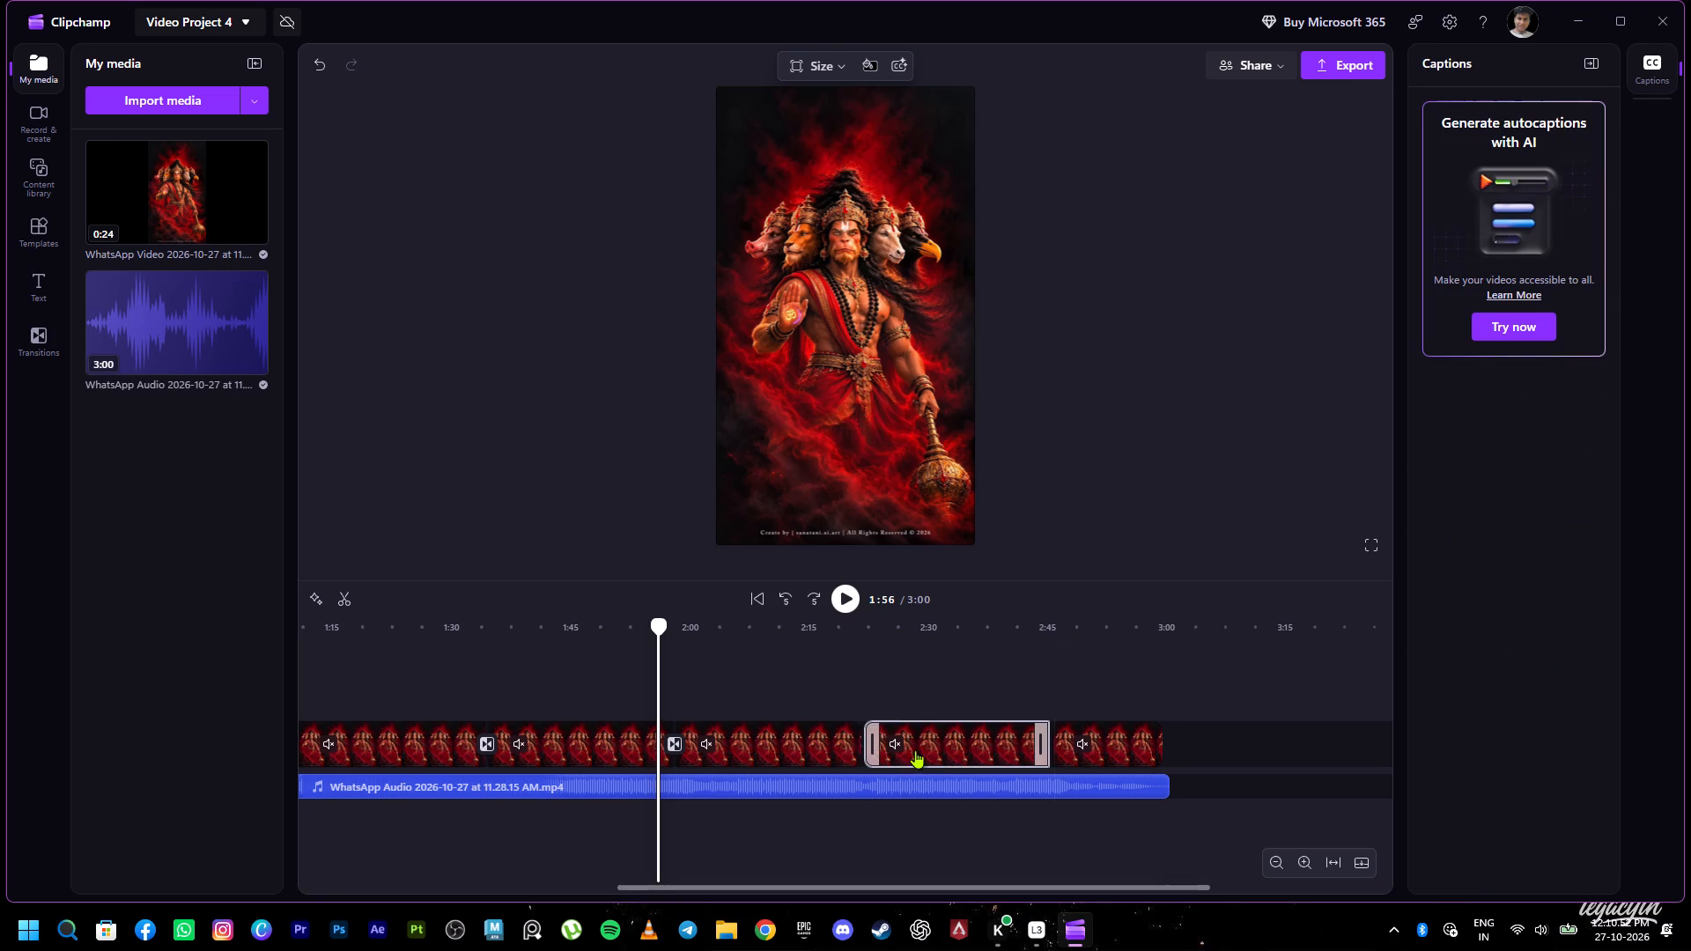
{"action": "left_click", "coordinate": [861, 742]}
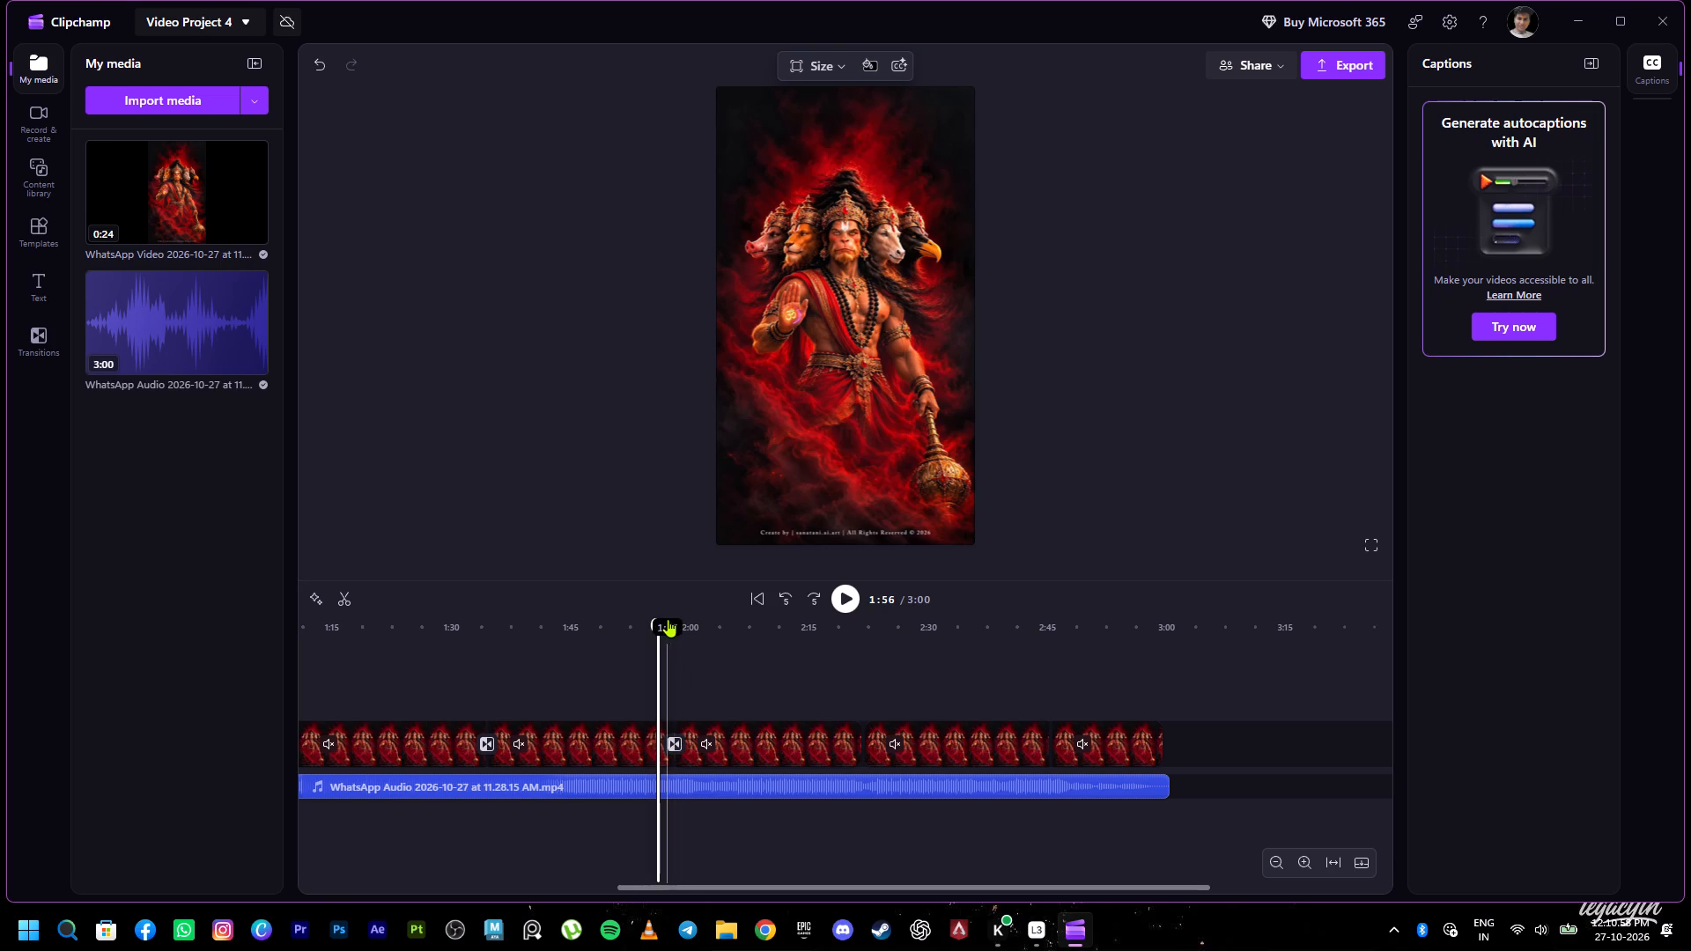
Play the join between the fifth and sixth clips from about 1:56.
{"action": "left_click_drag", "start_coordinate": [668, 618], "coordinate": [653, 618]}
{"action": "key", "text": "space"}
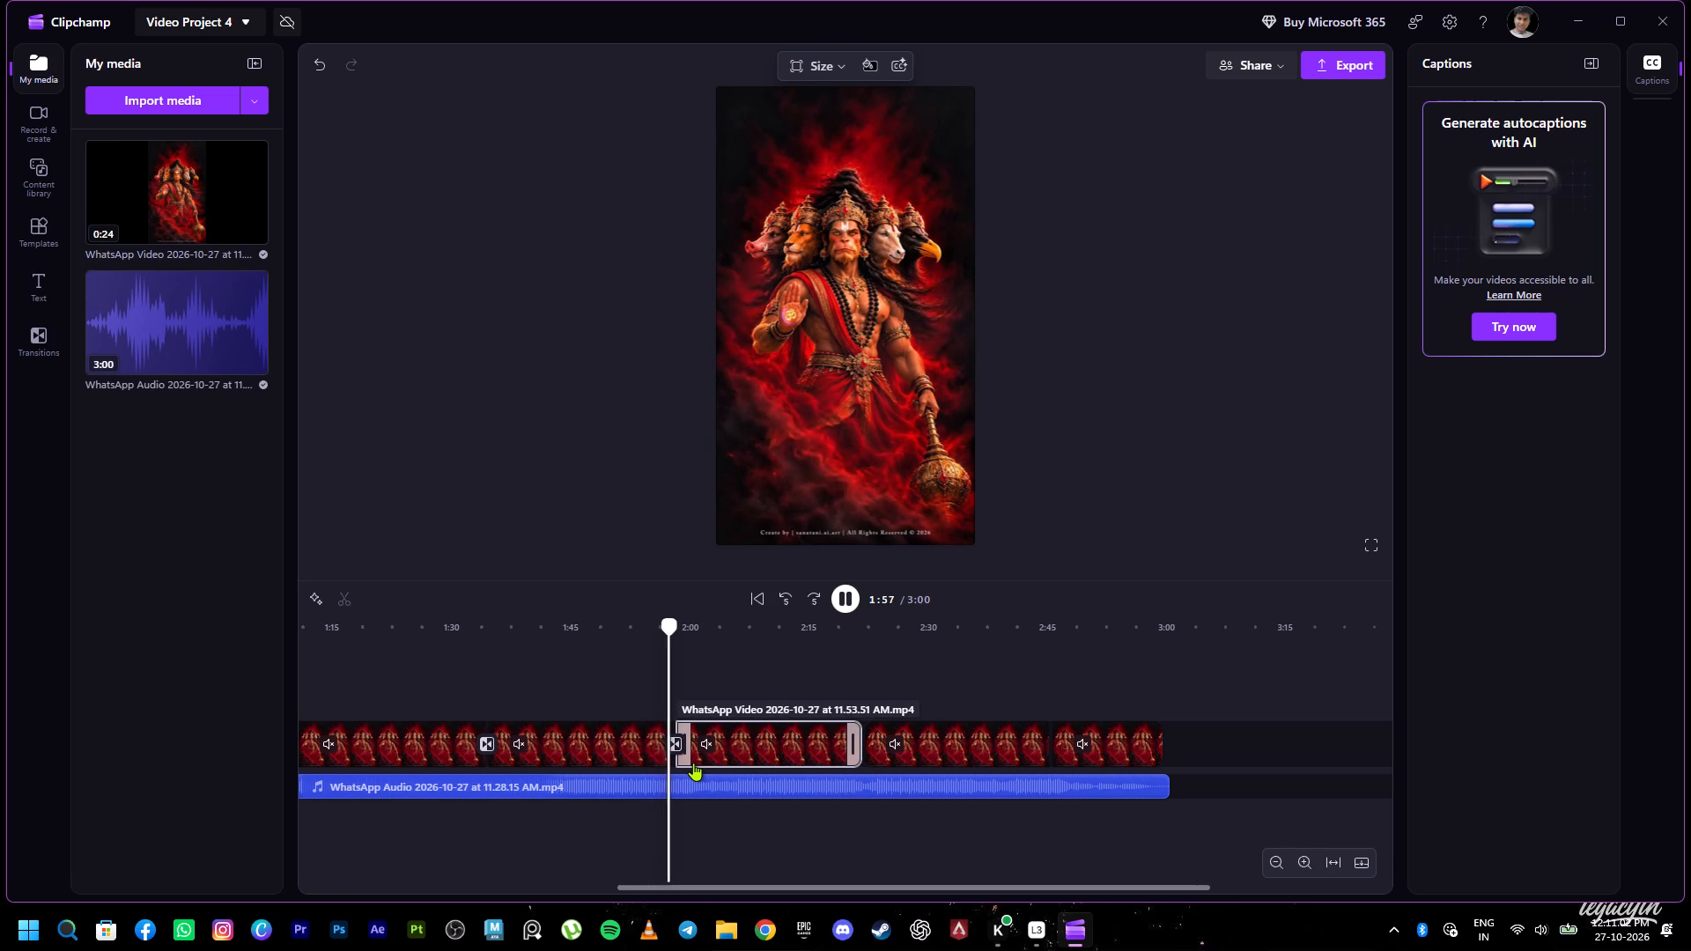
{"action": "key", "text": "space"}
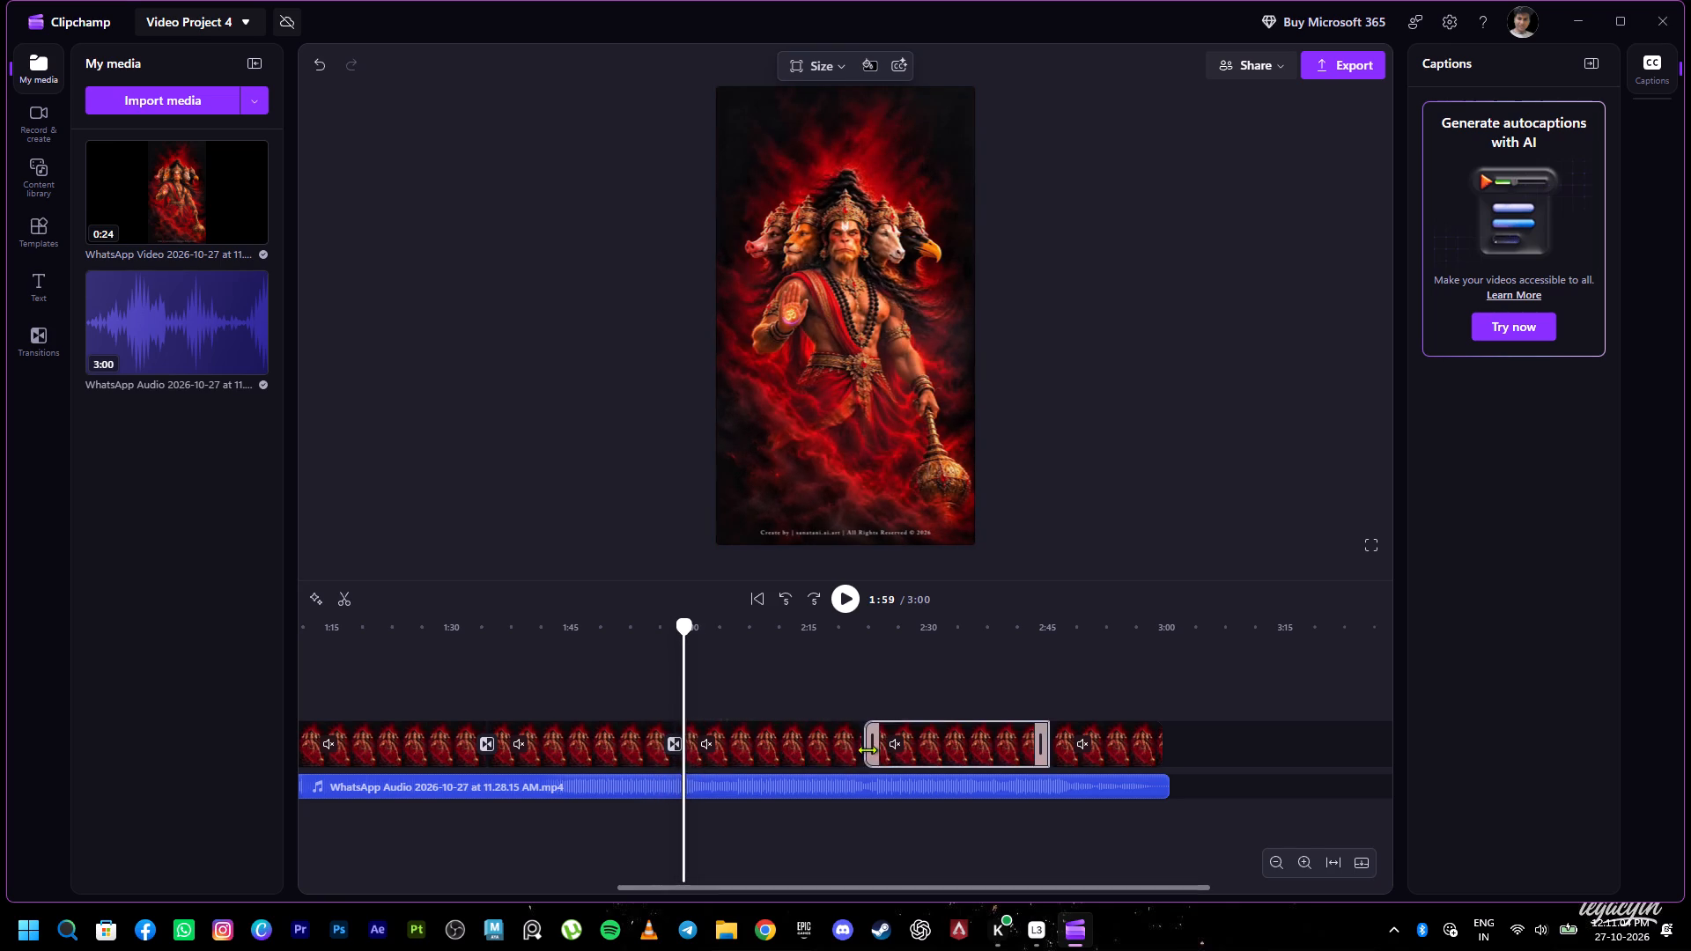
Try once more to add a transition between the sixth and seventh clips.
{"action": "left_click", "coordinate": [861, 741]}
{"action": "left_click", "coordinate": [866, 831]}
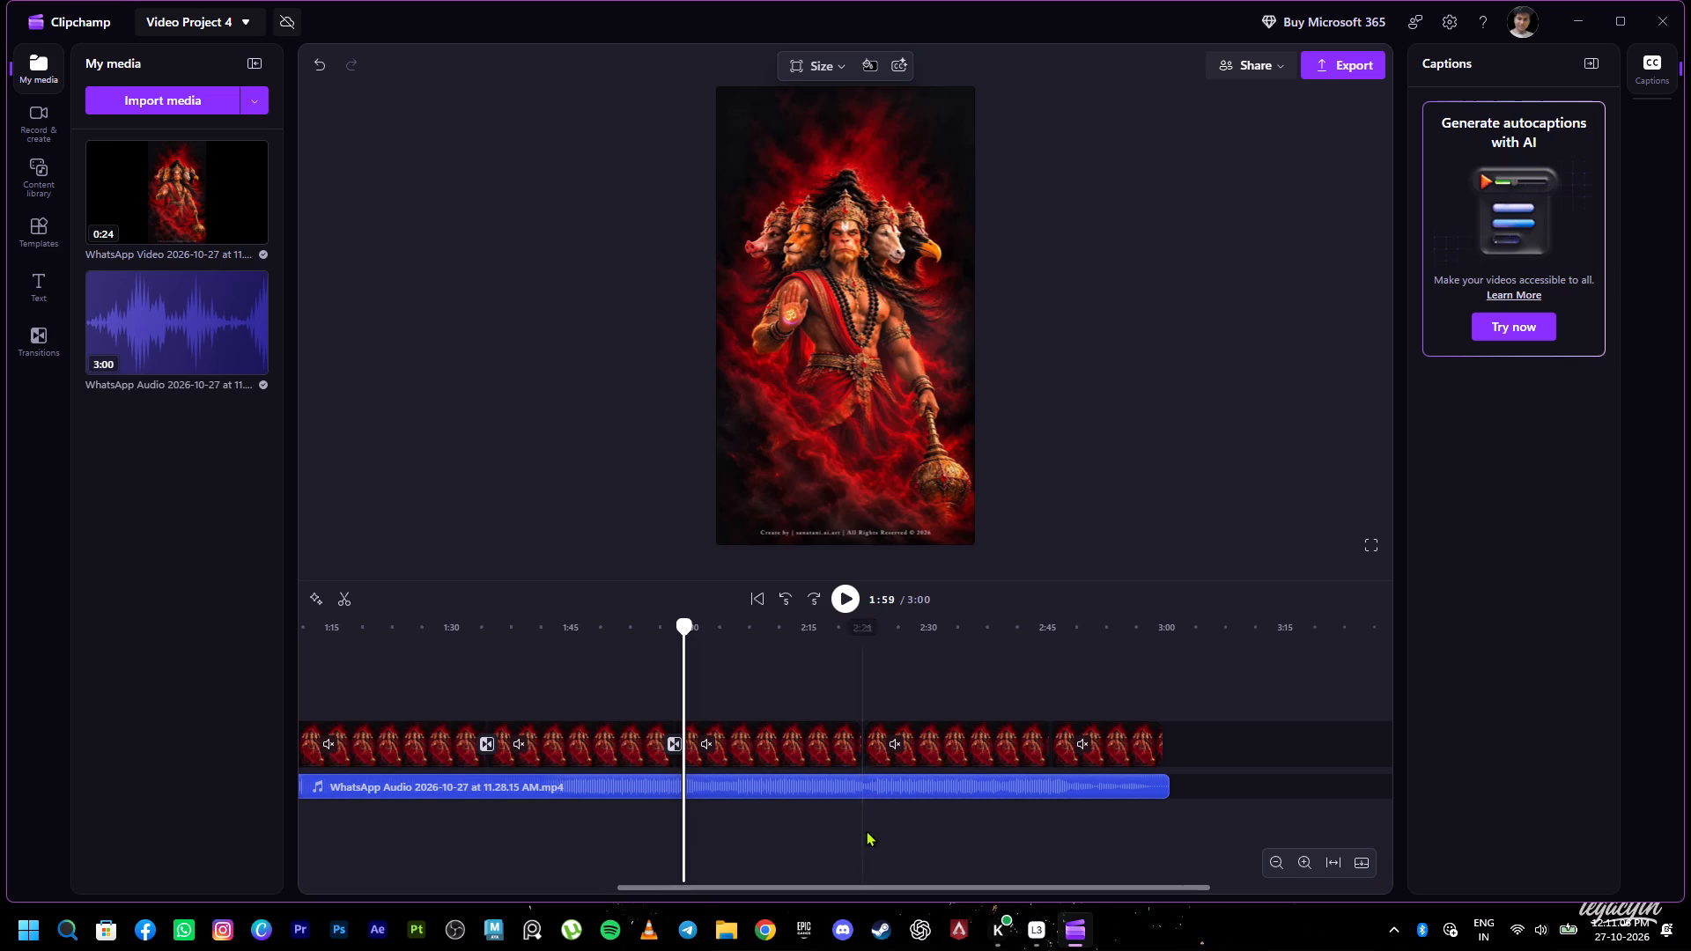
Move the playhead to 1:33 and check the settings of the transition between the fourth and fifth clips.
{"action": "scroll", "coordinate": [786, 709], "scroll_direction": "up", "scroll_amount": 4}
{"action": "left_click_drag", "start_coordinate": [860, 623], "coordinate": [539, 663]}
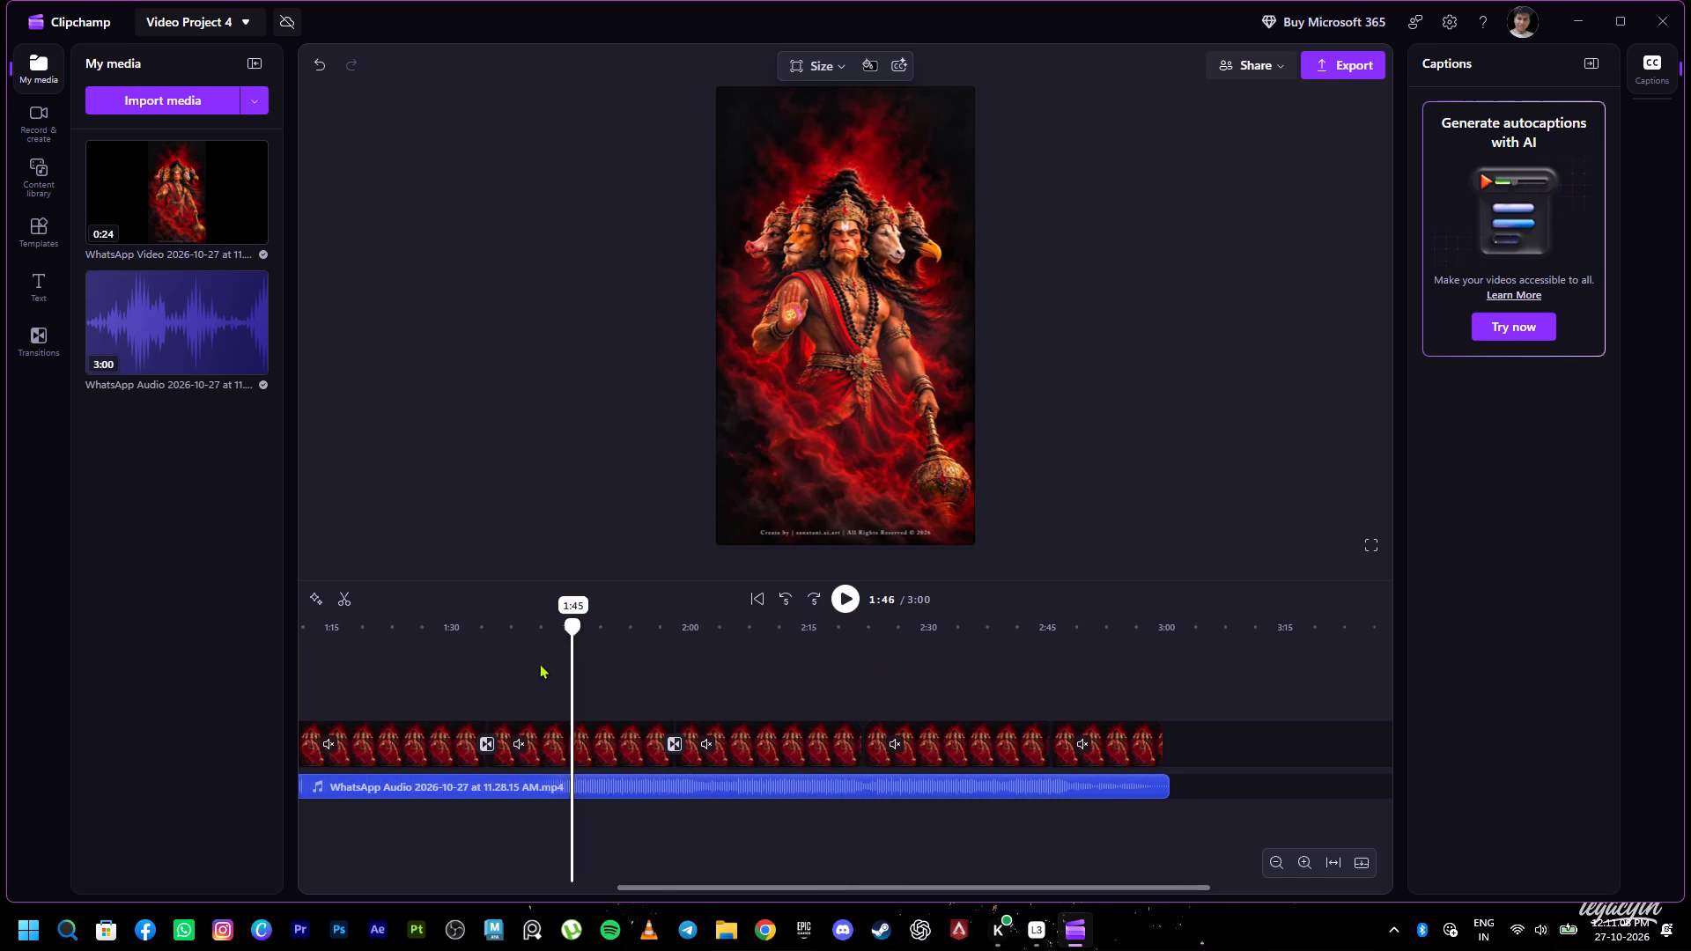
{"action": "left_click_drag", "start_coordinate": [539, 663], "coordinate": [480, 669]}
{"action": "left_click", "coordinate": [491, 748]}
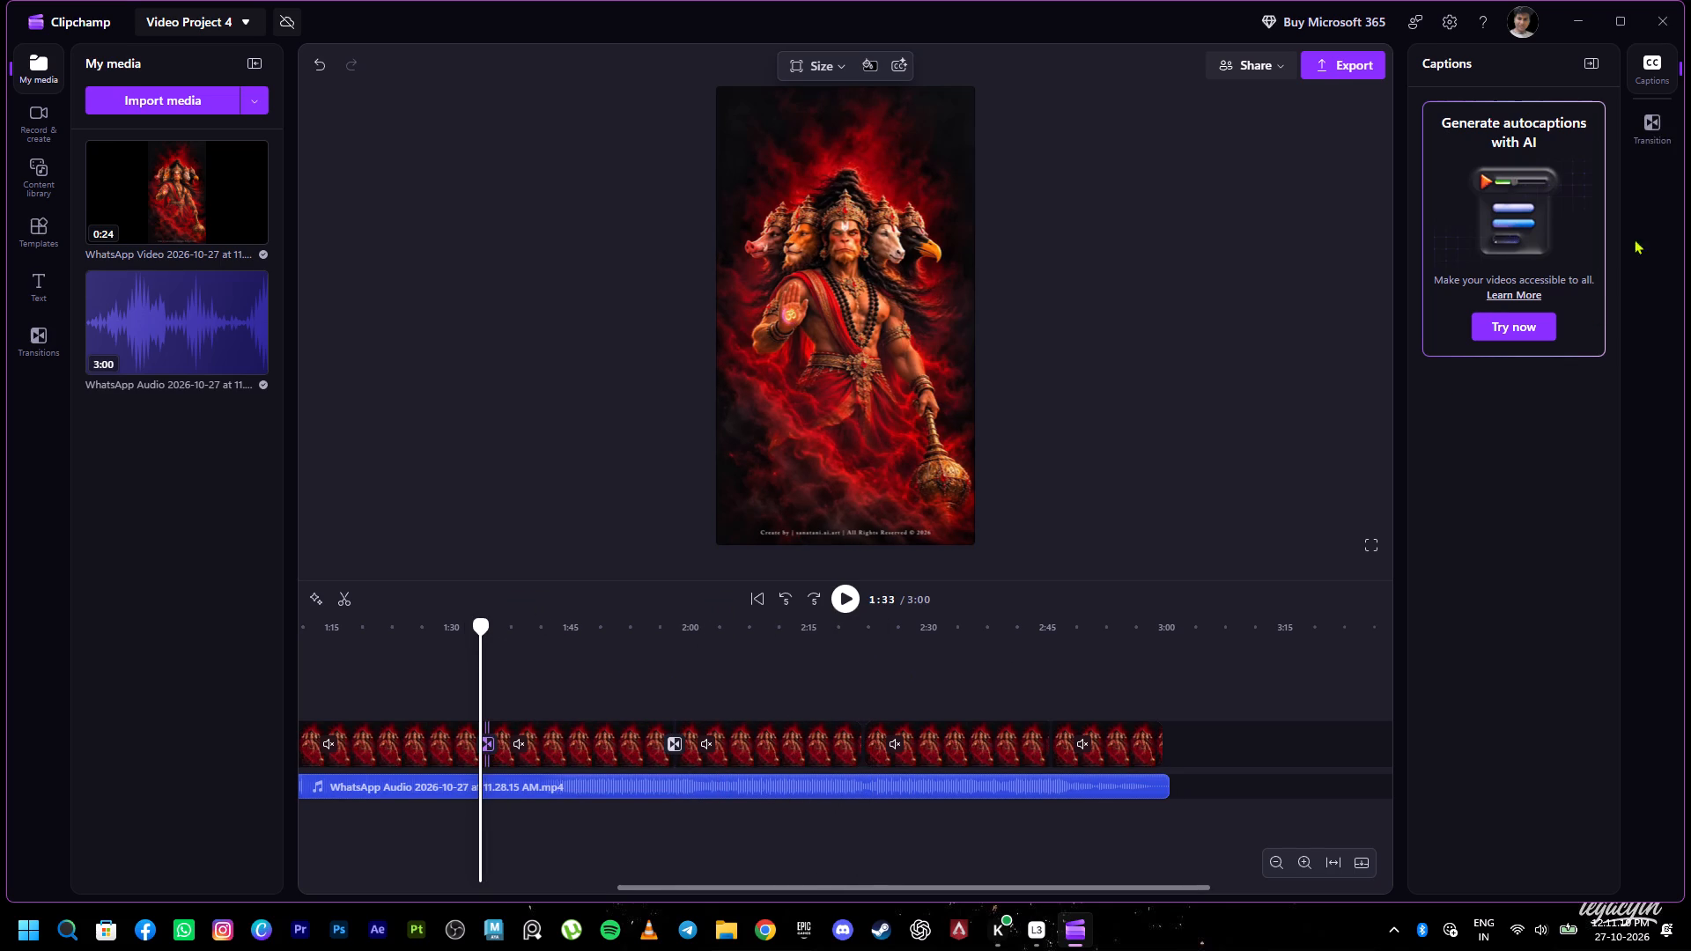
{"action": "left_click", "coordinate": [1658, 134]}
{"action": "scroll", "coordinate": [1443, 260], "scroll_direction": "up", "scroll_amount": 3}
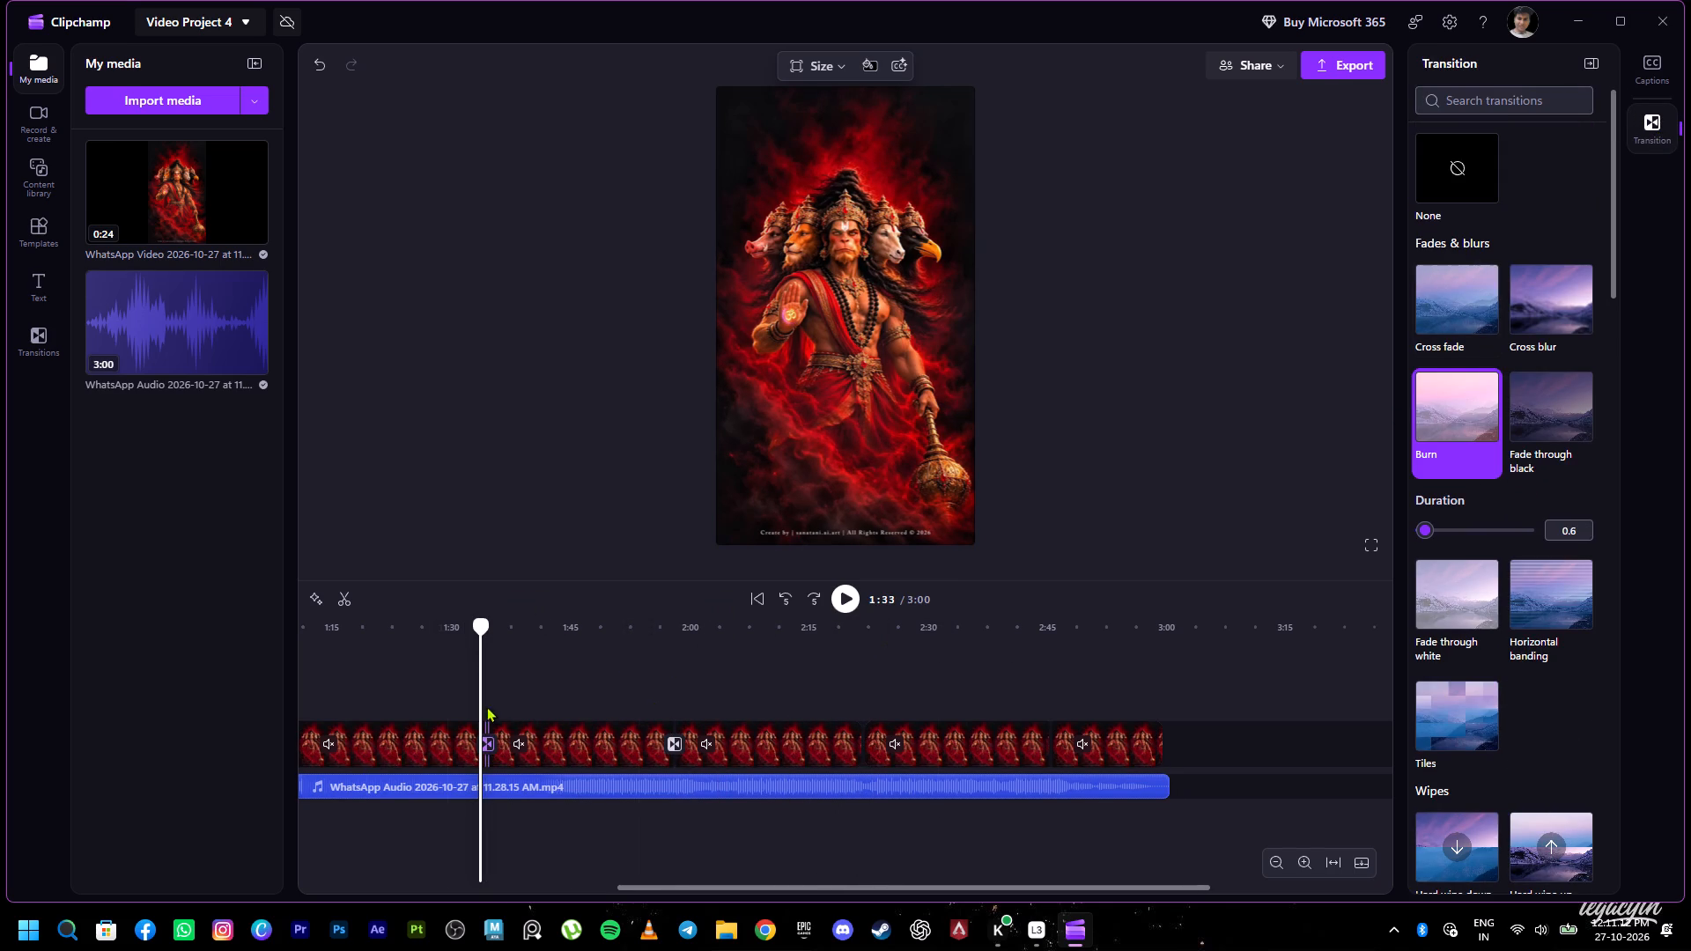
{"action": "scroll", "coordinate": [502, 703], "scroll_direction": "up", "scroll_amount": 3}
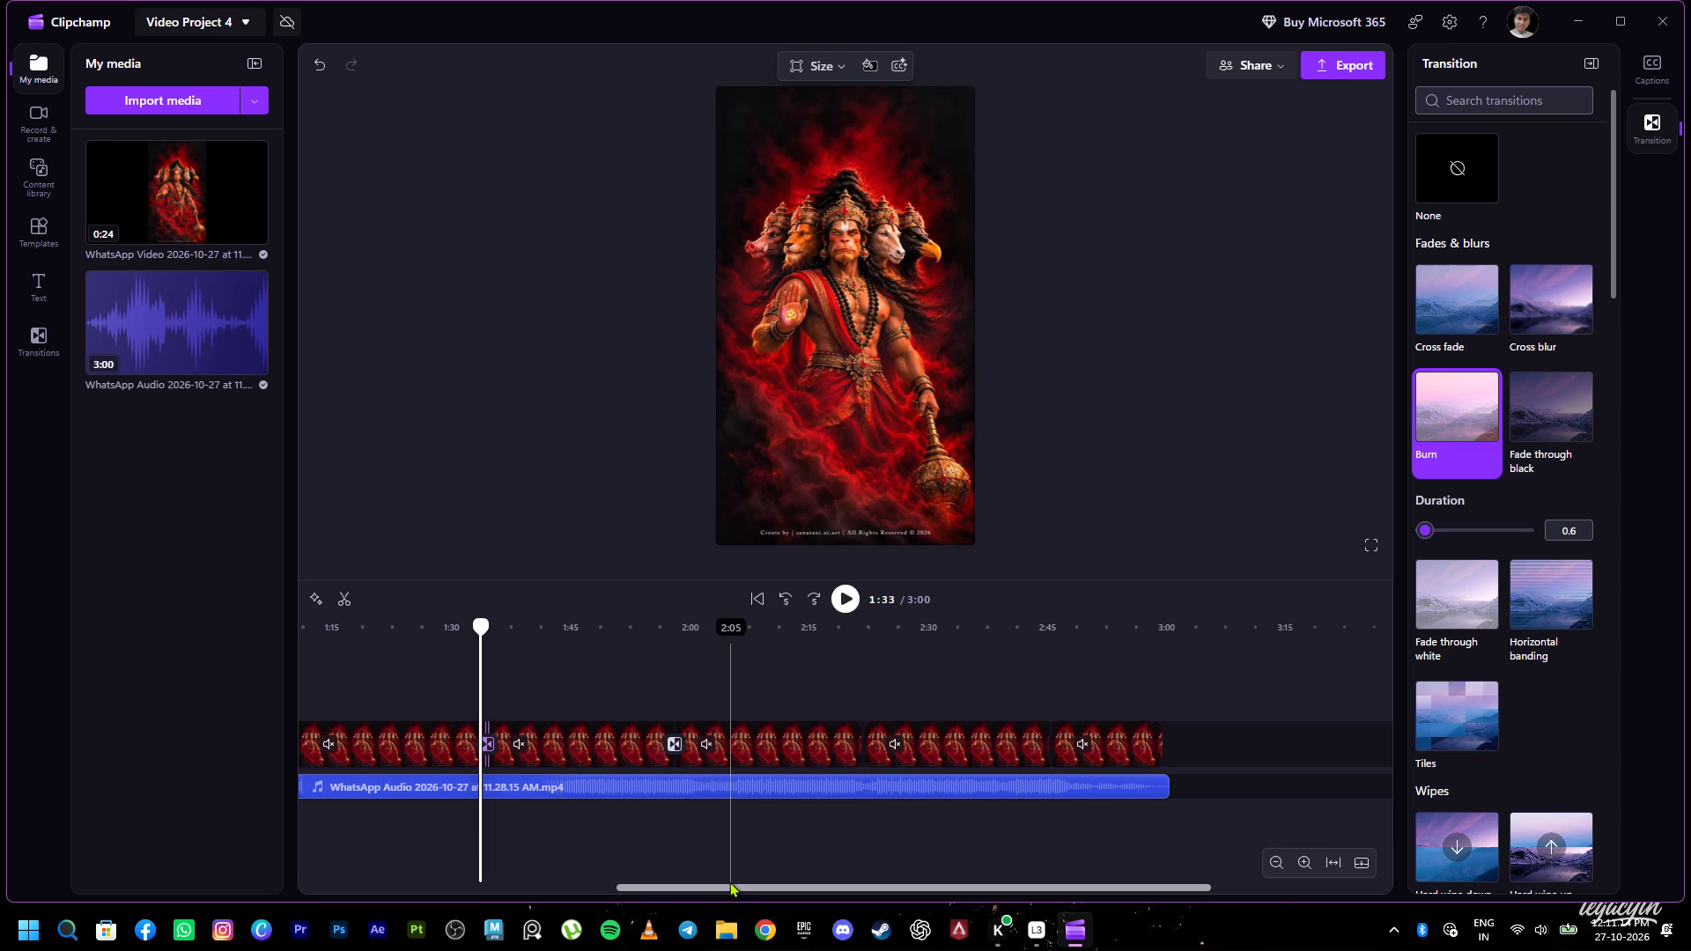
Add a Burn transition between the third and fourth clips and play the join from 1:07.
{"action": "left_click_drag", "start_coordinate": [729, 881], "coordinate": [483, 896]}
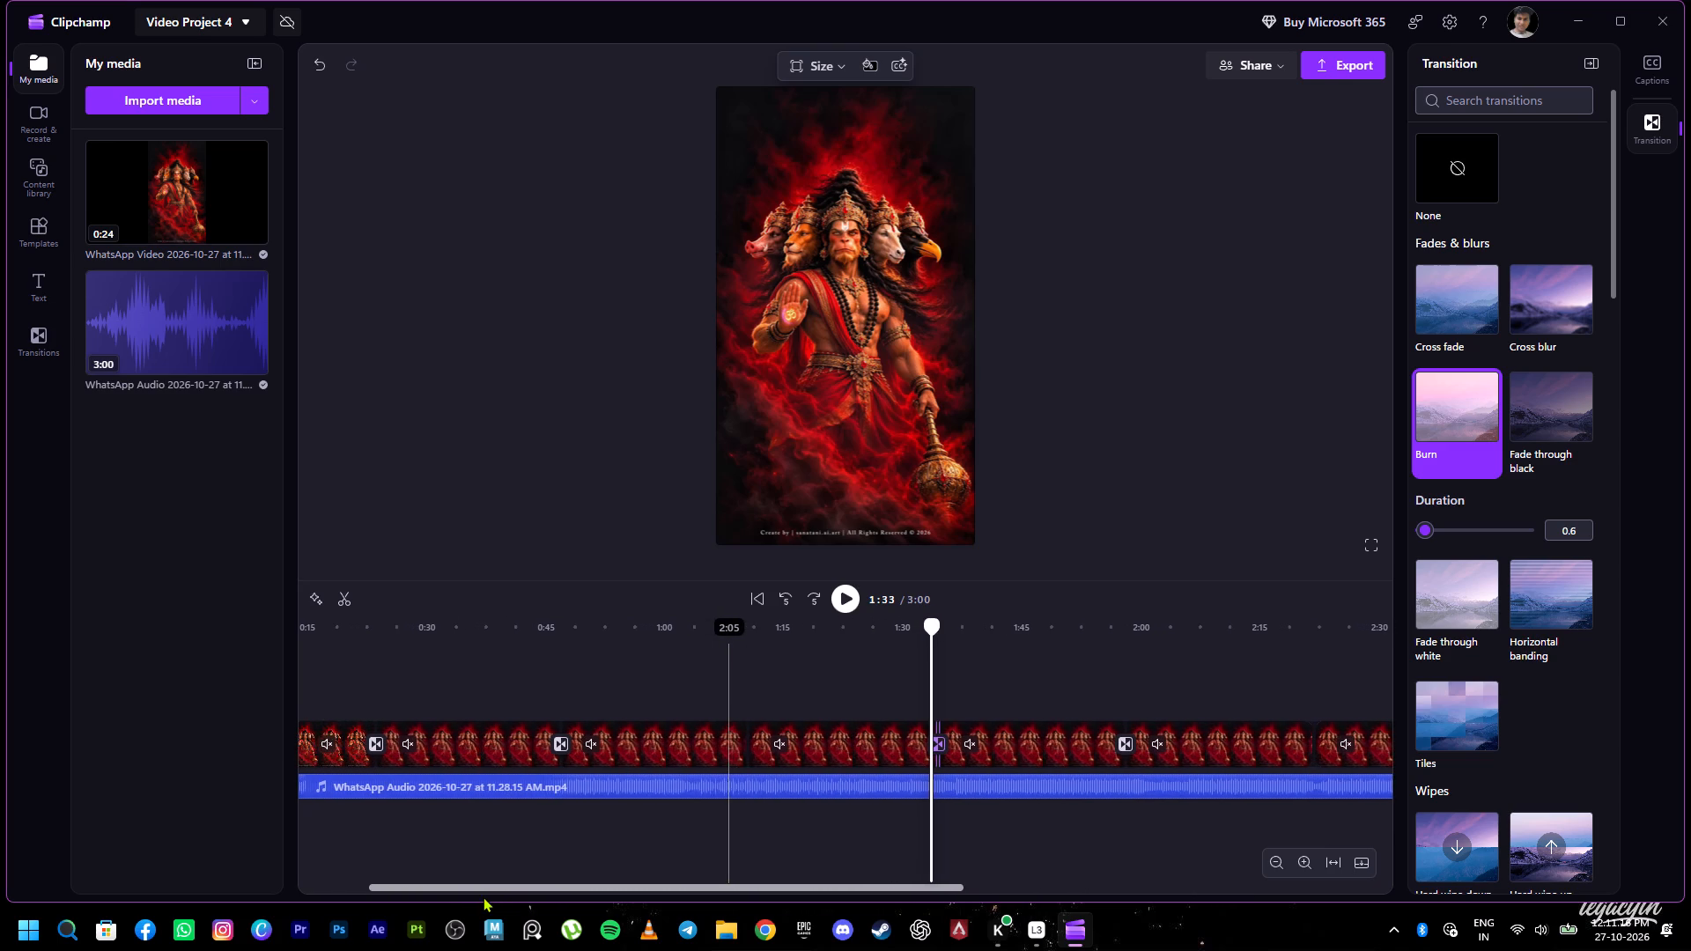
{"action": "left_click_drag", "start_coordinate": [483, 896], "coordinate": [482, 894]}
{"action": "left_click", "coordinate": [747, 741]}
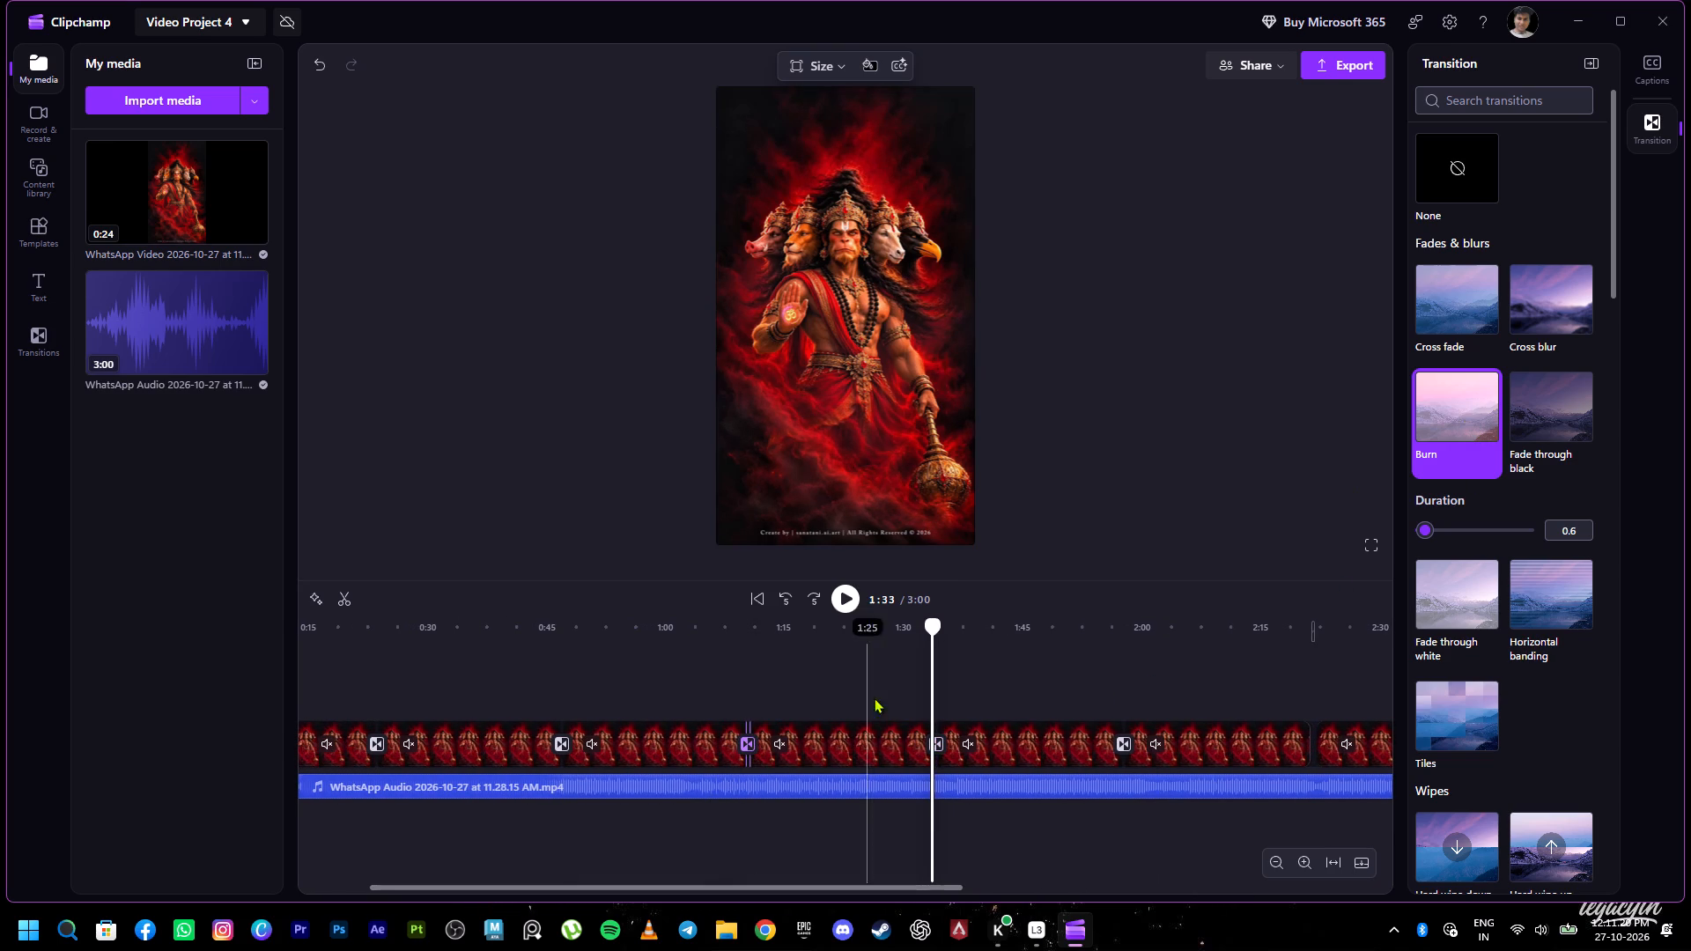
{"action": "left_click_drag", "start_coordinate": [924, 630], "coordinate": [725, 658]}
{"action": "key", "text": "space"}
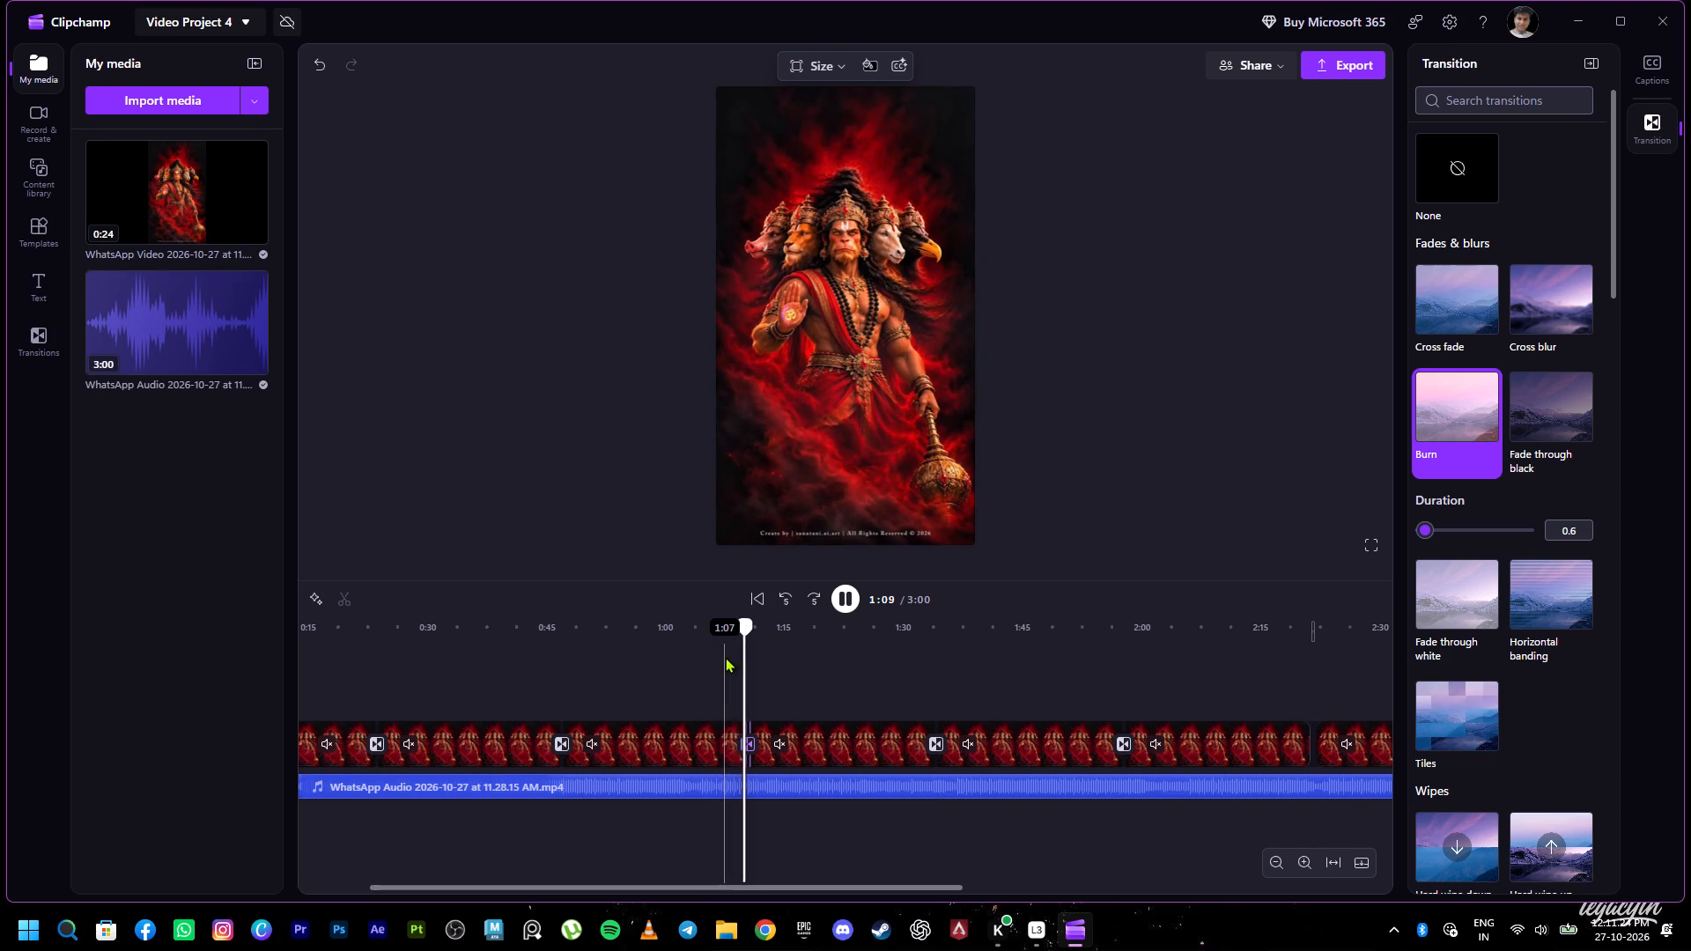
{"action": "key", "text": "space"}
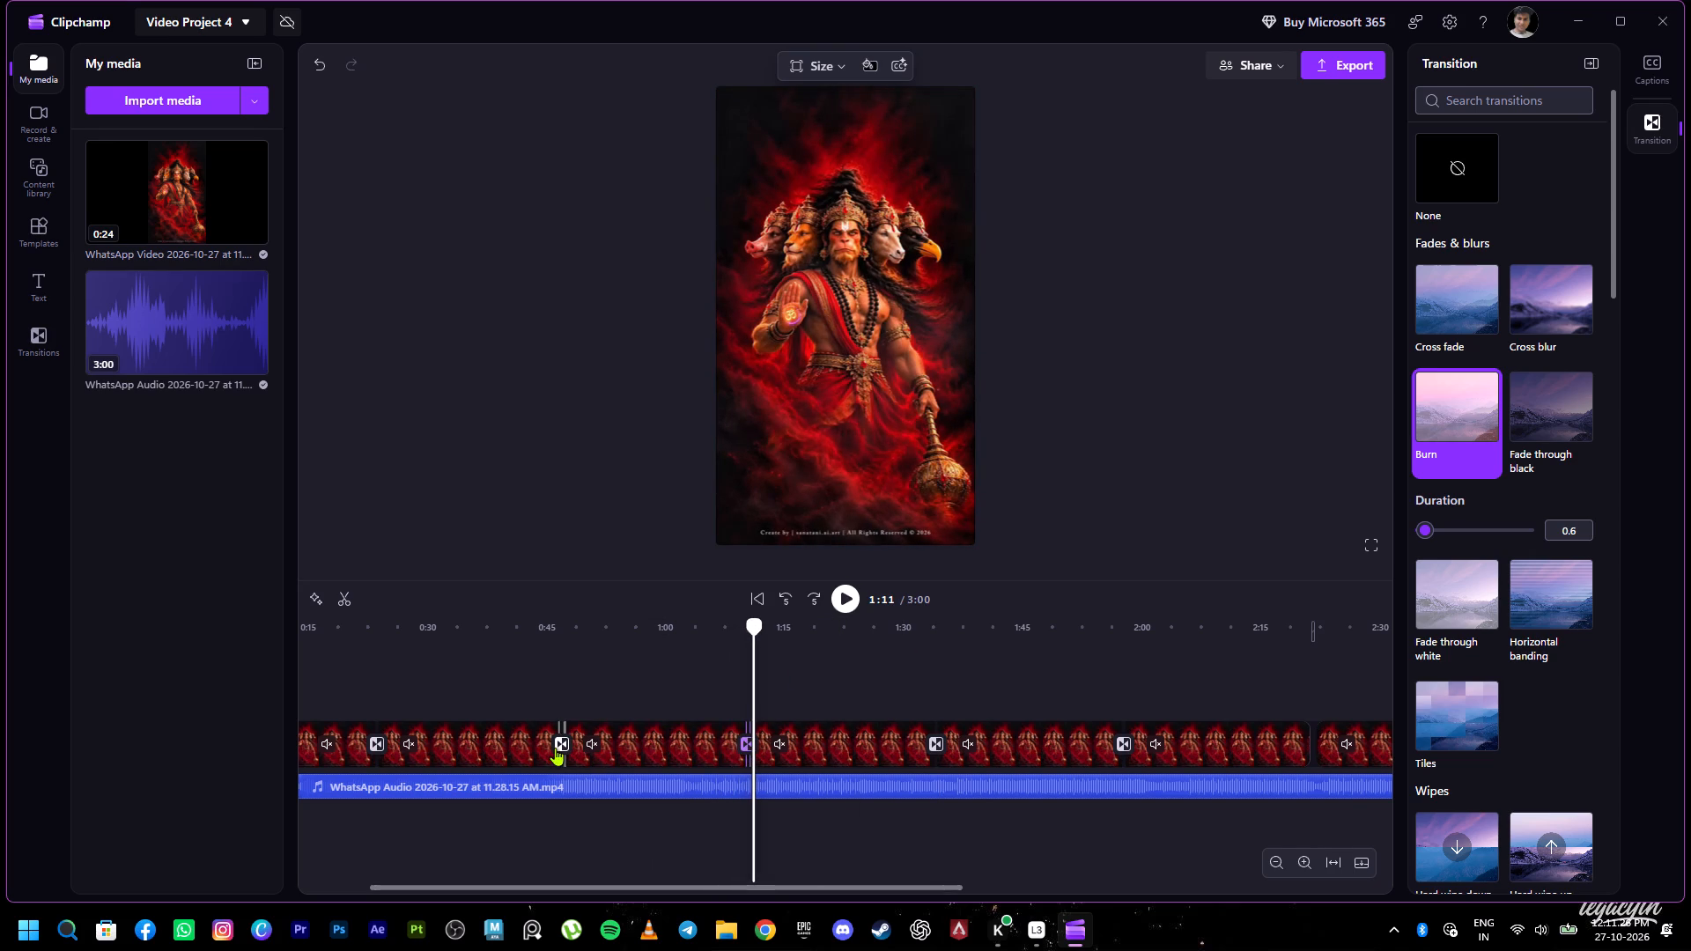
Change the transition between the second and third clips to Burn.
{"action": "left_click", "coordinate": [557, 748]}
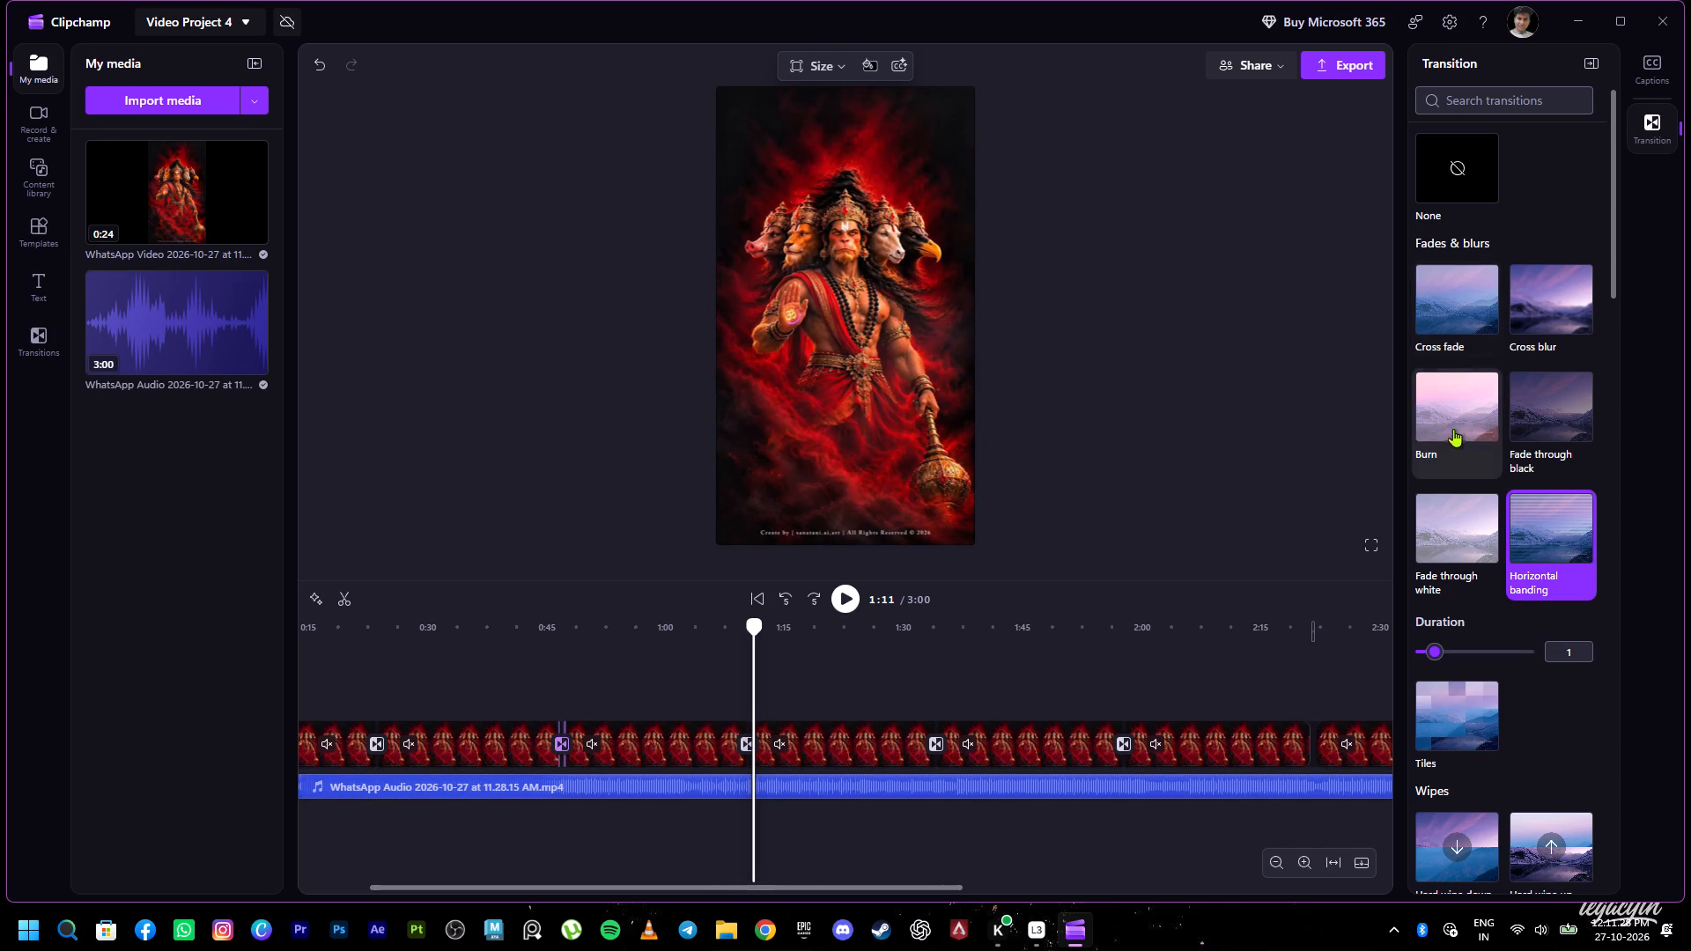
{"action": "left_click", "coordinate": [1453, 426]}
Return the playhead to 0:00 and change the transition between the first and second clips to Burn.
{"action": "left_click_drag", "start_coordinate": [750, 624], "coordinate": [204, 688]}
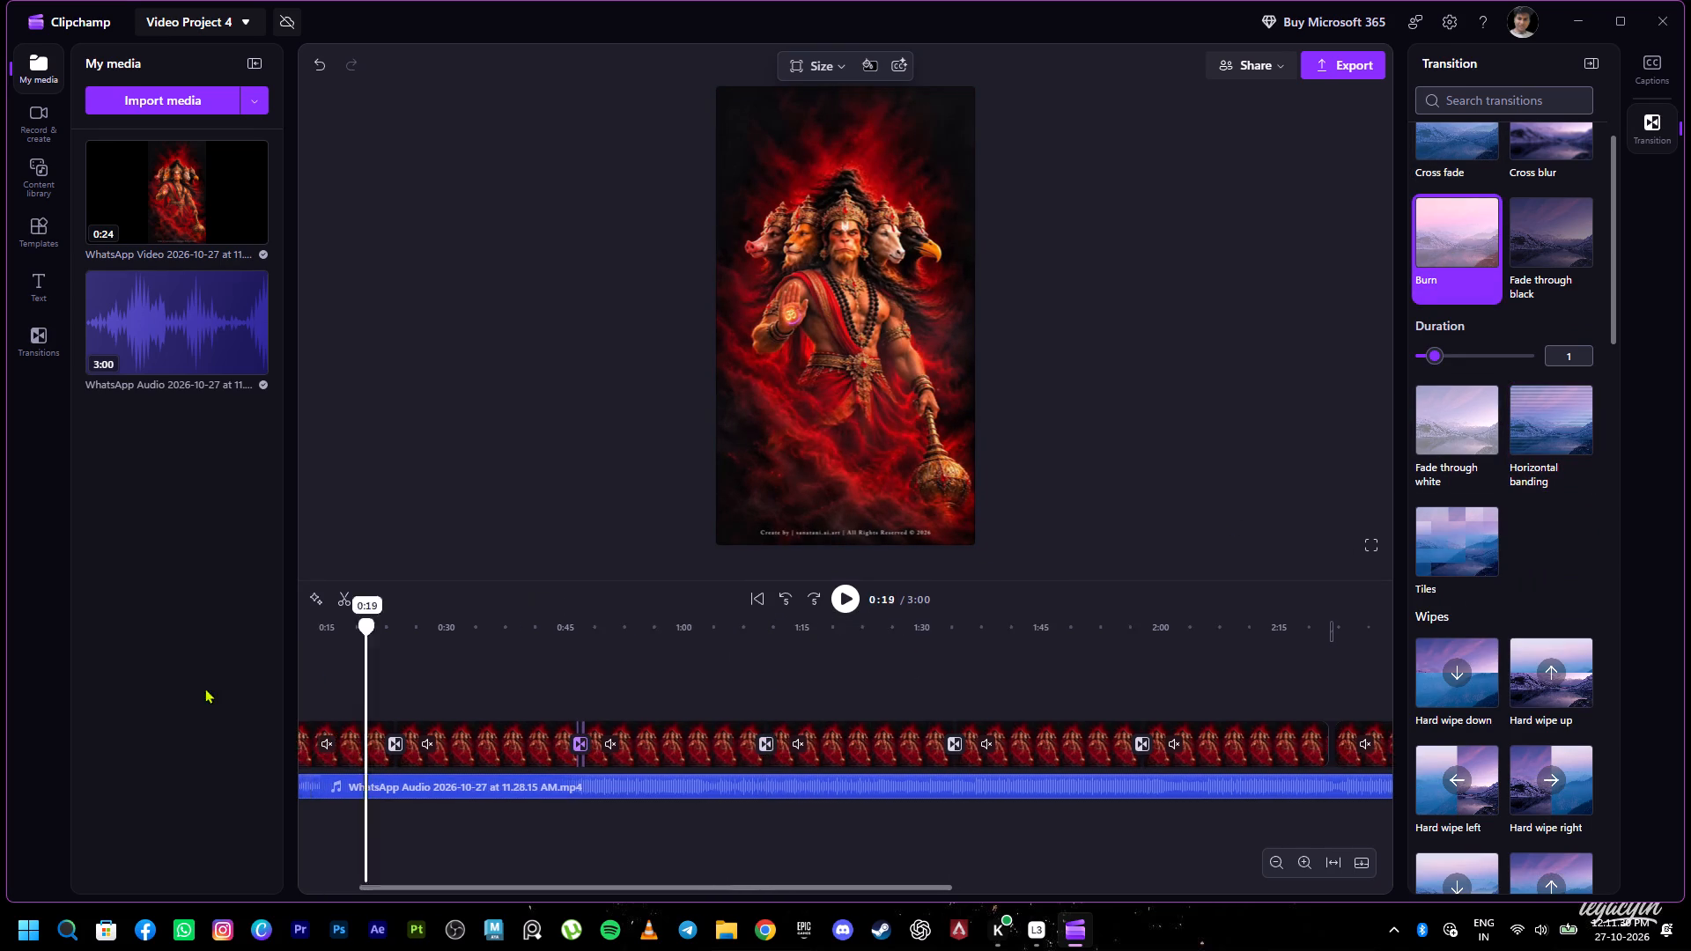
{"action": "left_click_drag", "start_coordinate": [204, 688], "coordinate": [166, 697]}
{"action": "left_click", "coordinate": [393, 747]}
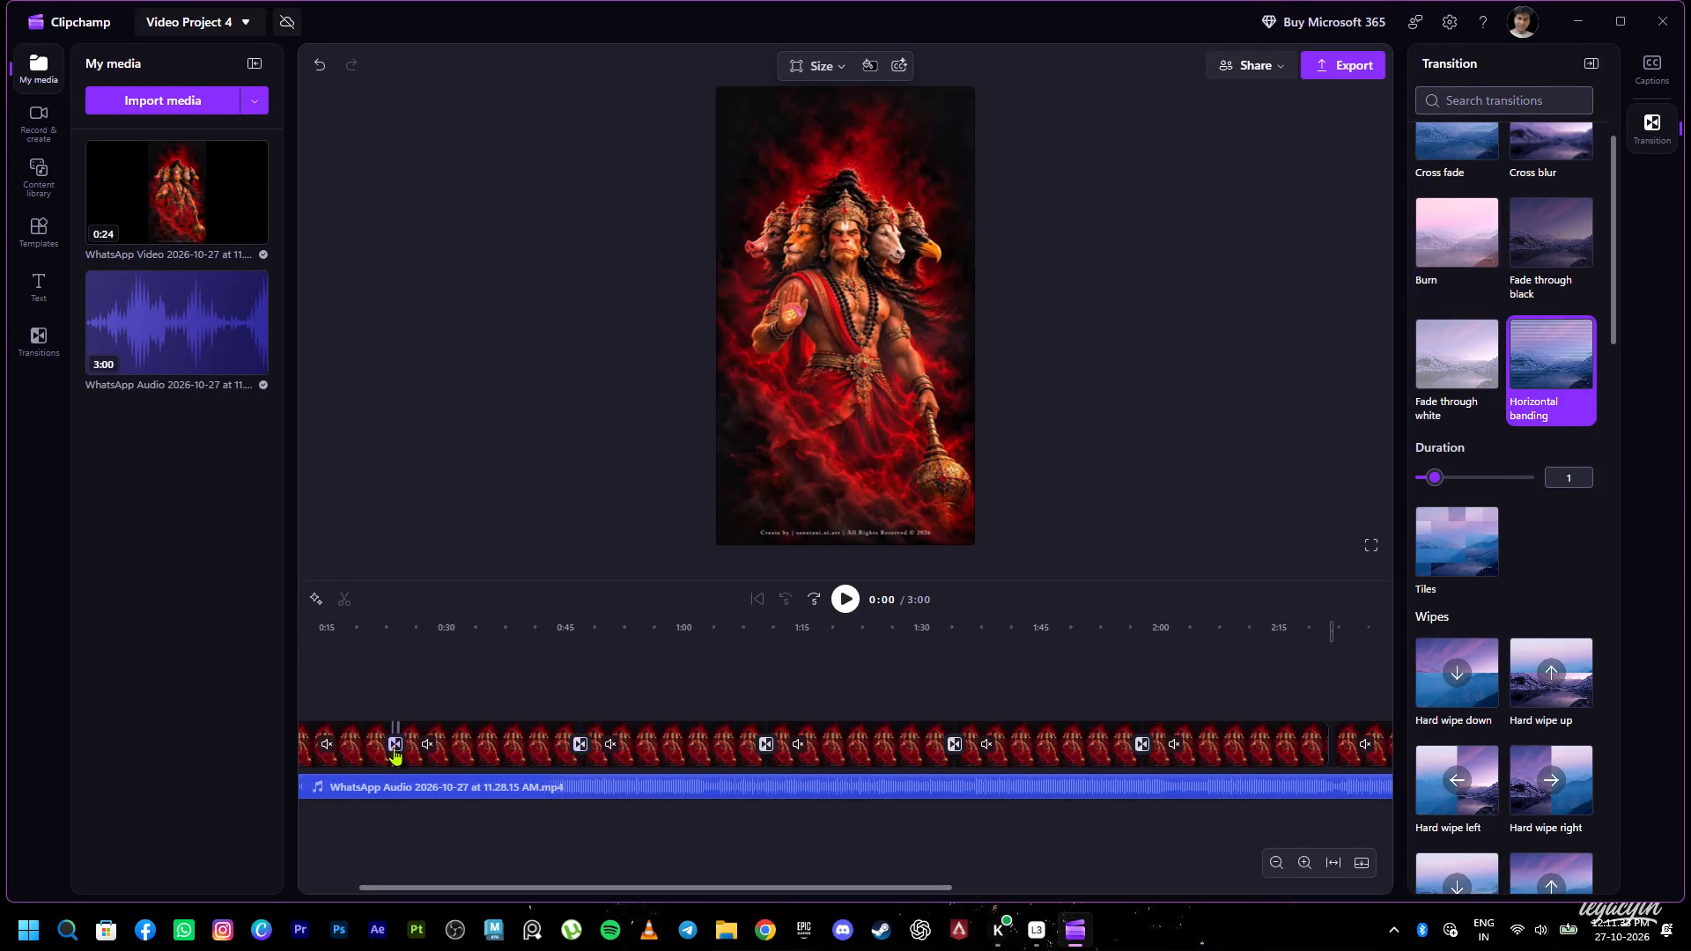
{"action": "left_click", "coordinate": [1466, 244]}
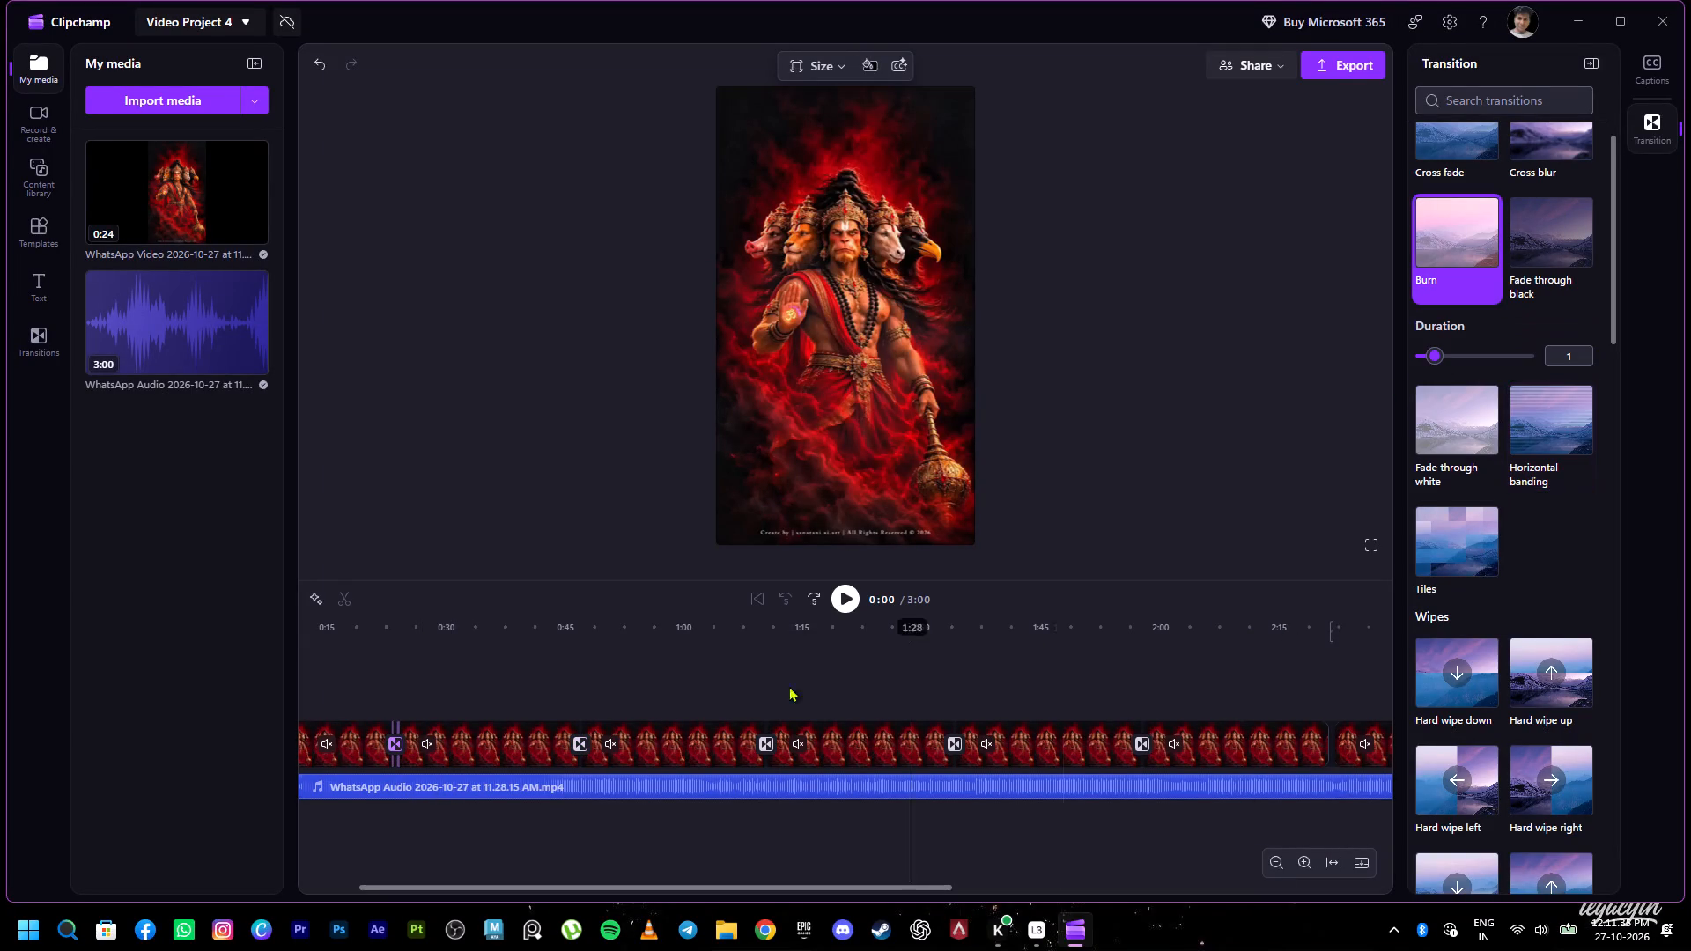
Play the video from the start of the timeline.
{"action": "left_click_drag", "start_coordinate": [854, 887], "coordinate": [688, 896]}
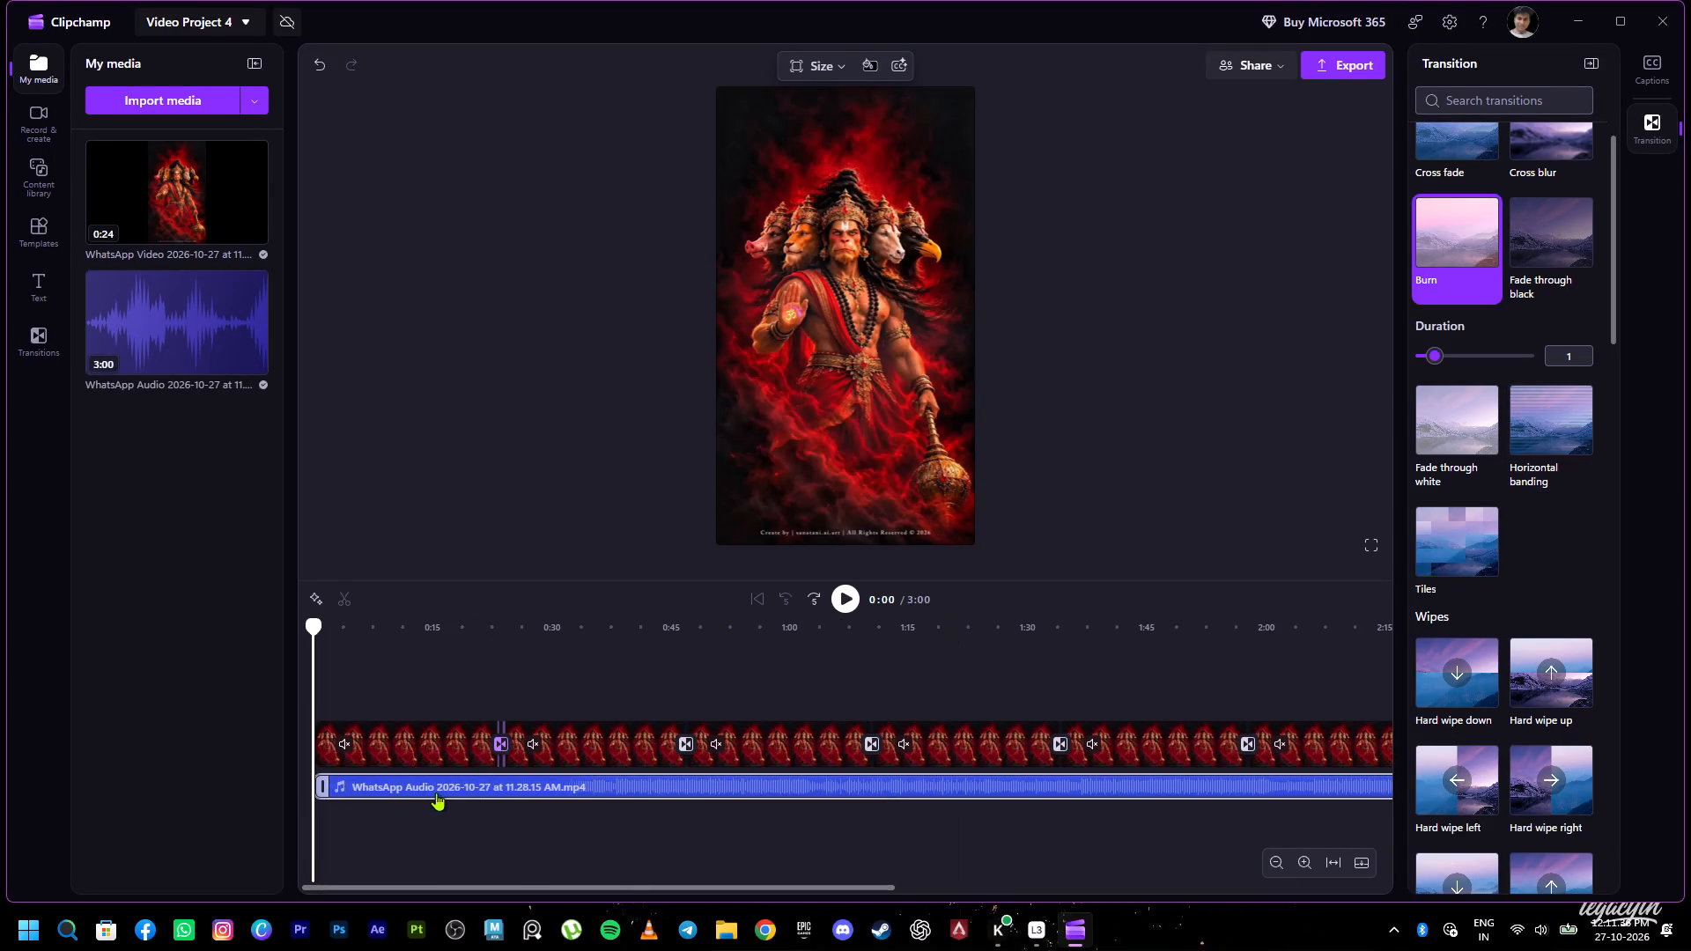
{"action": "key", "text": "space"}
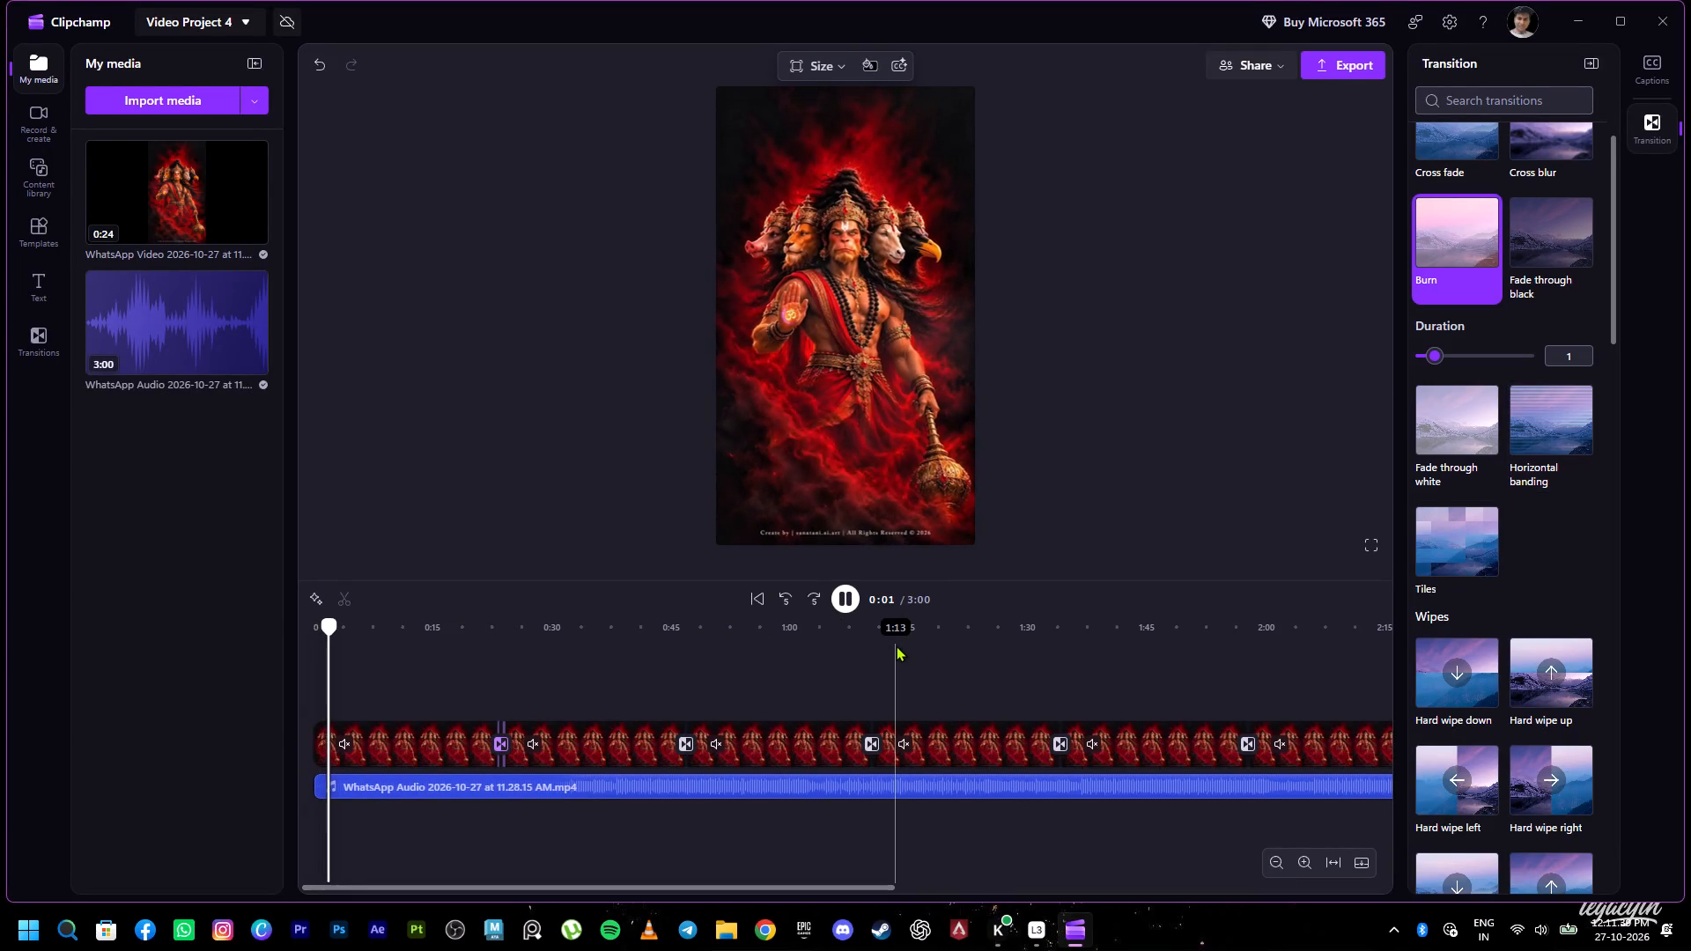
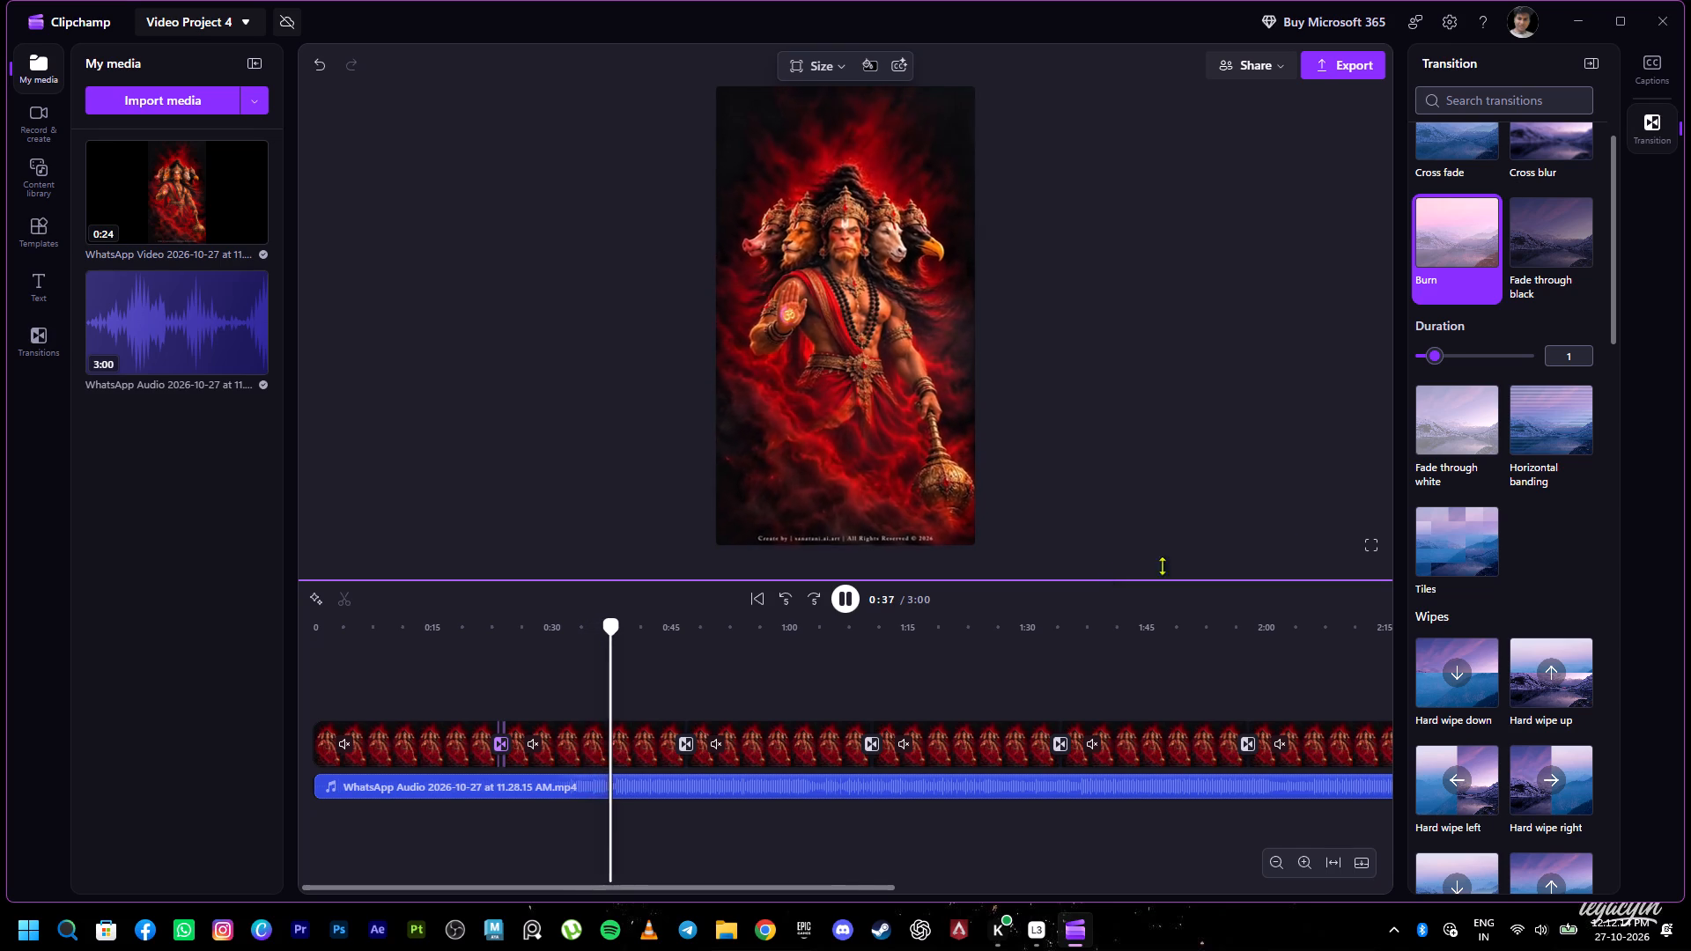
Return the playhead to 0:00 and play the video from the start again.
{"action": "left_click", "coordinate": [742, 651]}
{"action": "left_click_drag", "start_coordinate": [748, 619], "coordinate": [507, 634]}
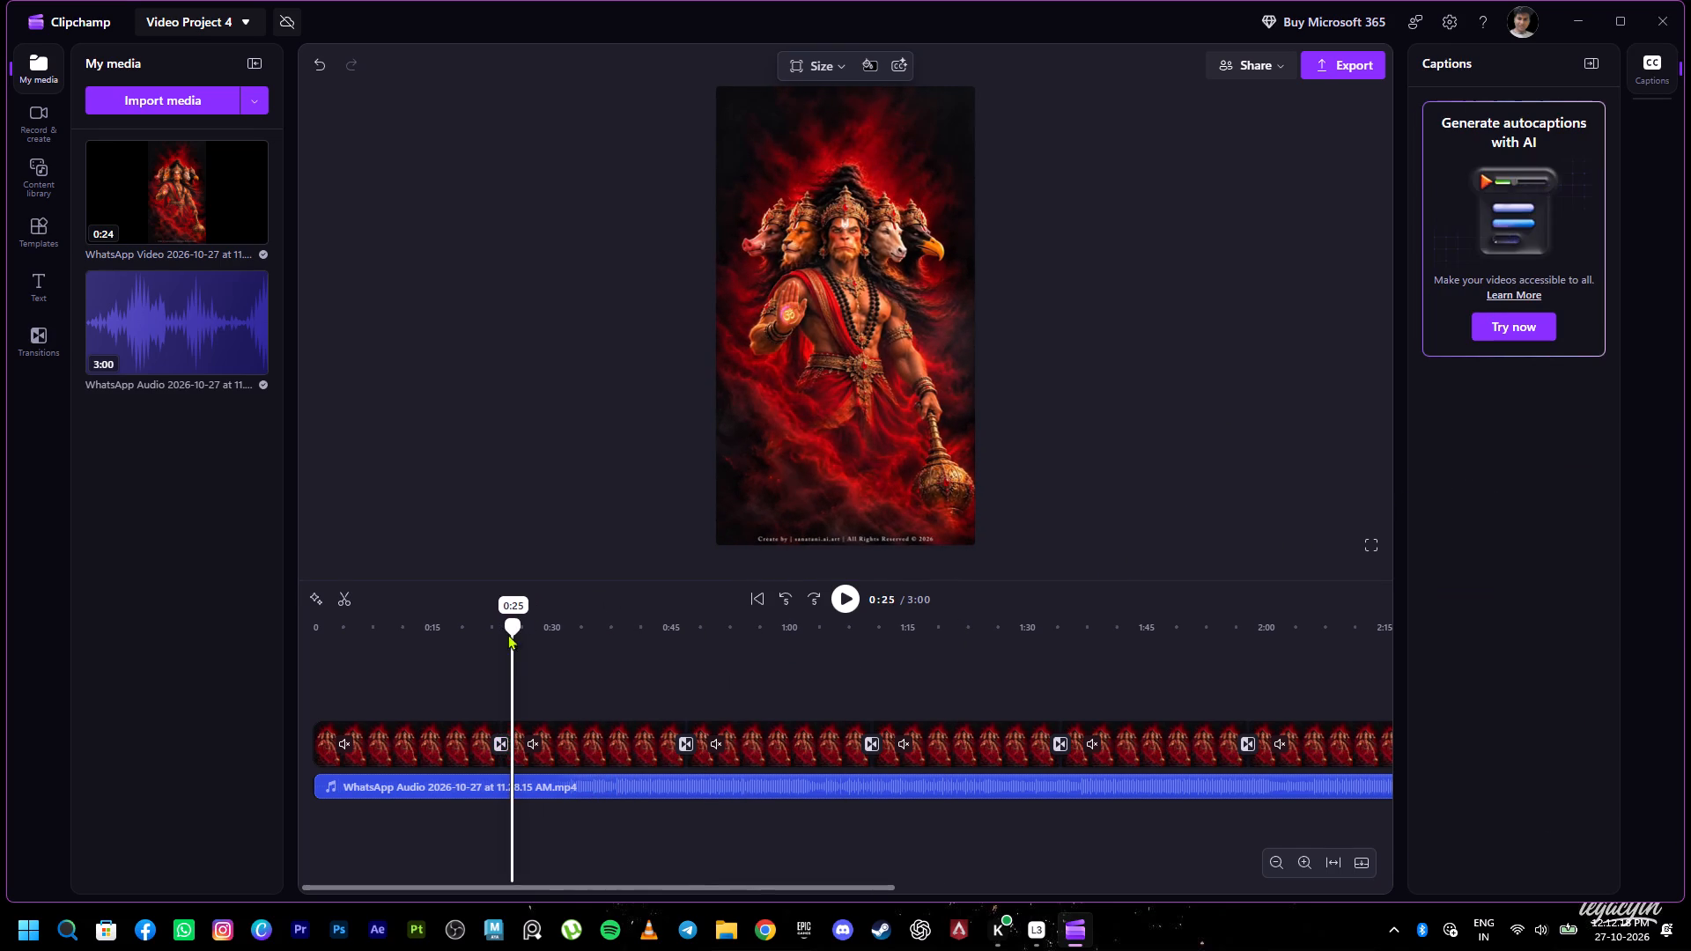
{"action": "left_click_drag", "start_coordinate": [507, 634], "coordinate": [309, 651]}
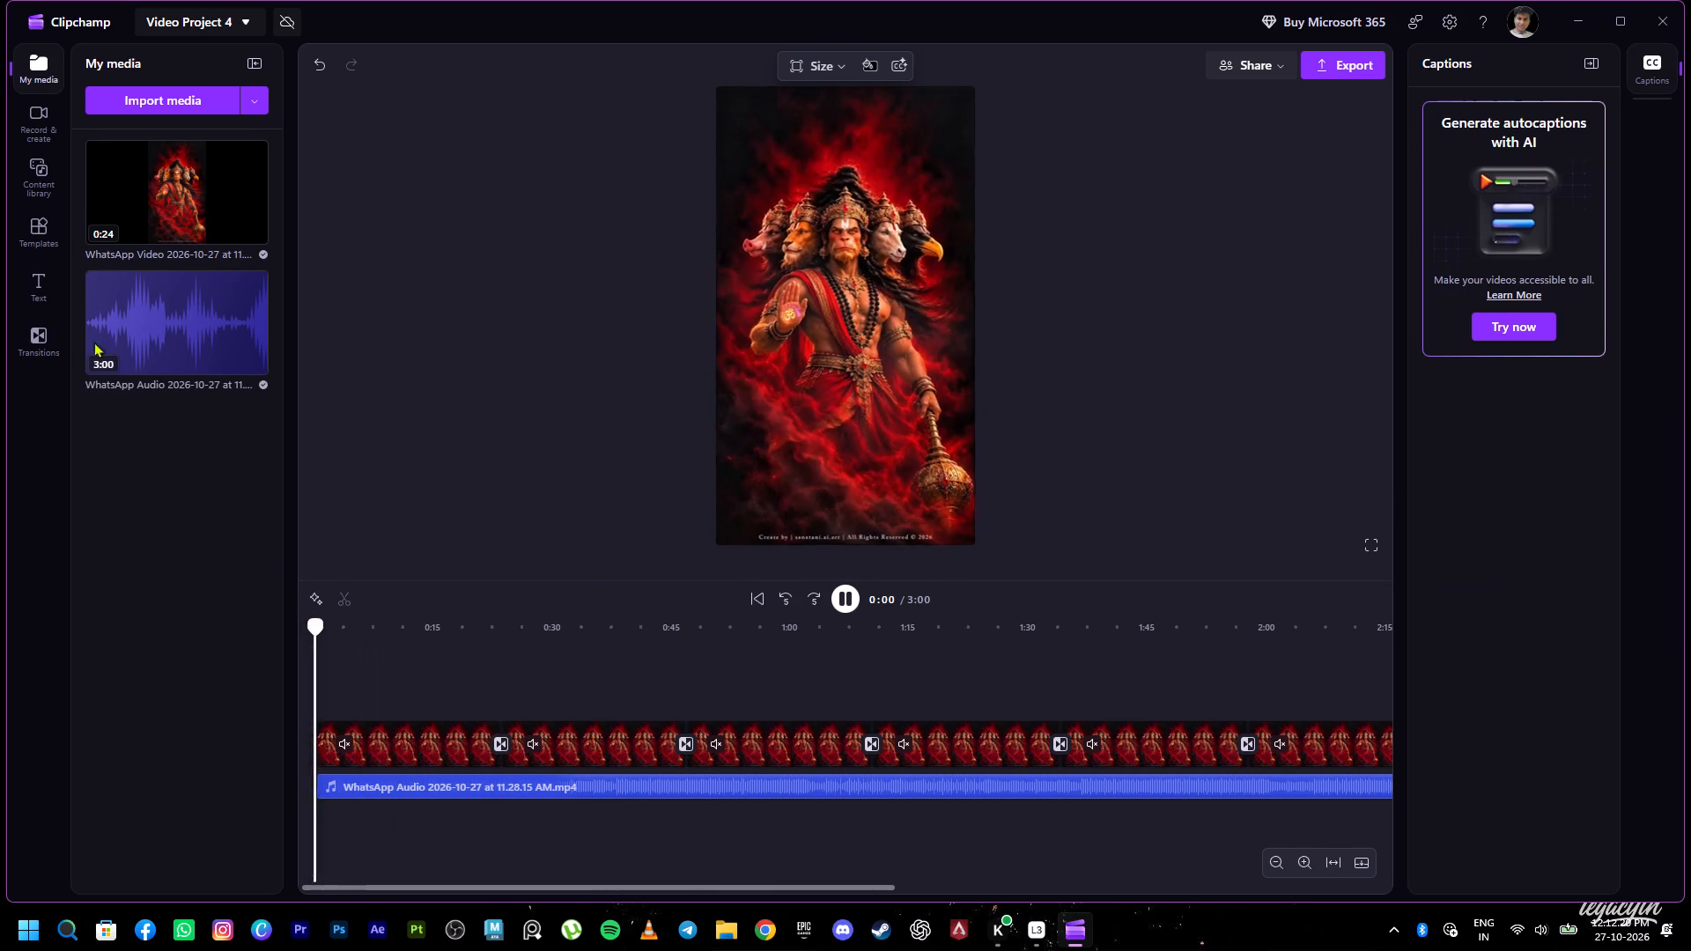
Browse the text library from the basic styles through the Title, Two Line, Caption, Special and Intro / Outro designs.
{"action": "left_click", "coordinate": [37, 296]}
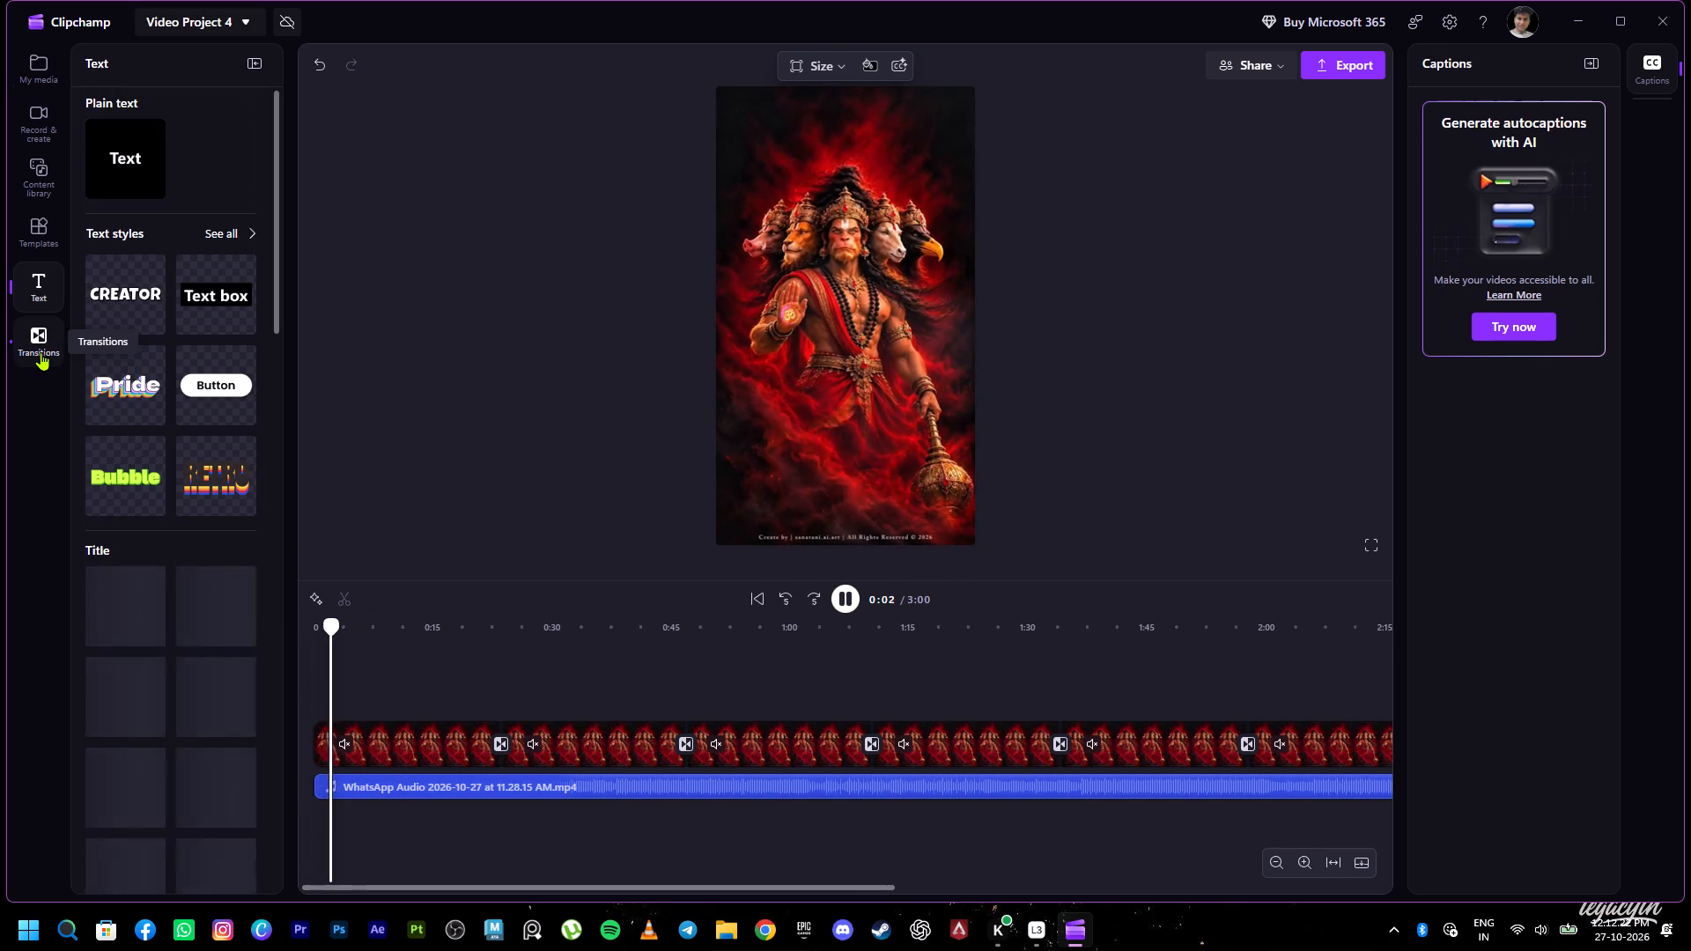
{"action": "scroll", "coordinate": [159, 445], "scroll_direction": "down", "scroll_amount": 3}
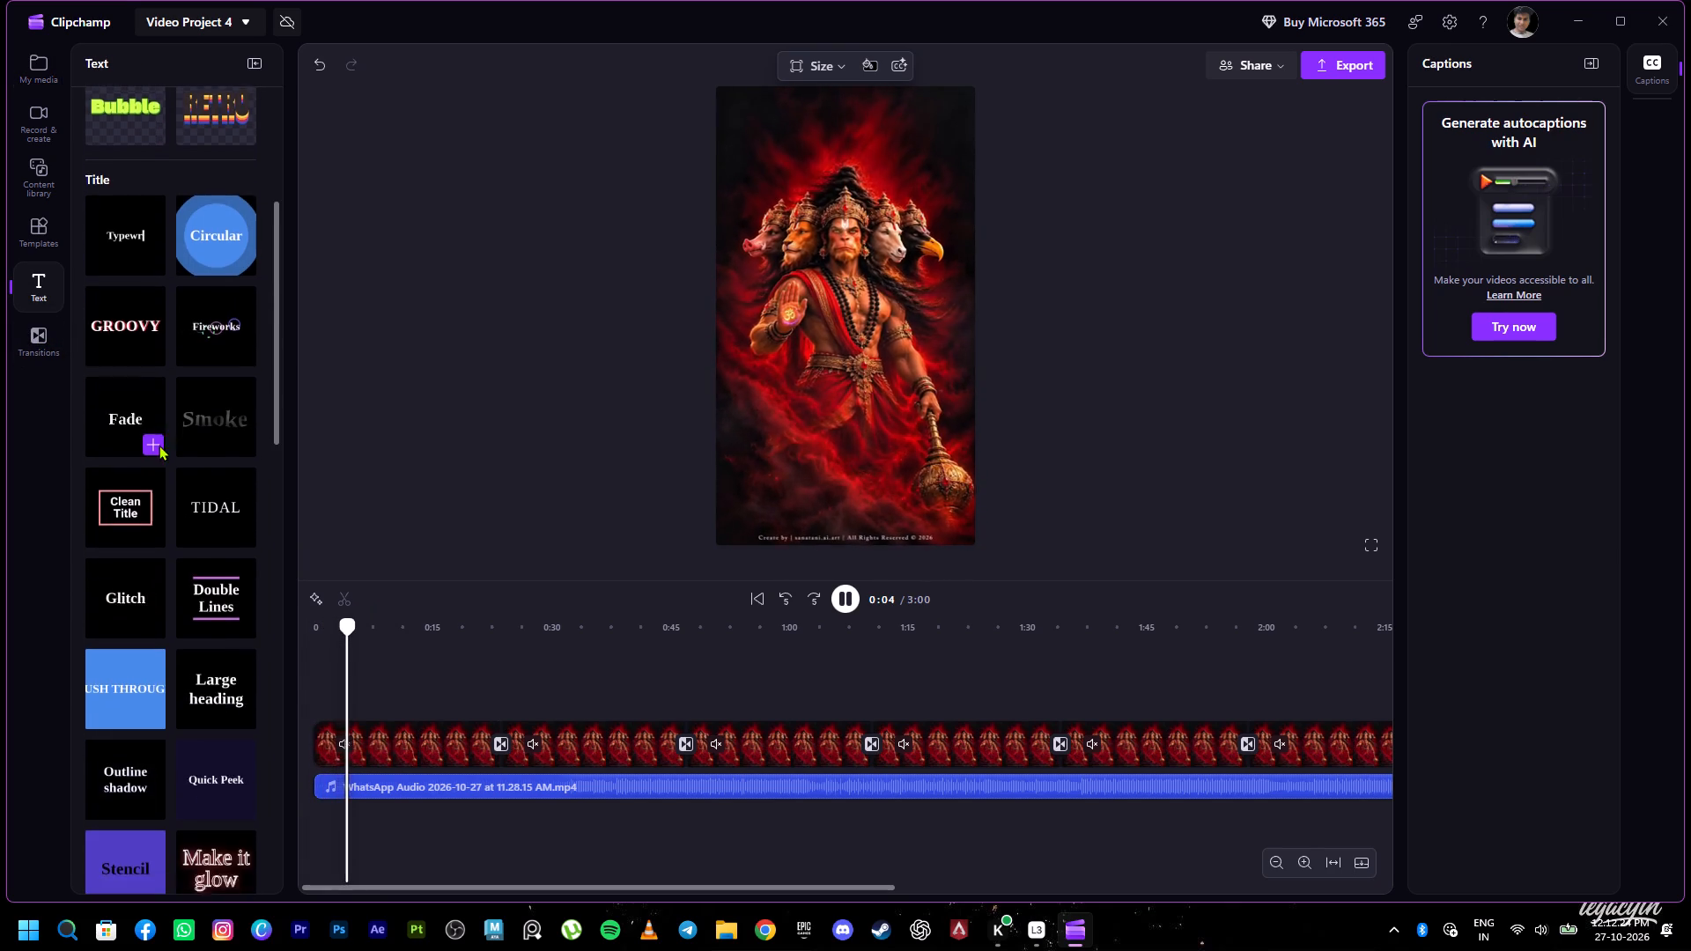
{"action": "scroll", "coordinate": [159, 445], "scroll_direction": "down", "scroll_amount": 4}
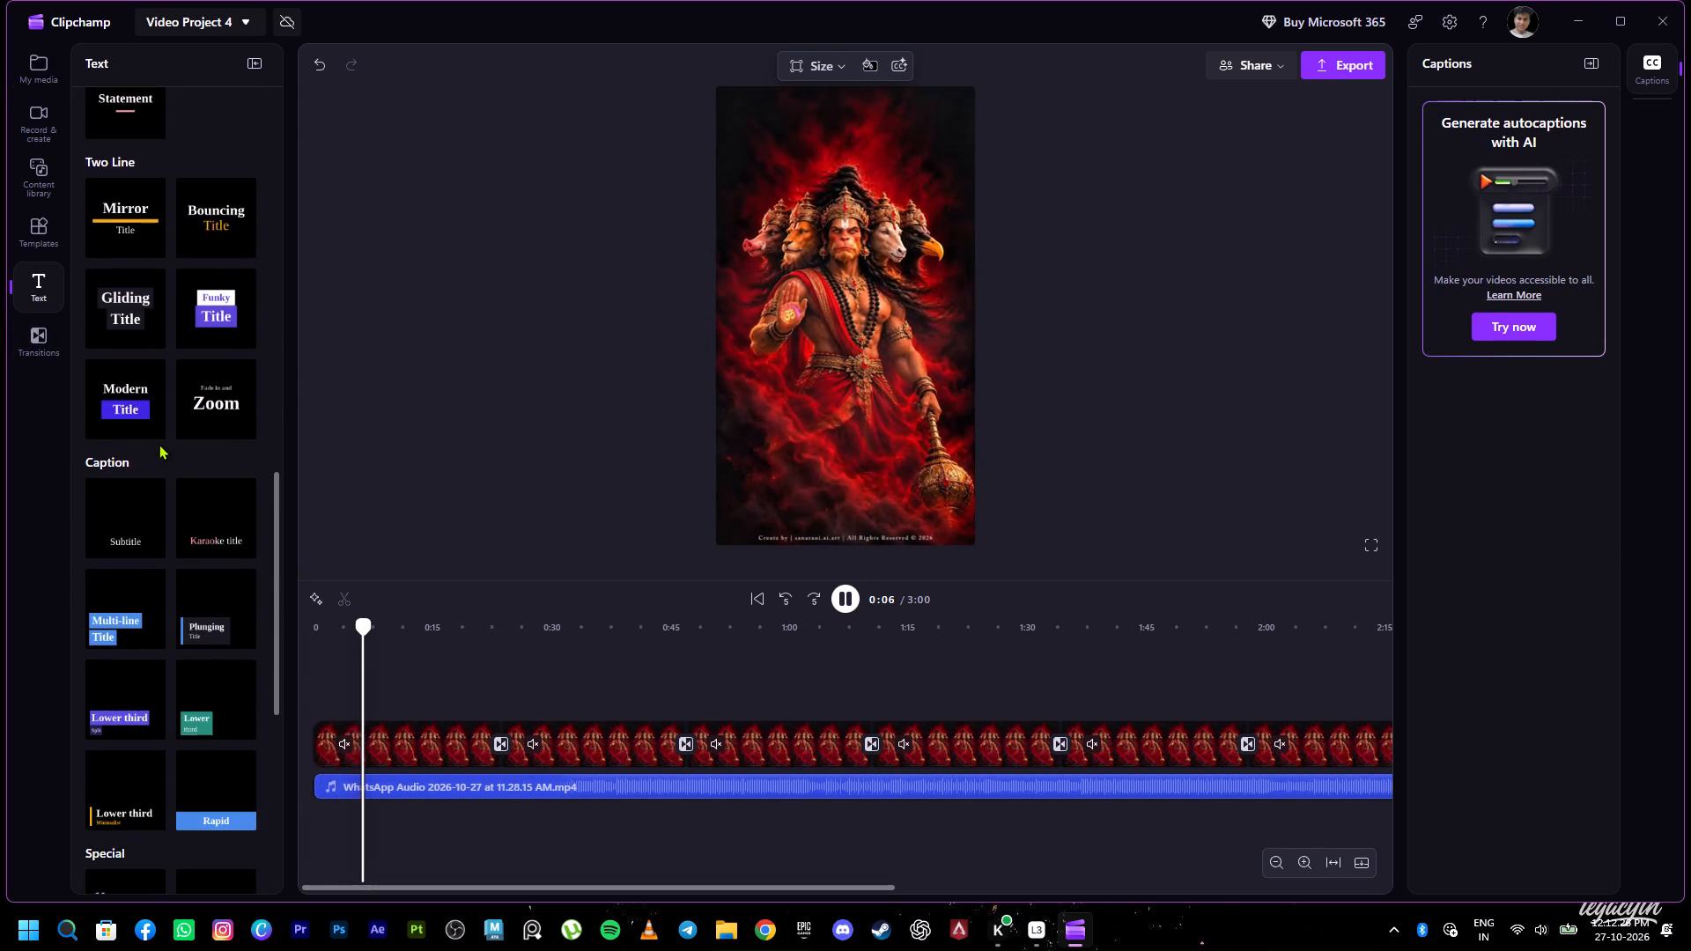
{"action": "scroll", "coordinate": [159, 444], "scroll_direction": "down", "scroll_amount": 4}
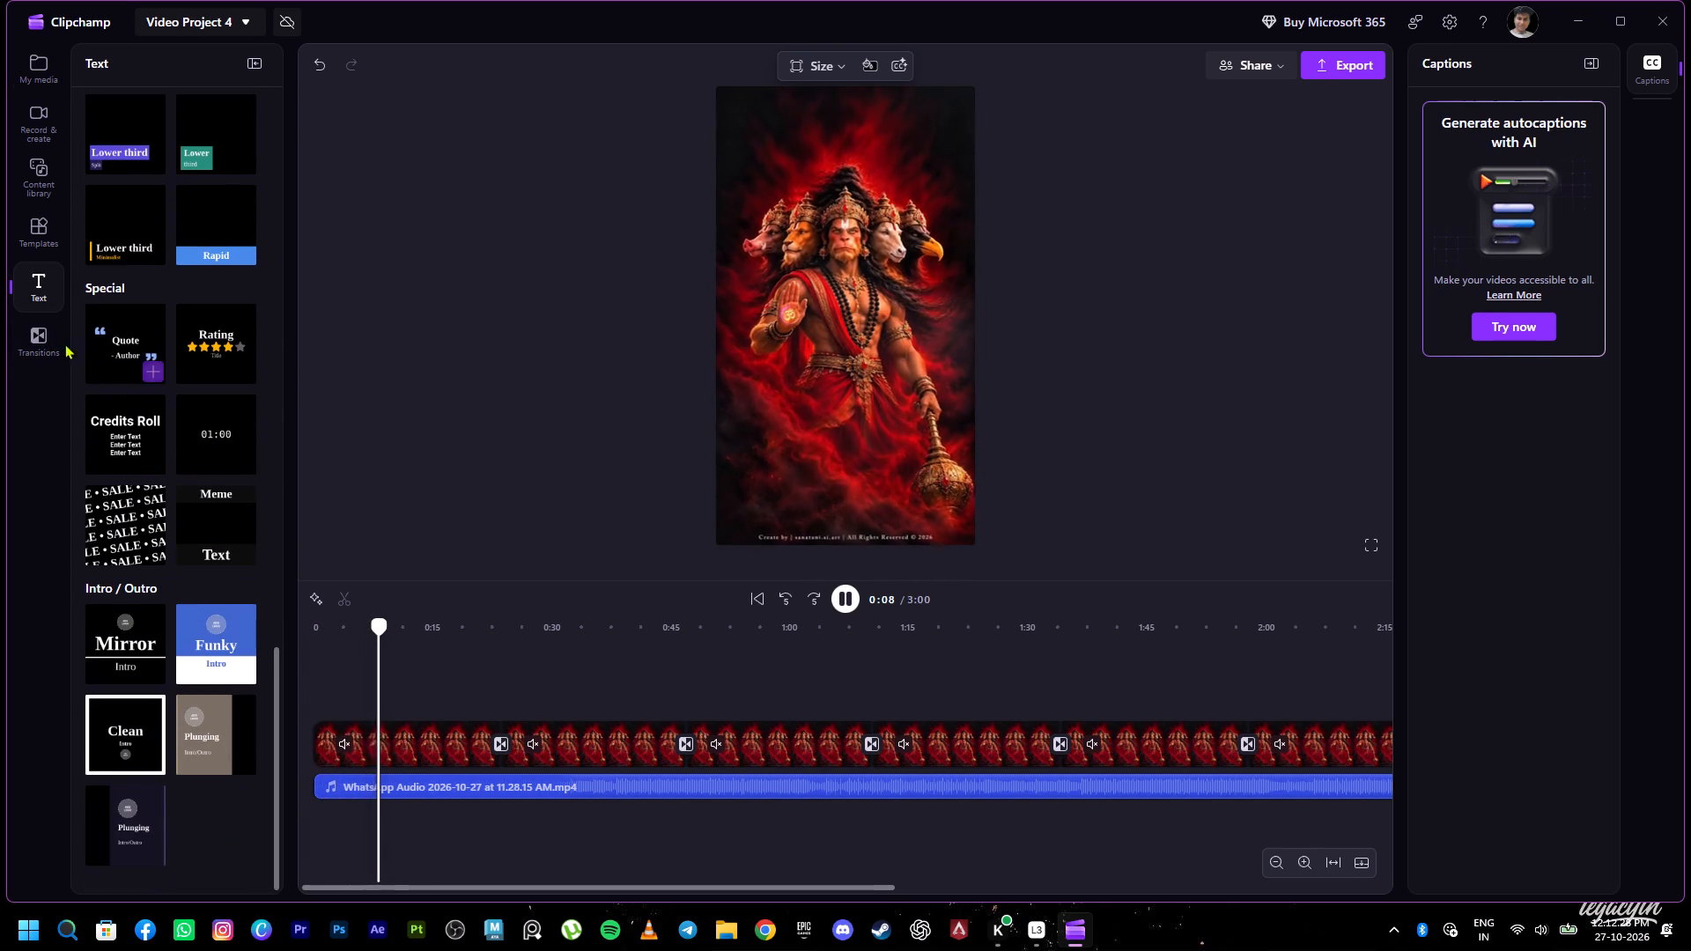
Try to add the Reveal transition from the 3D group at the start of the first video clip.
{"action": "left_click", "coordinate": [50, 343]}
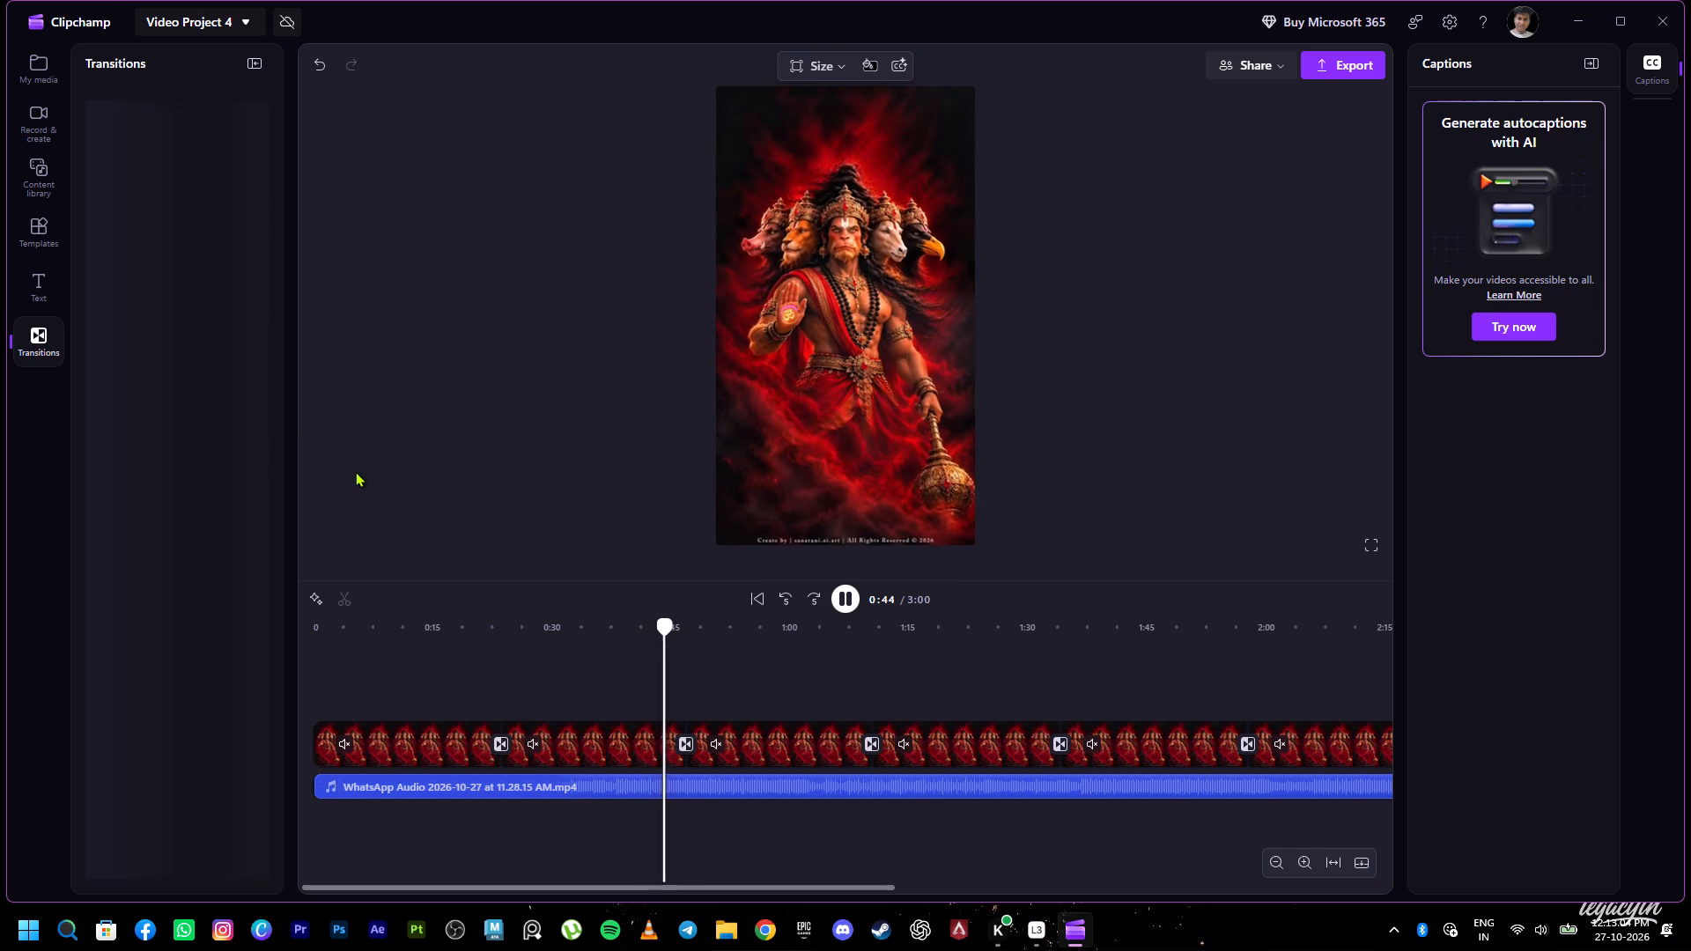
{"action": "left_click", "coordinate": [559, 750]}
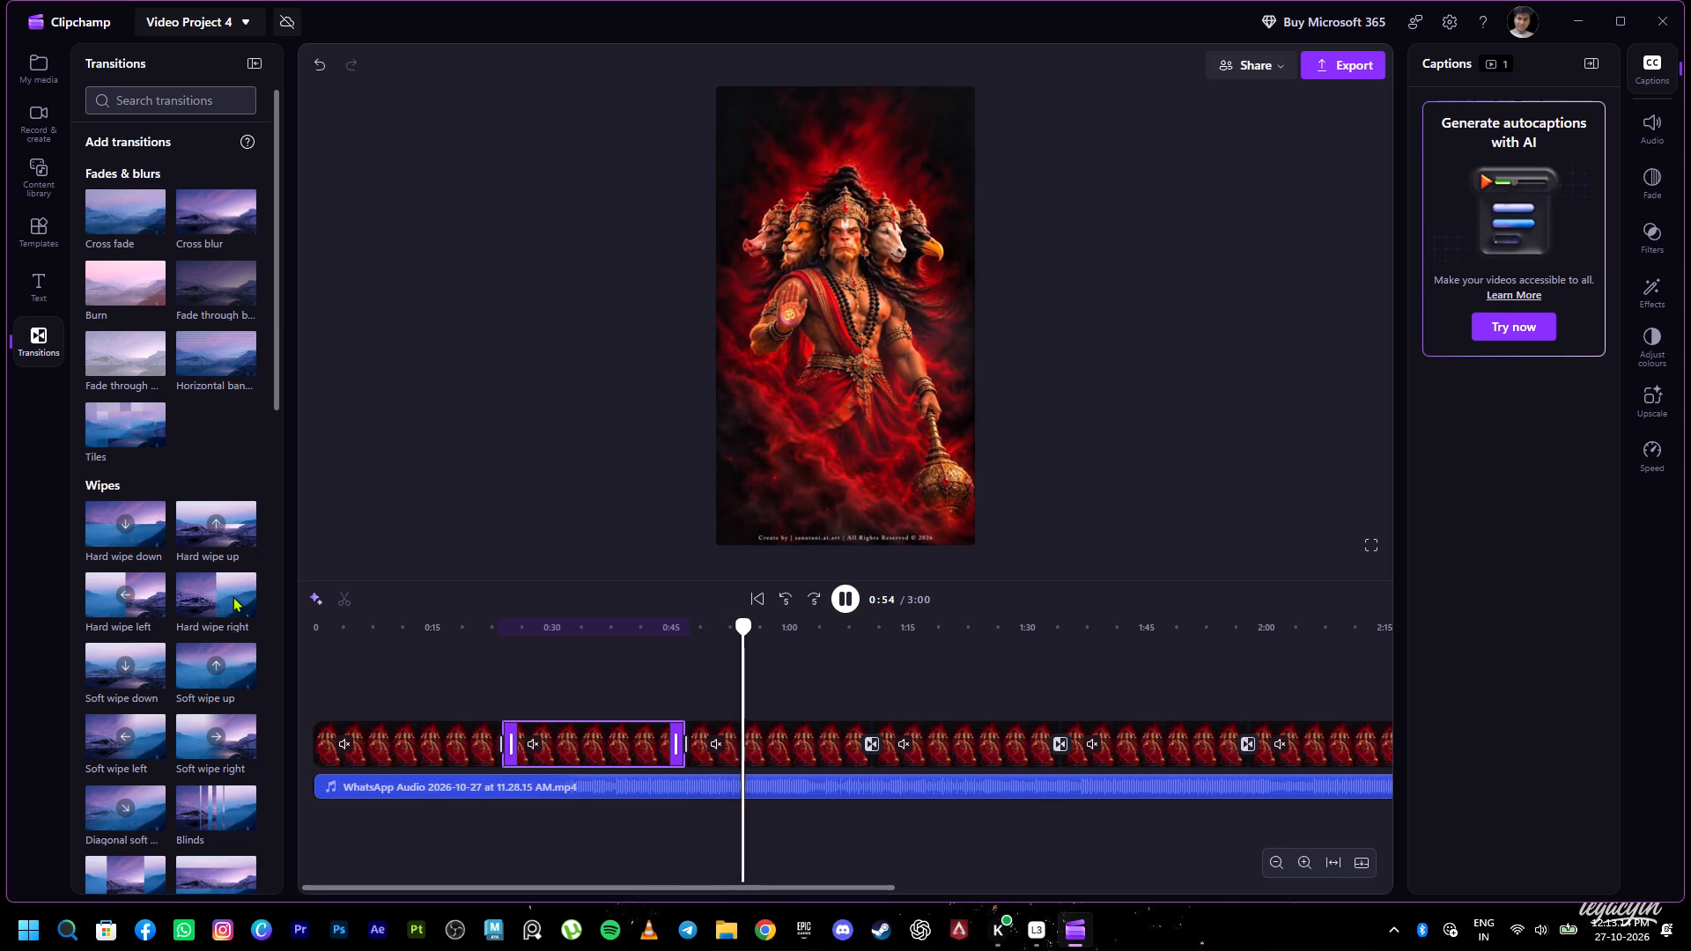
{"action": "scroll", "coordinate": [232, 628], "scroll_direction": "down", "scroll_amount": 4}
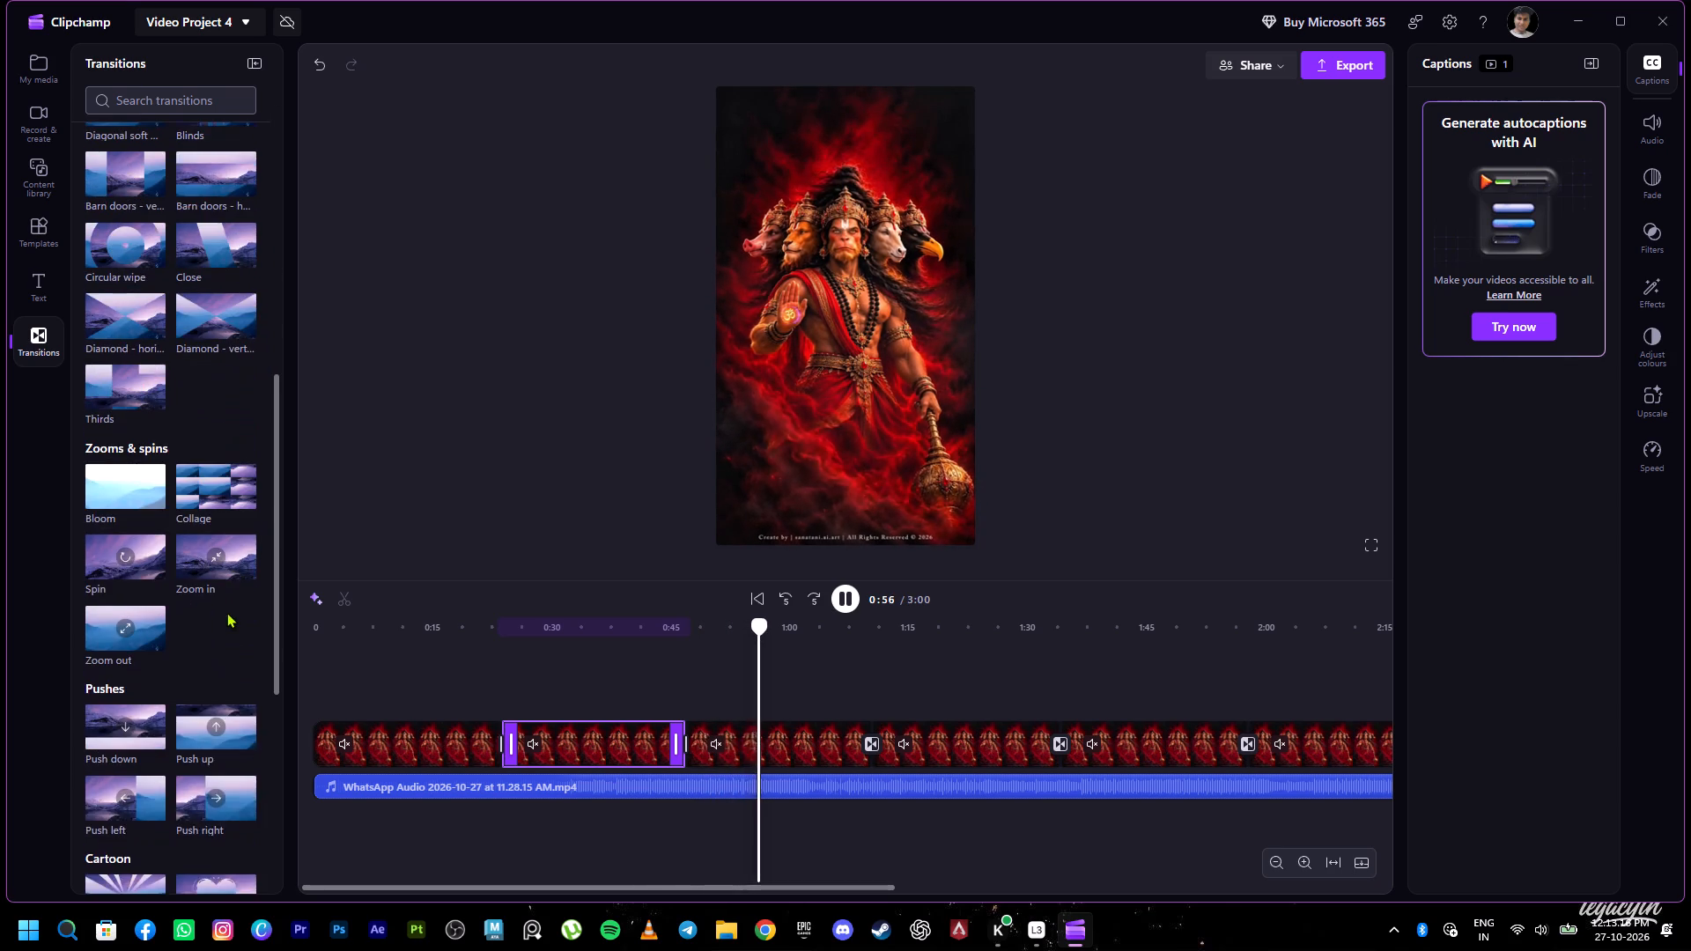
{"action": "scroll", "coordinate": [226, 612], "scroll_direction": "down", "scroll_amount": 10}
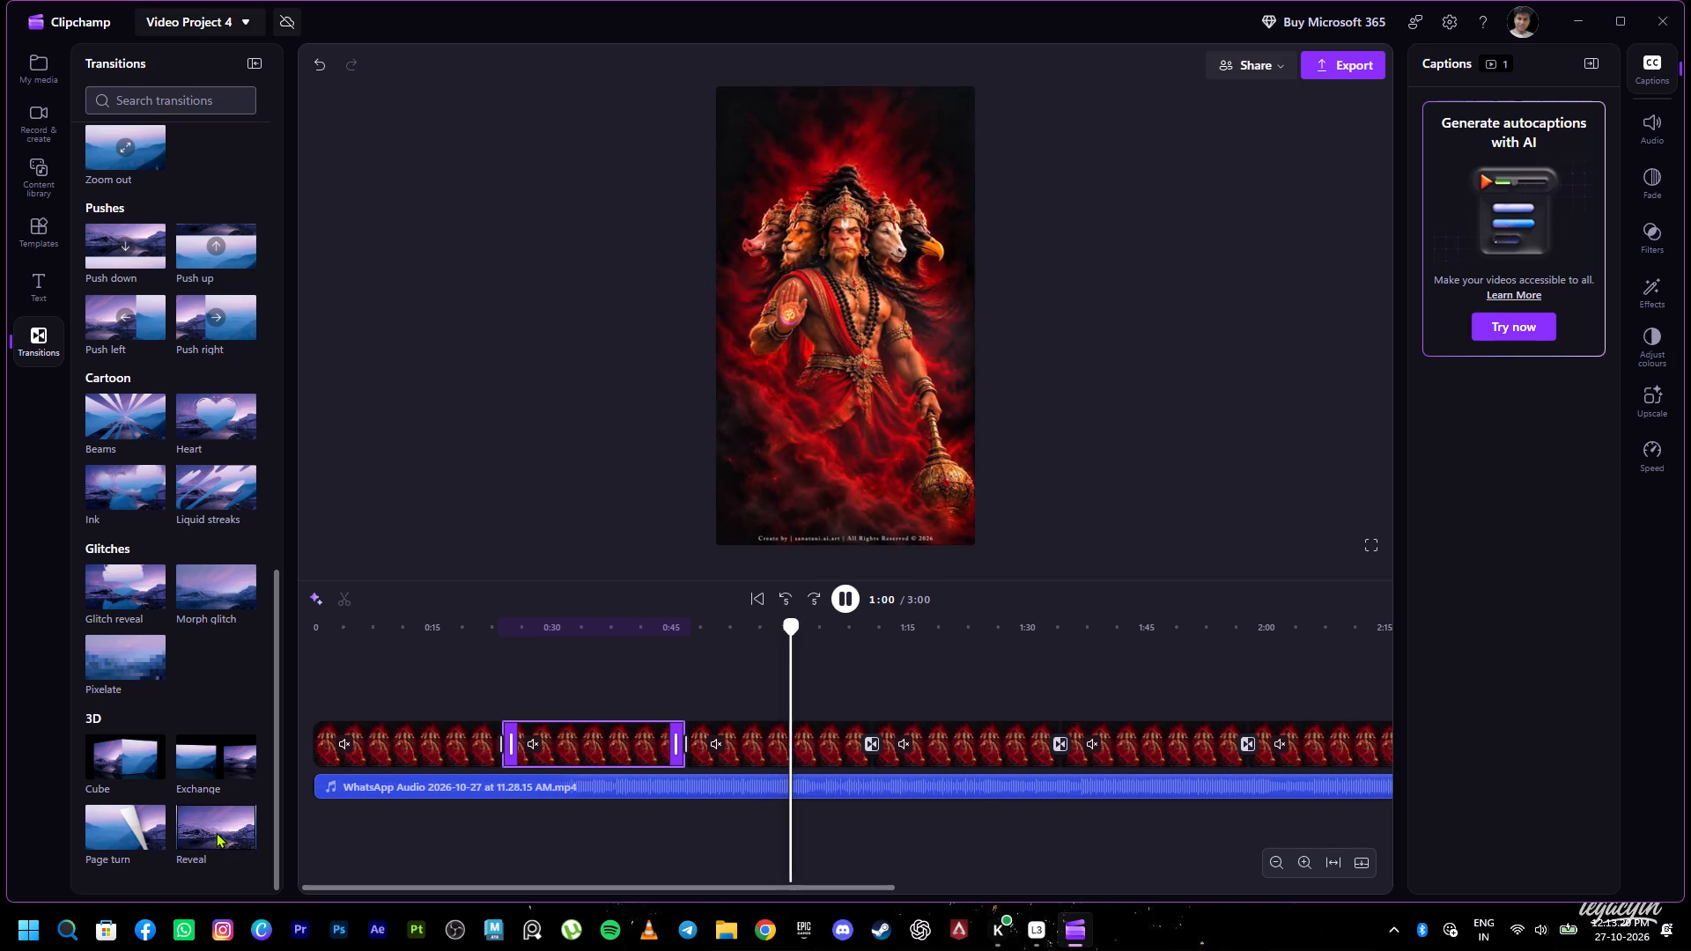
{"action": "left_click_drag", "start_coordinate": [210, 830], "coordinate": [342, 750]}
Move the playhead back to 0:00 and play the opening of the video.
{"action": "left_click_drag", "start_coordinate": [797, 619], "coordinate": [305, 640]}
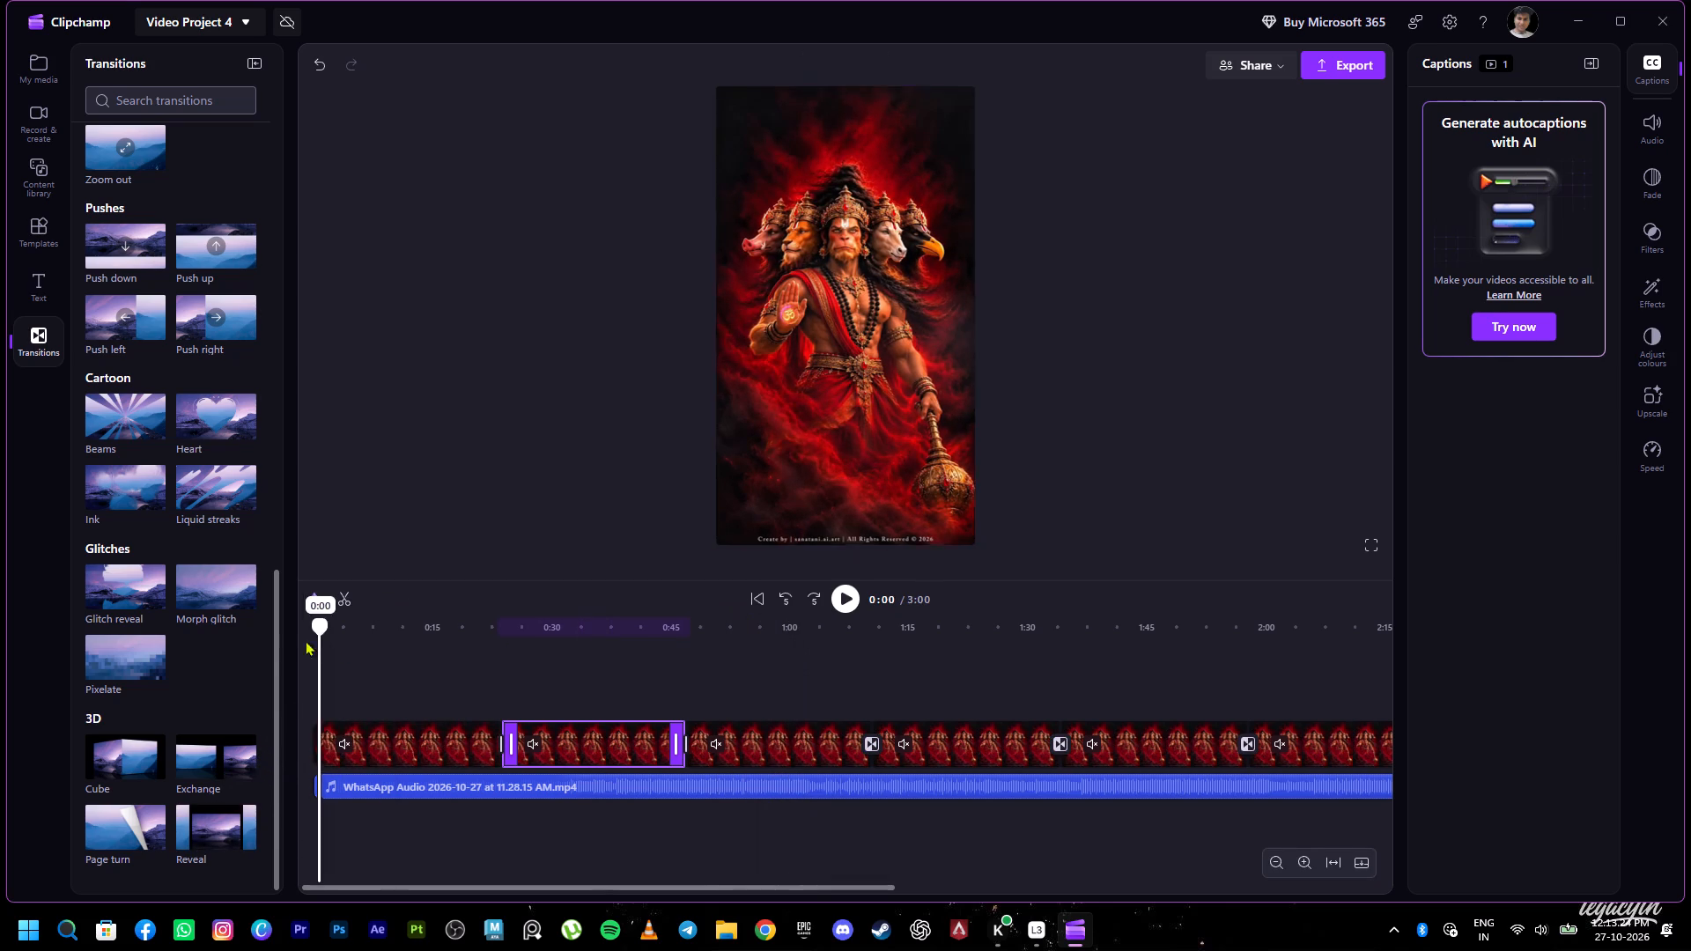
{"action": "left_click_drag", "start_coordinate": [305, 640], "coordinate": [273, 638]}
{"action": "key", "text": "space"}
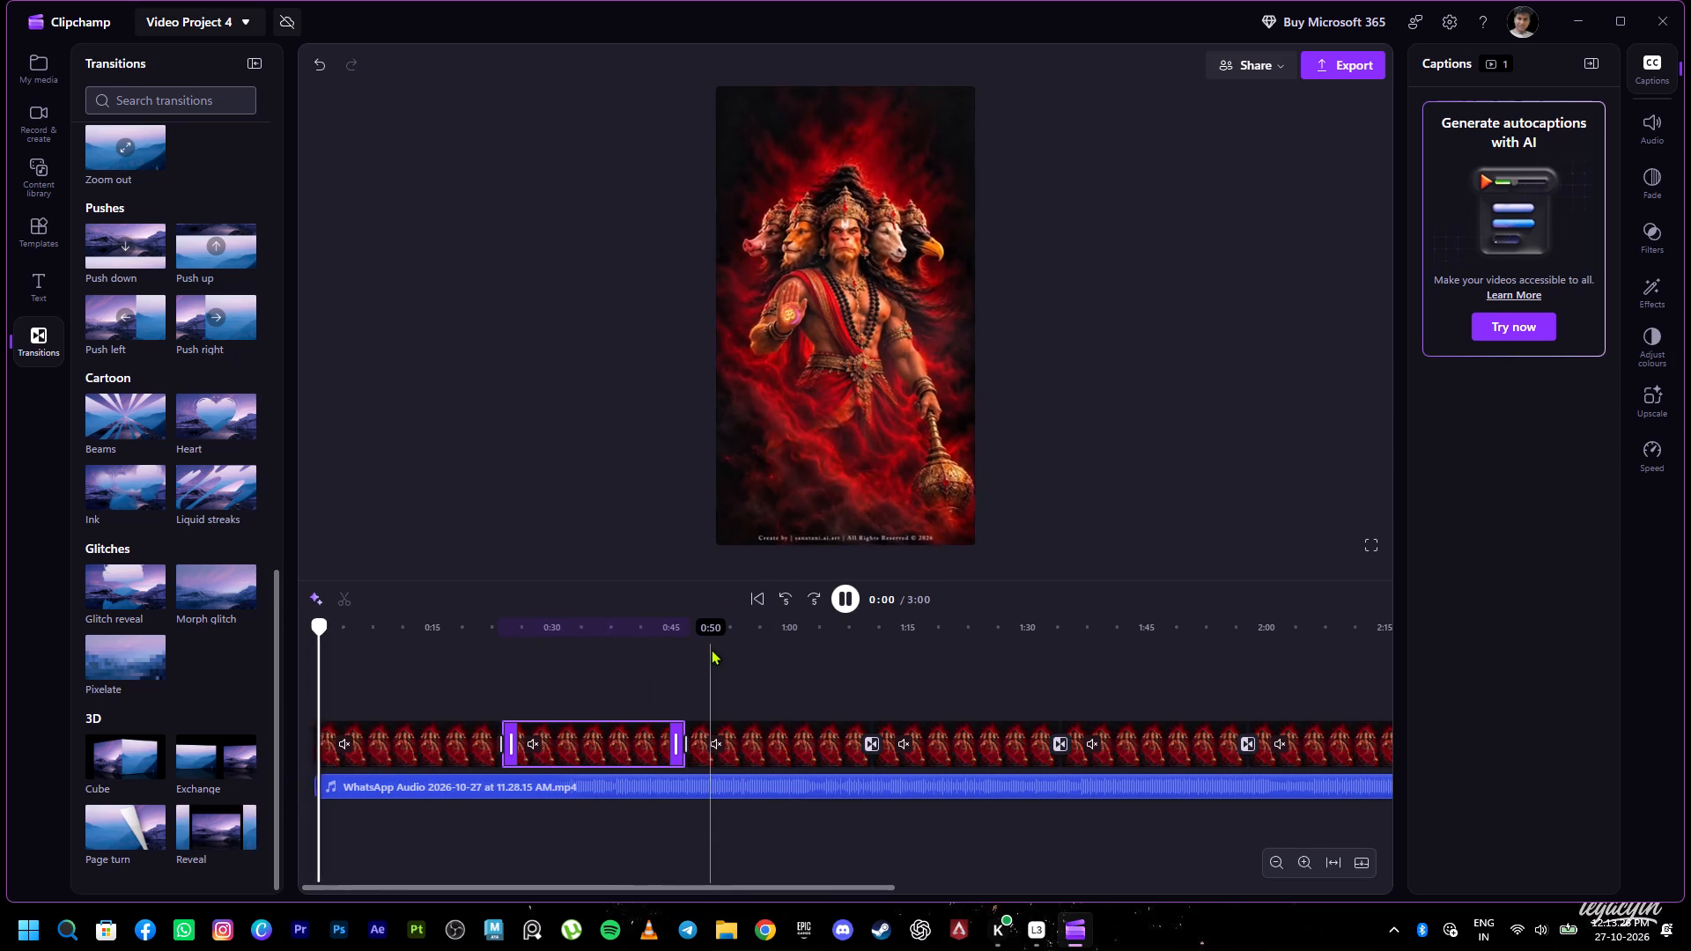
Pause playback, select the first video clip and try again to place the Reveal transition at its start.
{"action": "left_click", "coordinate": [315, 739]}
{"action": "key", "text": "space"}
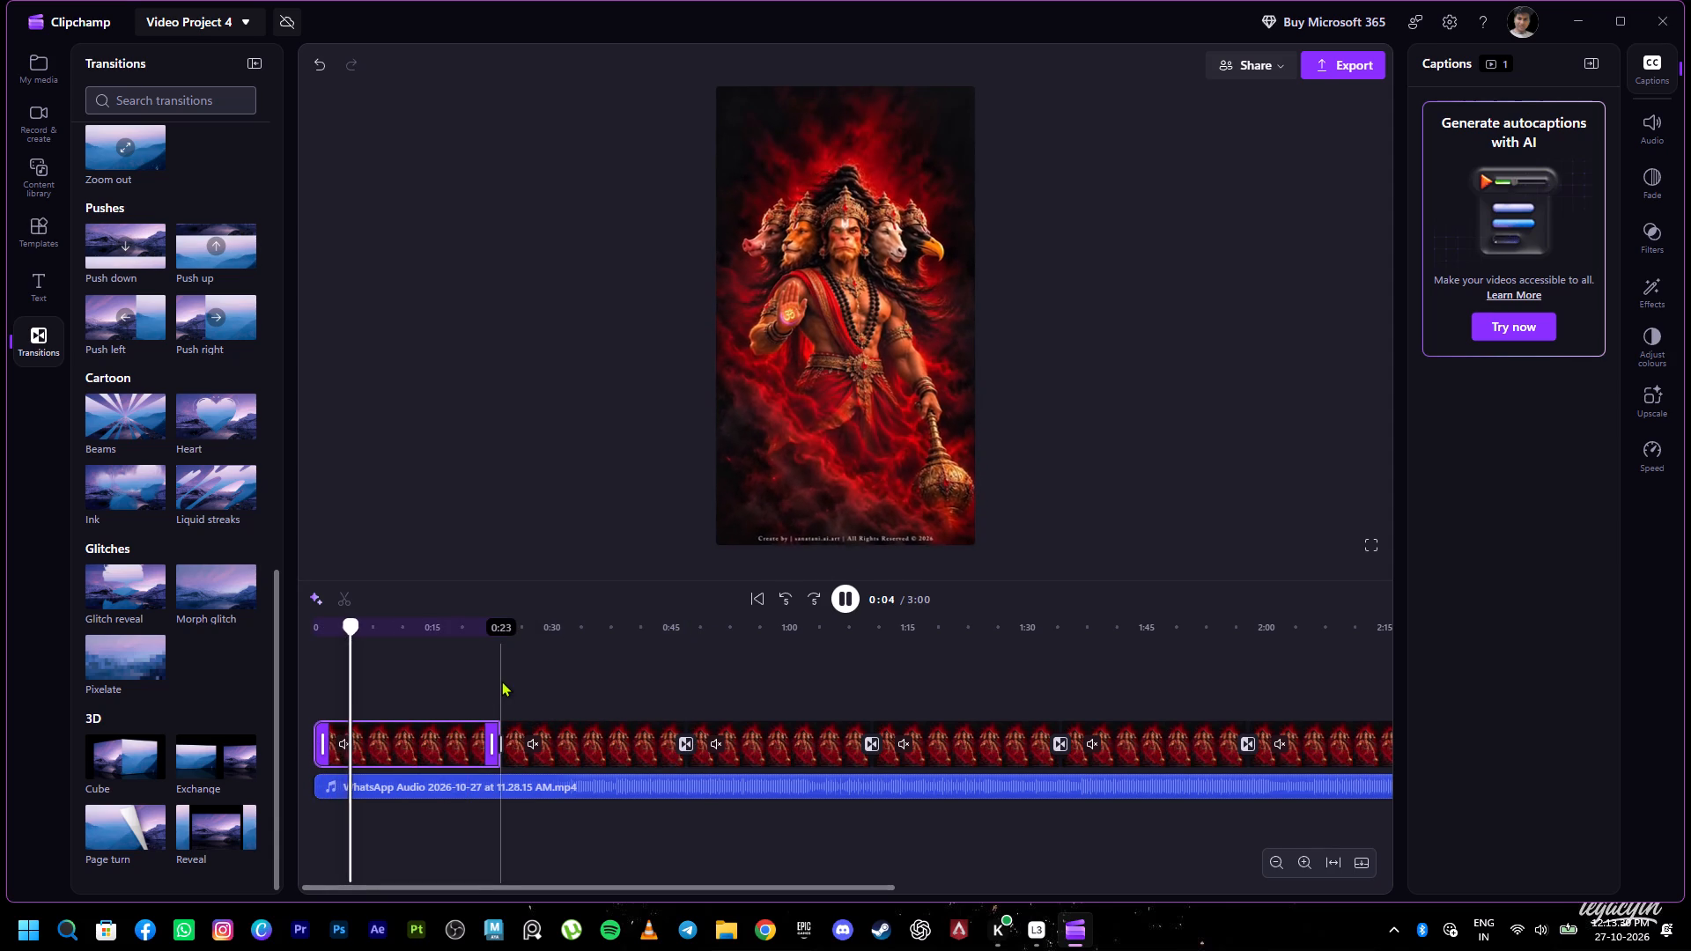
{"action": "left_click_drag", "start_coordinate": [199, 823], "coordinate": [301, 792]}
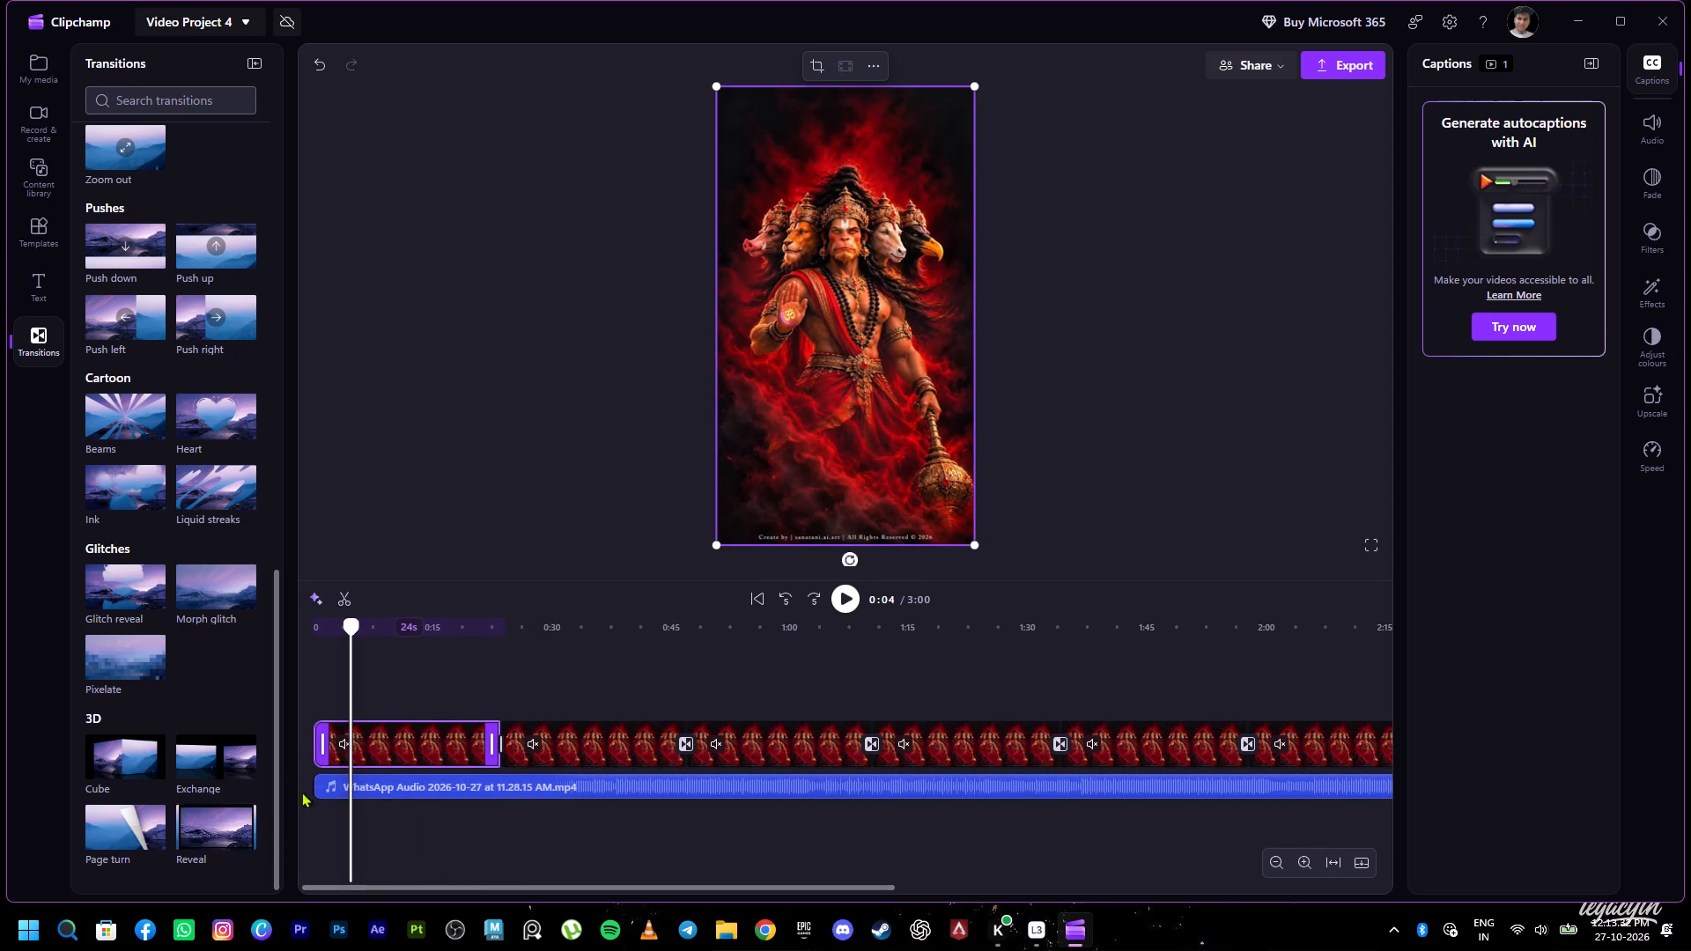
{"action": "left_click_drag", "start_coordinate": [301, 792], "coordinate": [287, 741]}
Move the playhead to 0:12 in the first video clip.
{"action": "left_click_drag", "start_coordinate": [356, 630], "coordinate": [340, 632]}
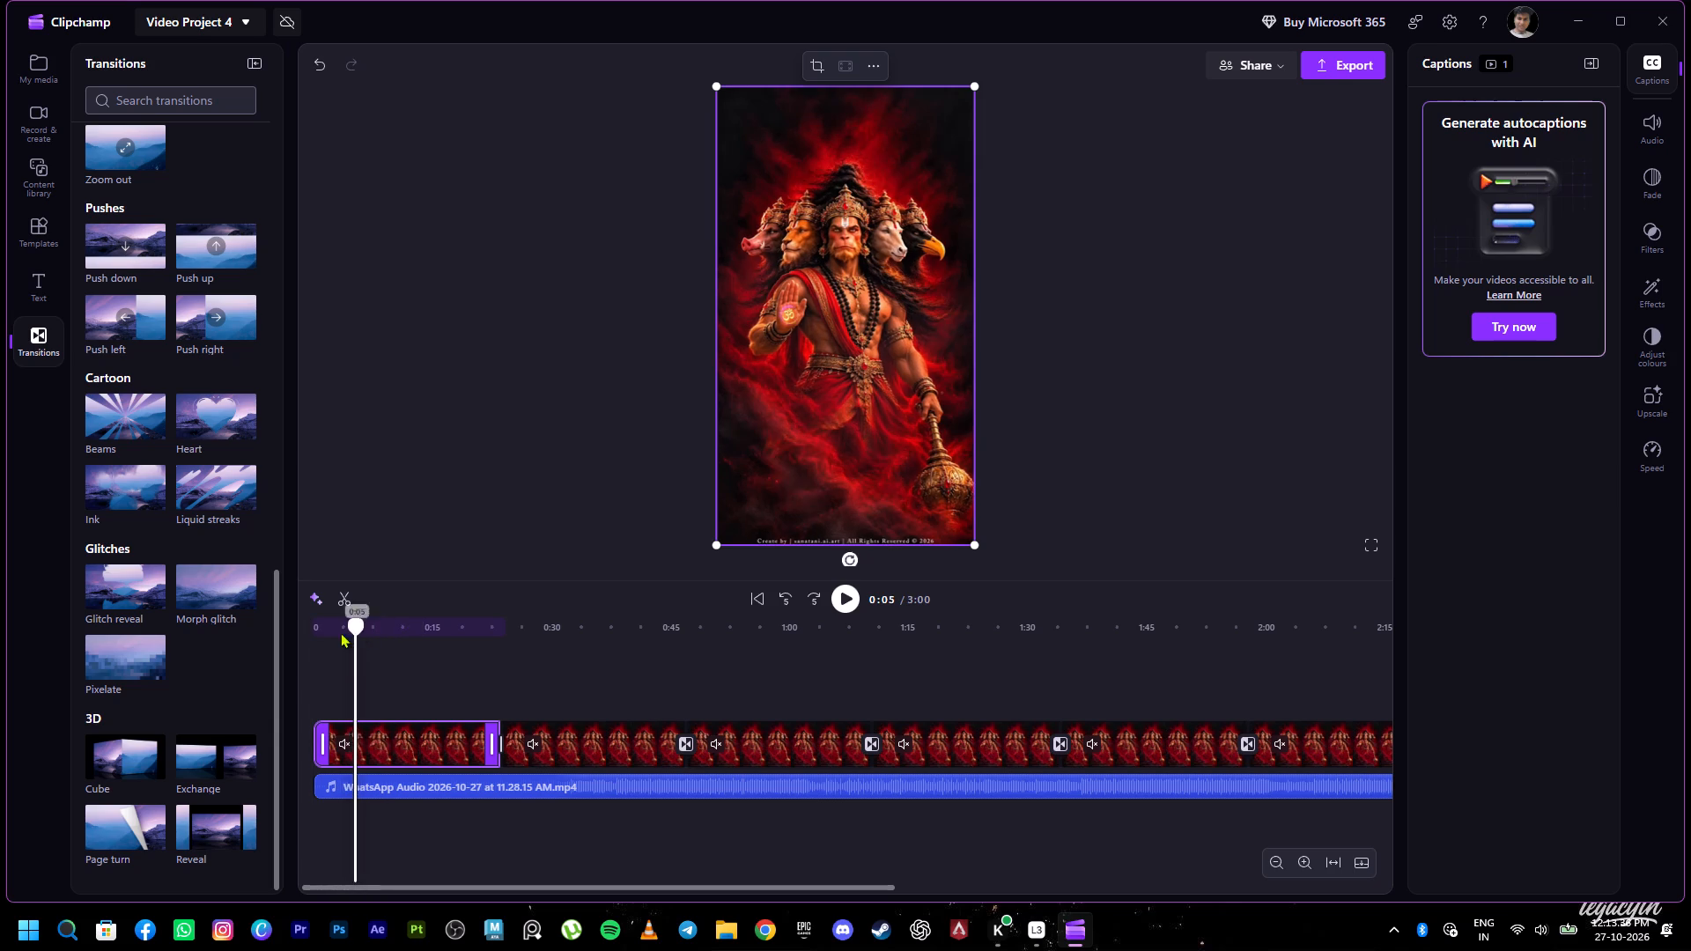
{"action": "left_click_drag", "start_coordinate": [340, 632], "coordinate": [414, 616]}
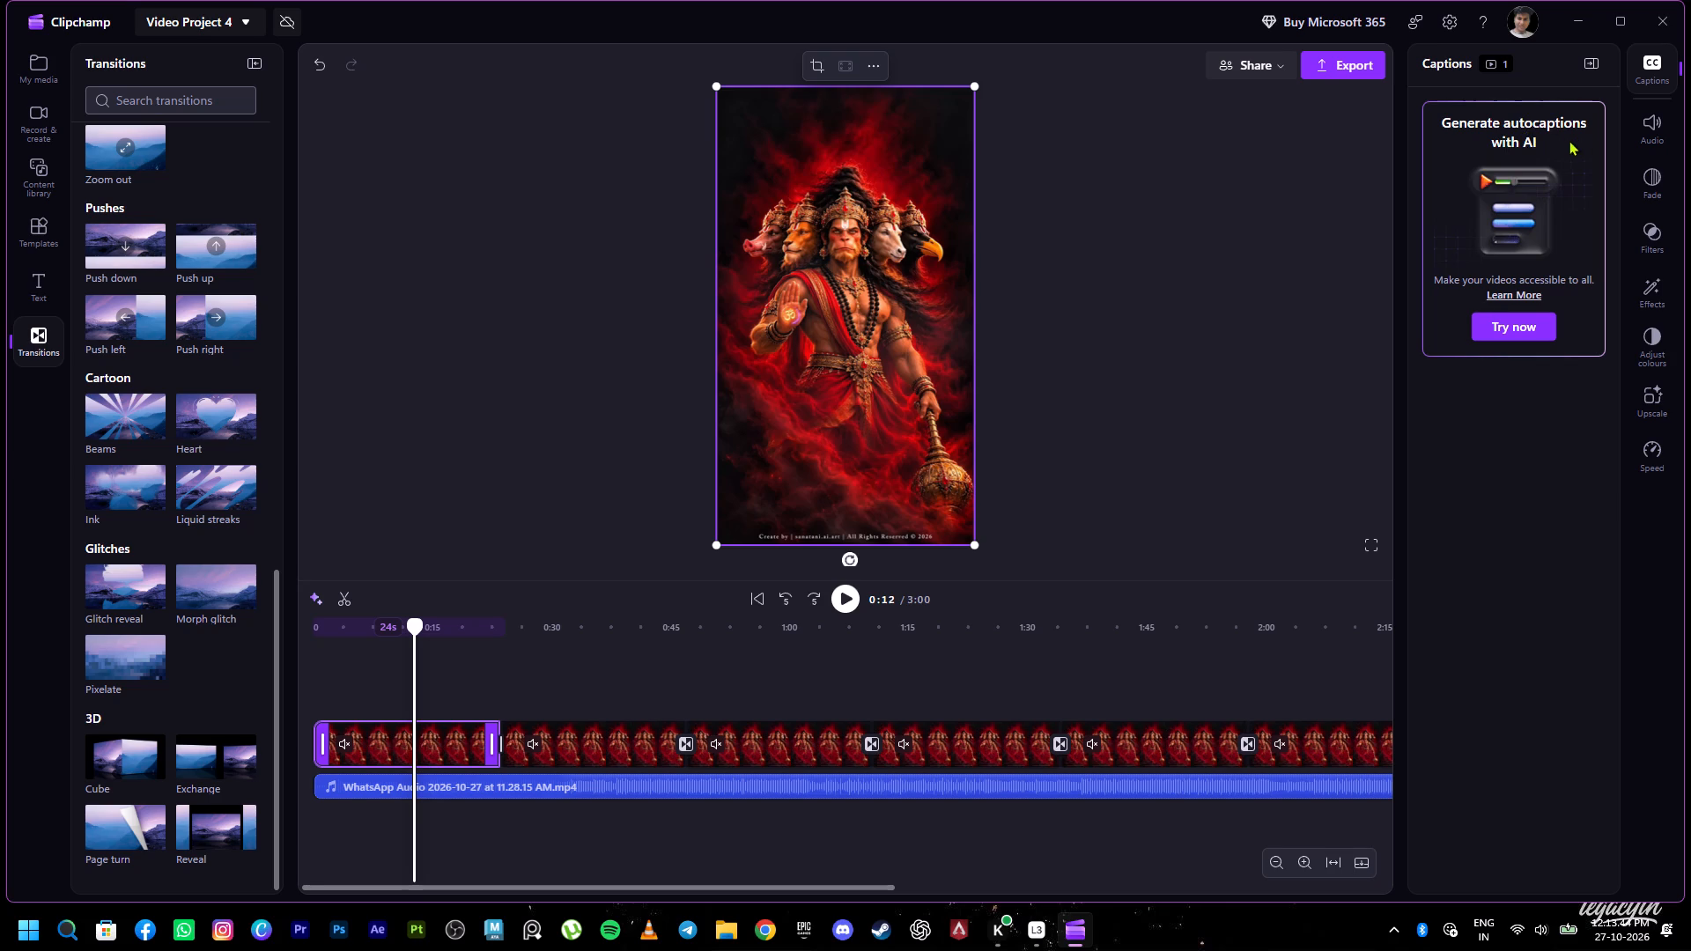
Start setting up AI autocaptions and search the transcription languages for "hindi".
{"action": "left_click", "coordinate": [1522, 328]}
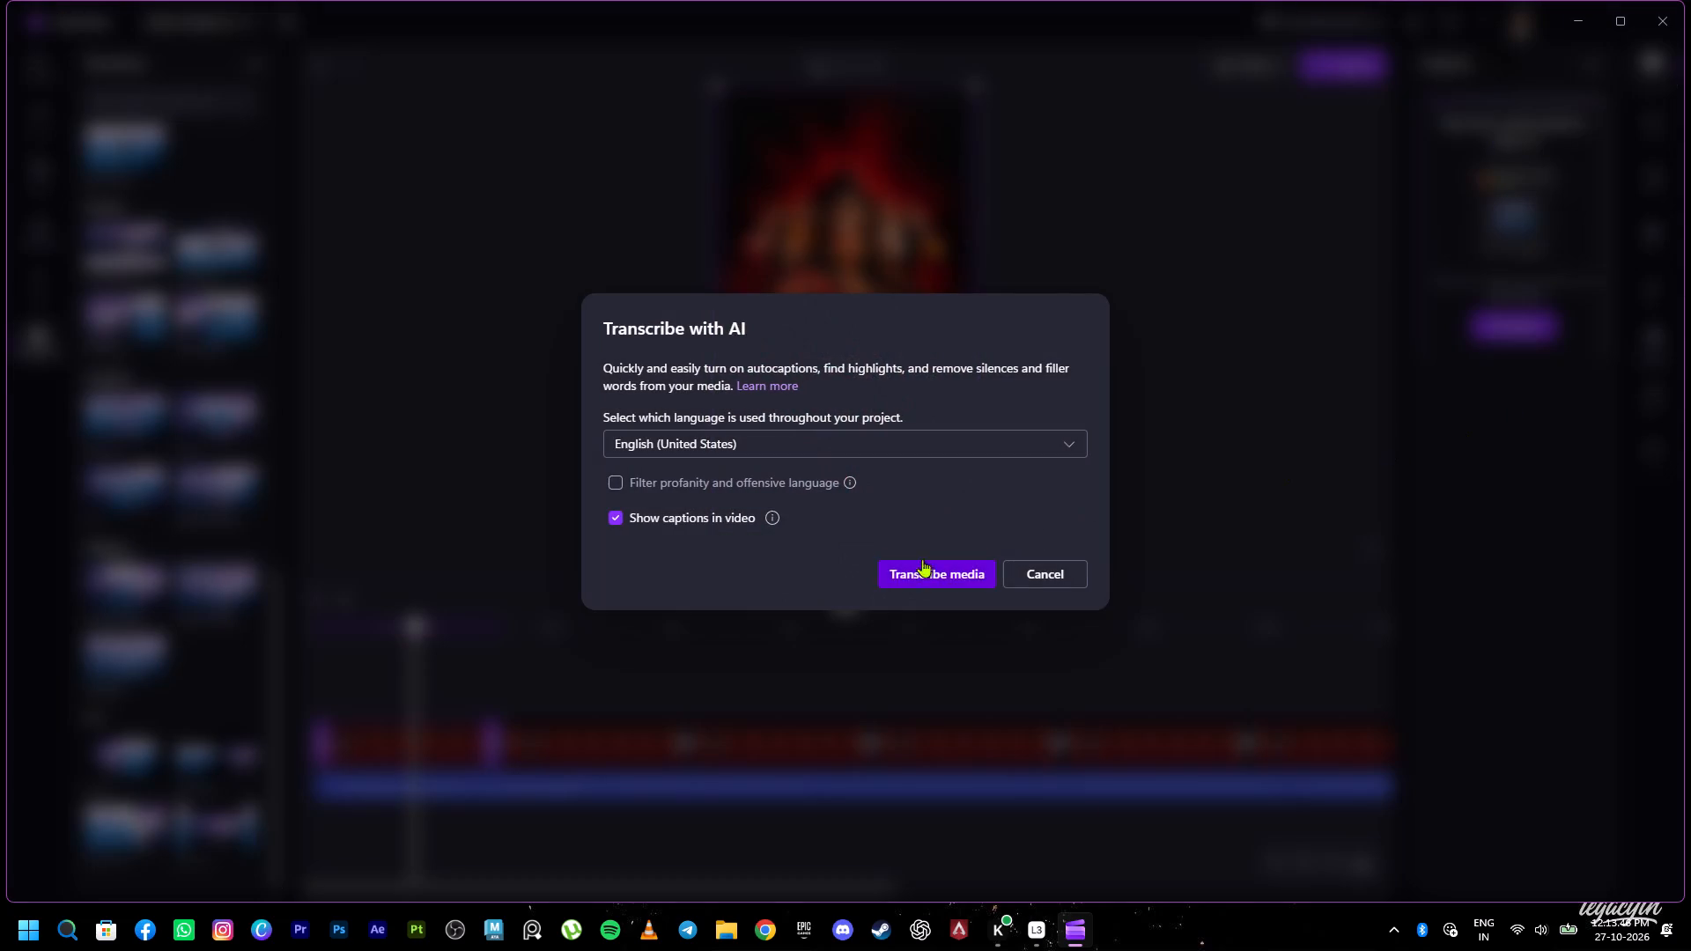
{"action": "left_click", "coordinate": [1071, 446]}
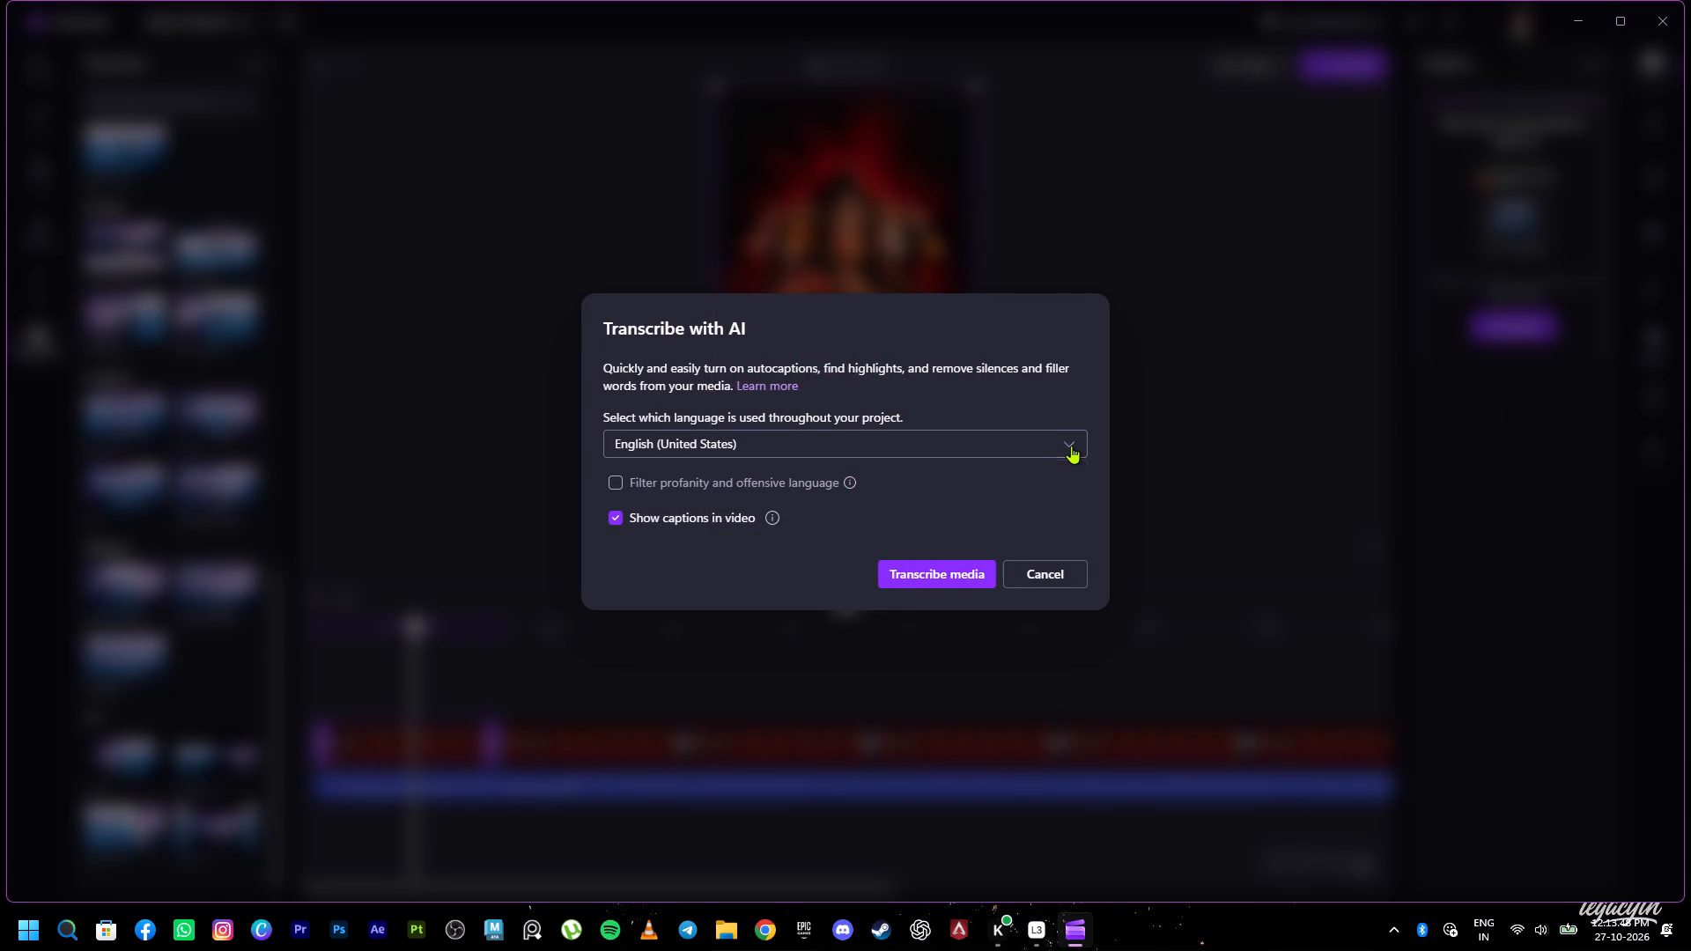
{"action": "scroll", "coordinate": [868, 515], "scroll_direction": "down", "scroll_amount": 1}
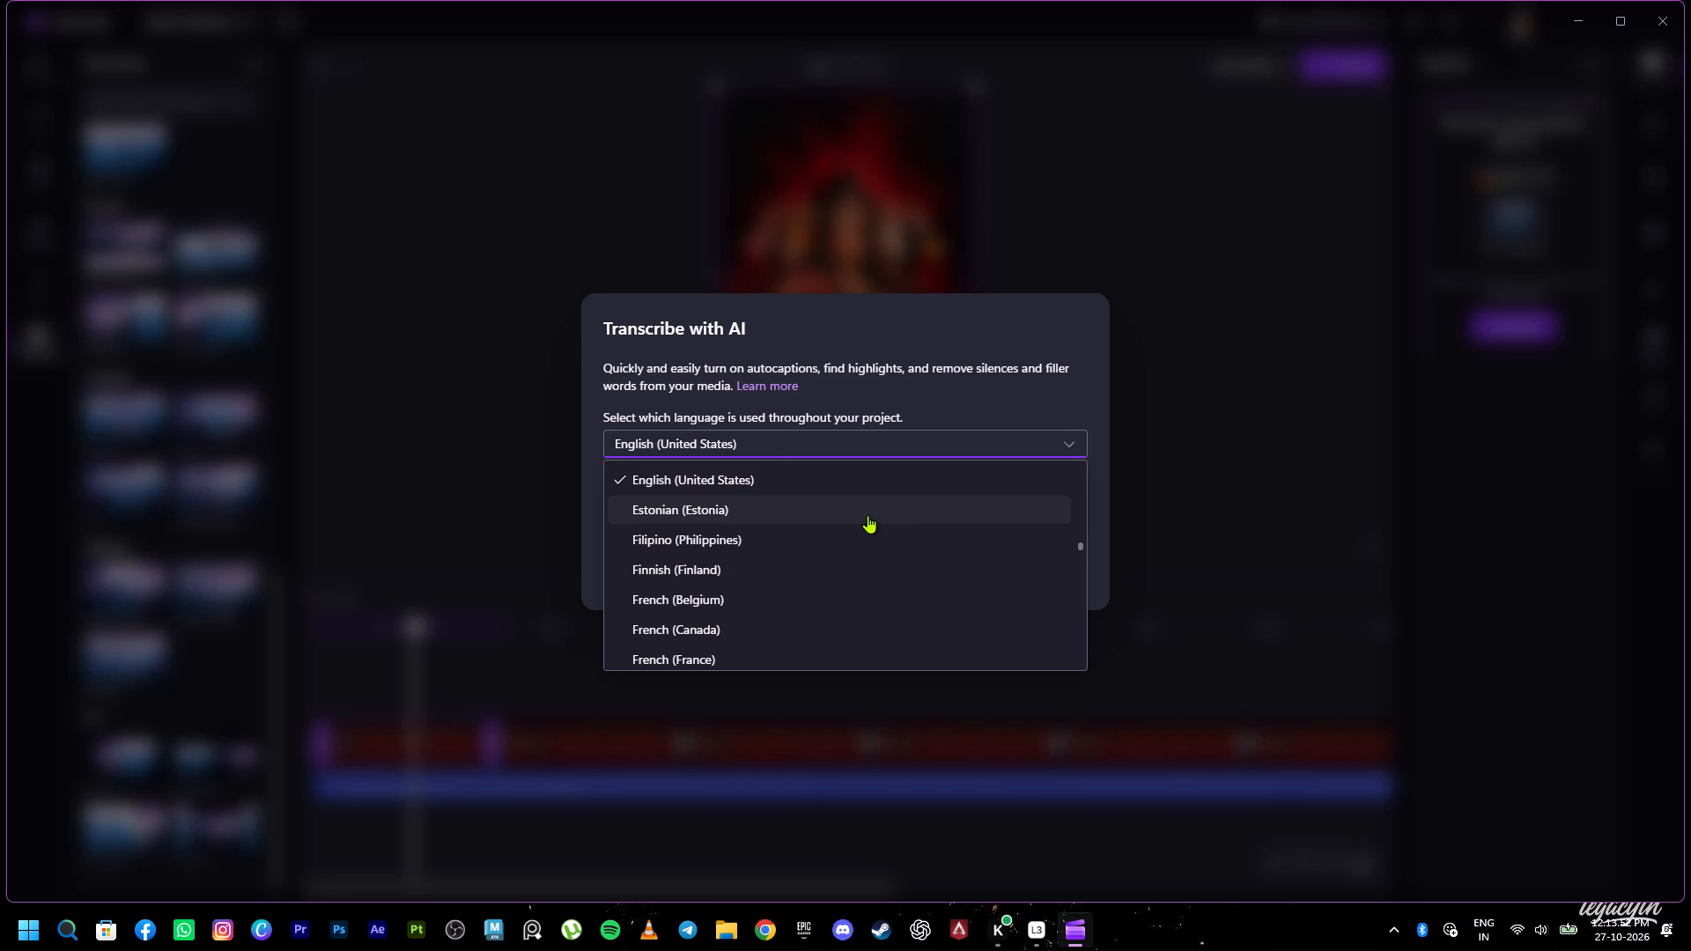
{"action": "key", "text": "BackSpace"}
{"action": "key", "text": "BackSpace"}
{"action": "key", "text": "BackSpace"}
{"action": "key", "text": "BackSpace"}
{"action": "key", "text": "BackSpace"}
{"action": "key", "text": "BackSpace"}
{"action": "key", "text": "BackSpace"}
{"action": "key", "text": "BackSpace"}
{"action": "key", "text": "BackSpace"}
{"action": "key", "text": "BackSpace"}
{"action": "key", "text": "BackSpace"}
{"action": "key", "text": "BackSpace"}
{"action": "key", "text": "BackSpace"}
{"action": "key", "text": "BackSpace"}
{"action": "key", "text": "BackSpace"}
{"action": "key", "text": "BackSpace"}
{"action": "key", "text": "BackSpace"}
{"action": "key", "text": "BackSpace"}
{"action": "key", "text": "BackSpace"}
{"action": "key", "text": "BackSpace"}
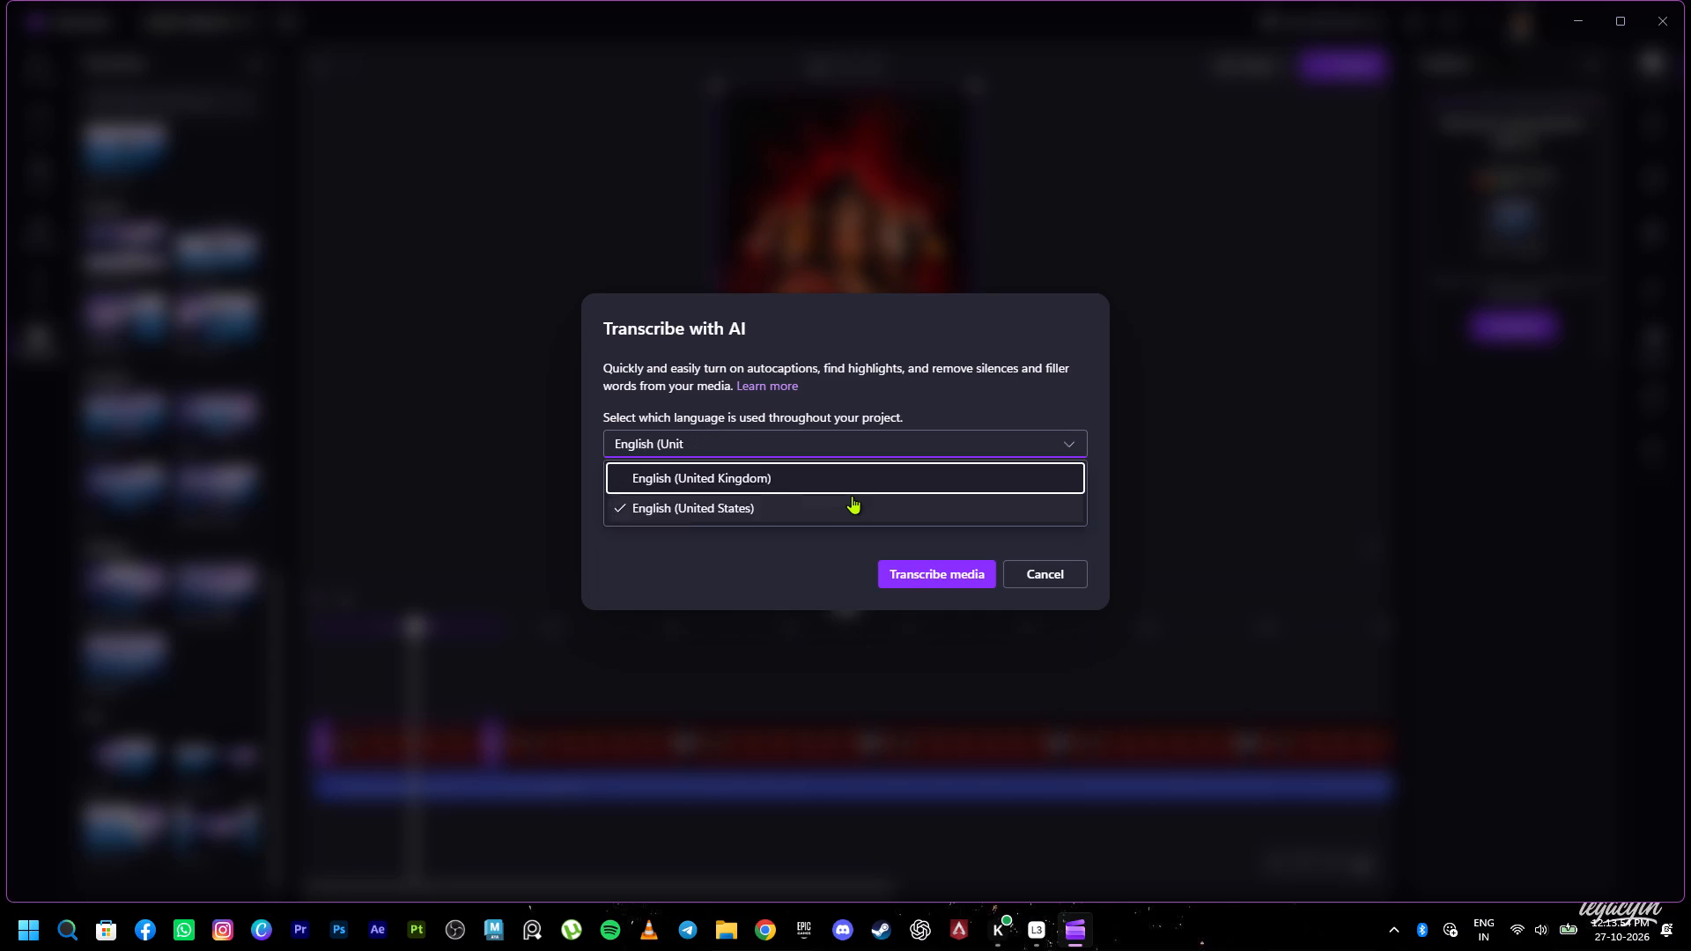
{"action": "type", "text": "hindi"}
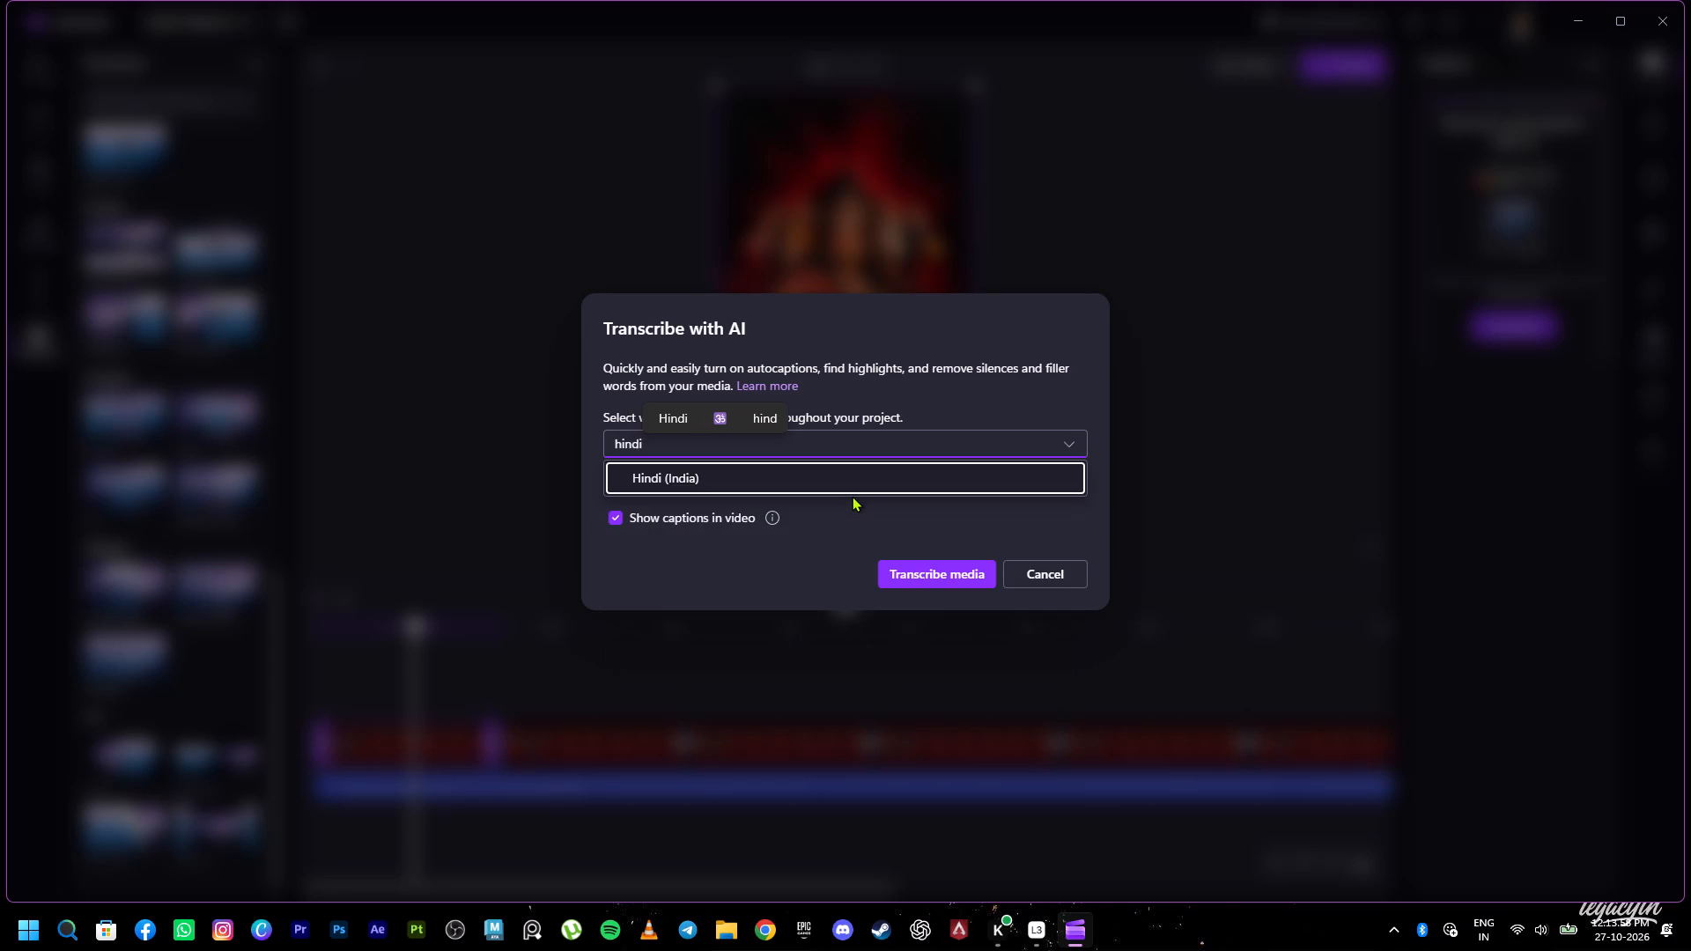
Choose Hindi (India) as the transcription language and start transcribing the media with captions shown in the video.
{"action": "left_click", "coordinate": [848, 478]}
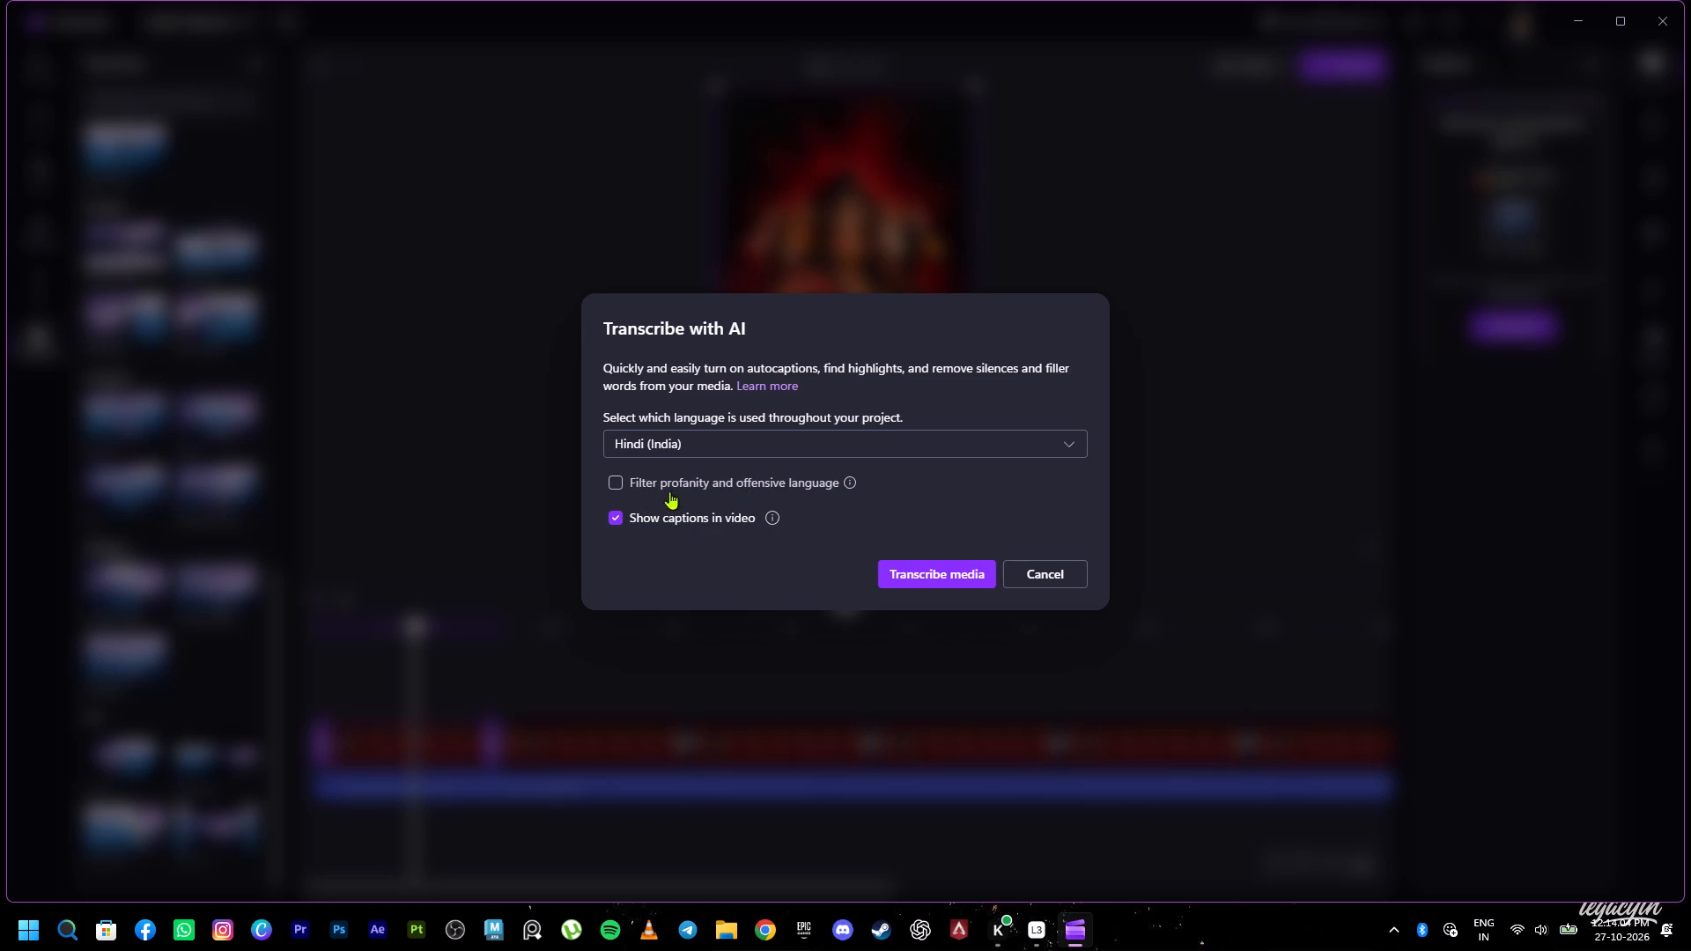
{"action": "left_click", "coordinate": [922, 573]}
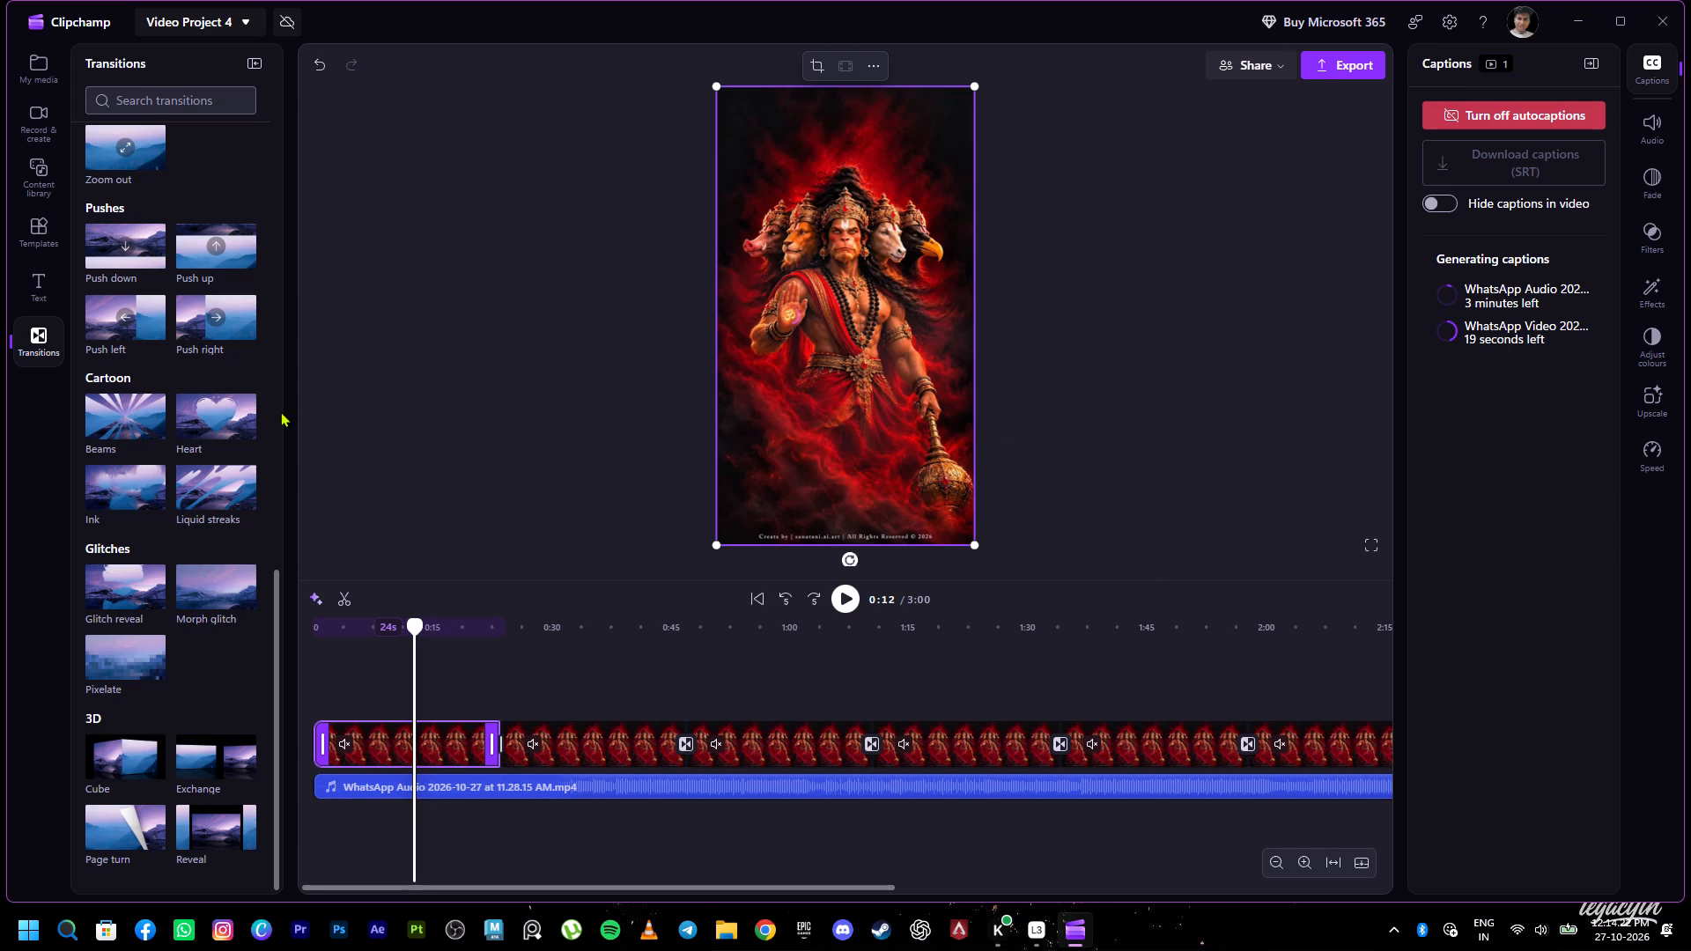
Look through the template categories and examine the Facebook ads templates, then return to the category list.
{"action": "left_click", "coordinate": [45, 229]}
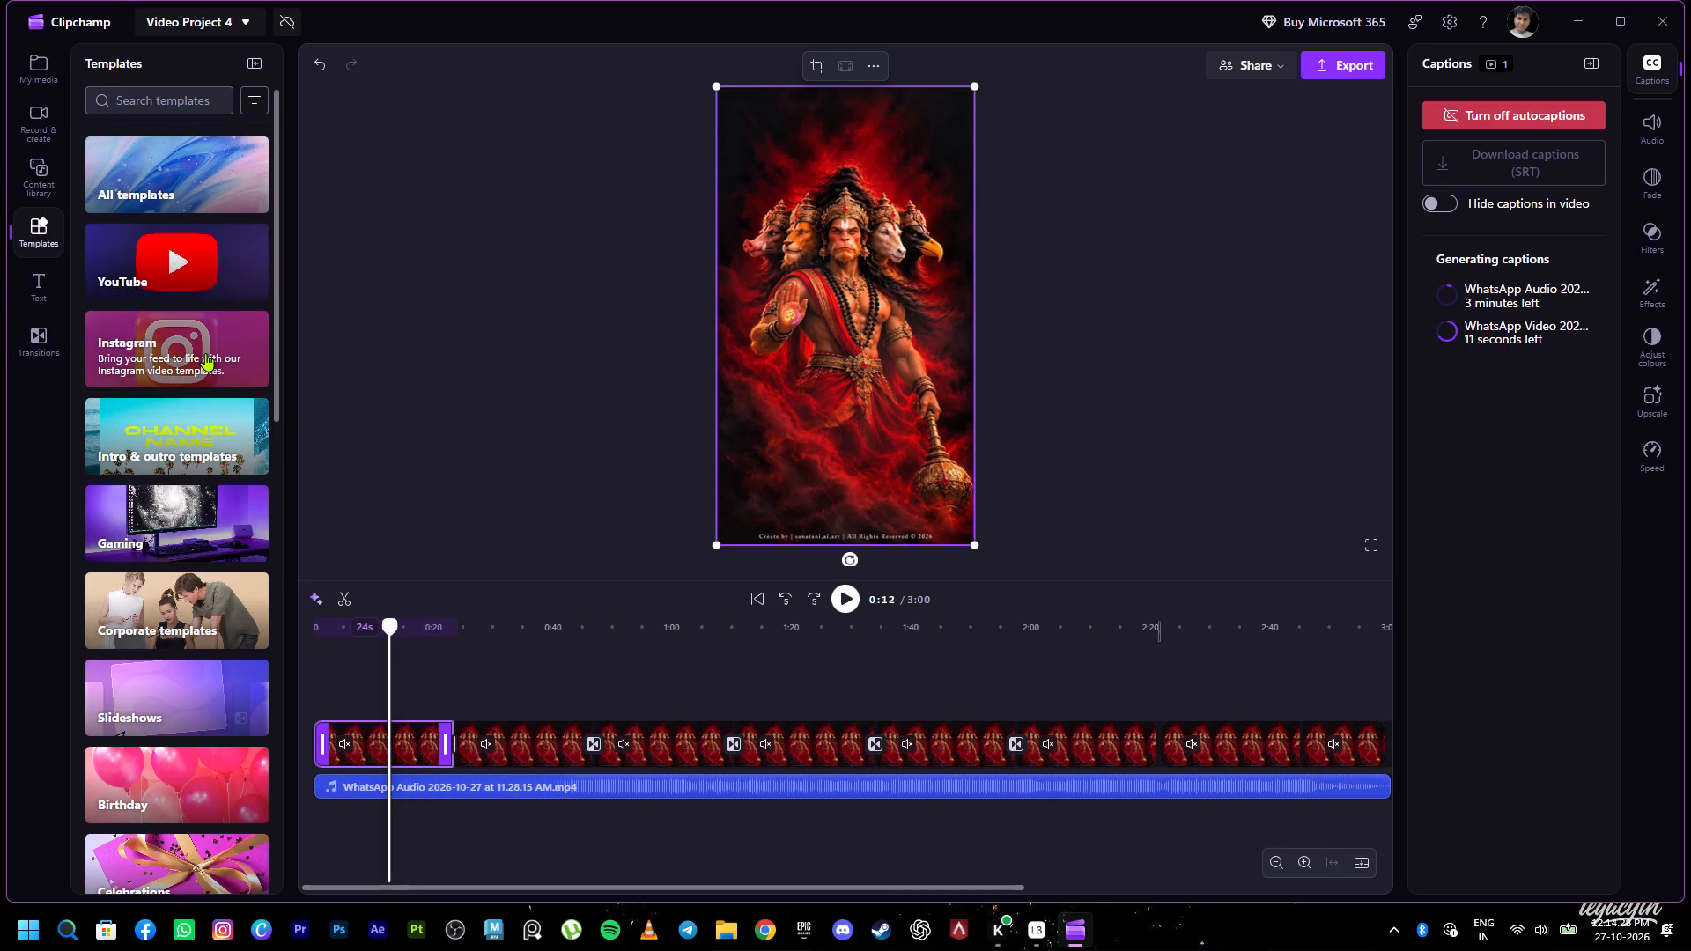
{"action": "scroll", "coordinate": [205, 353], "scroll_direction": "down", "scroll_amount": 2}
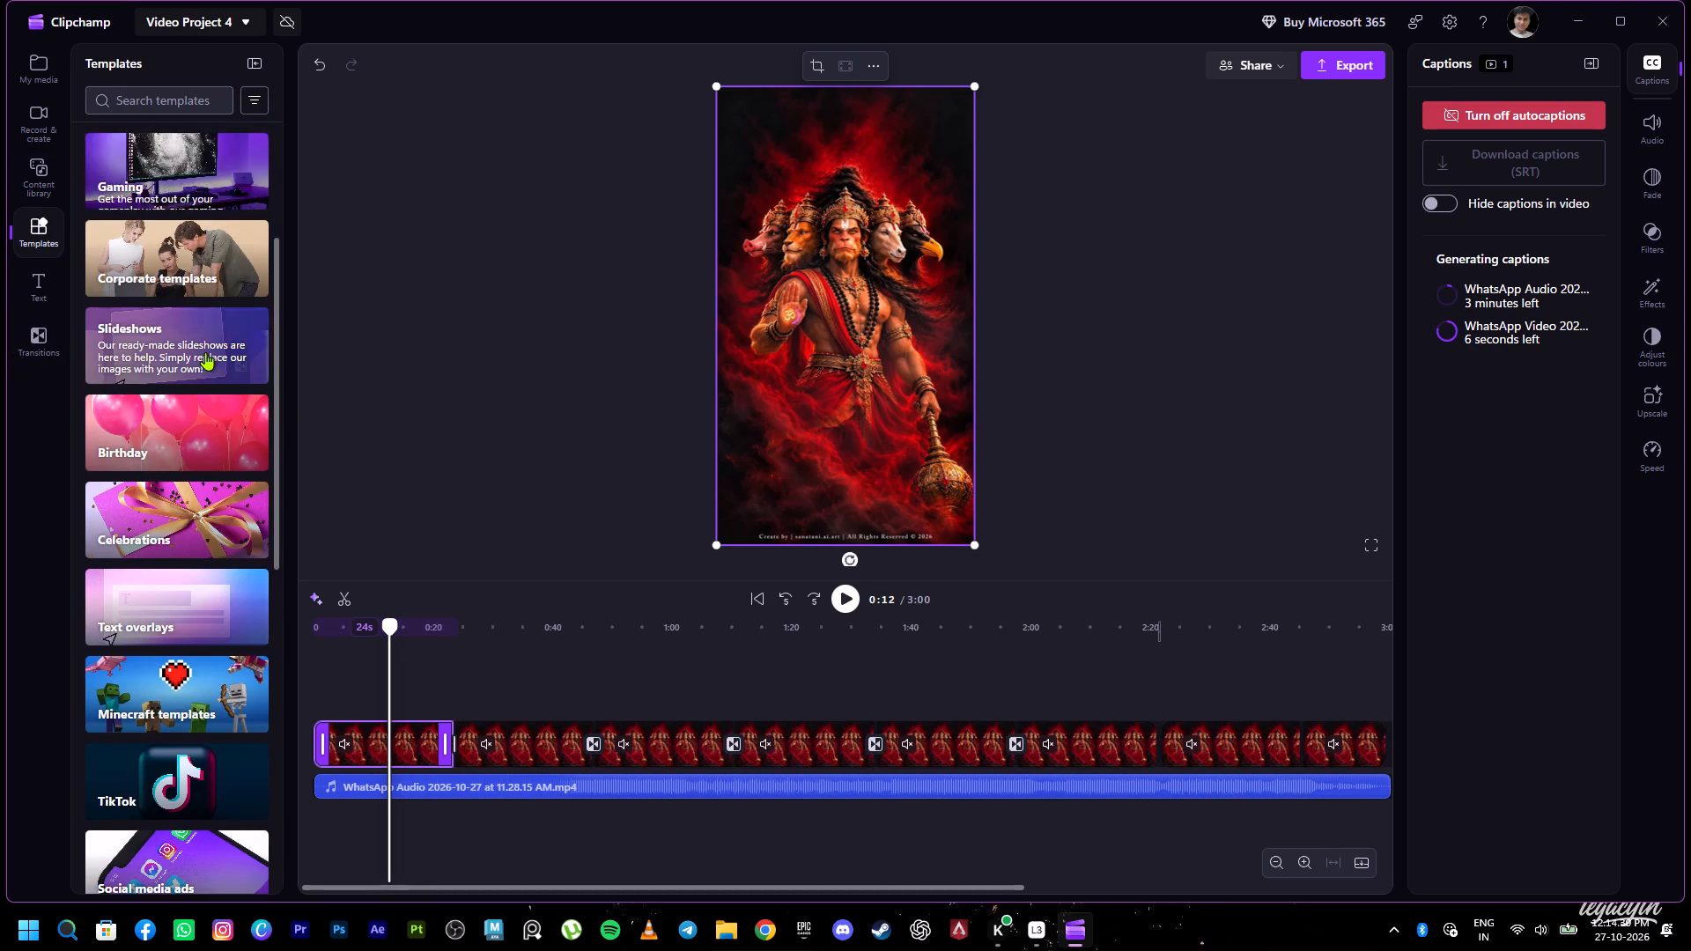
{"action": "scroll", "coordinate": [205, 352], "scroll_direction": "down", "scroll_amount": 4}
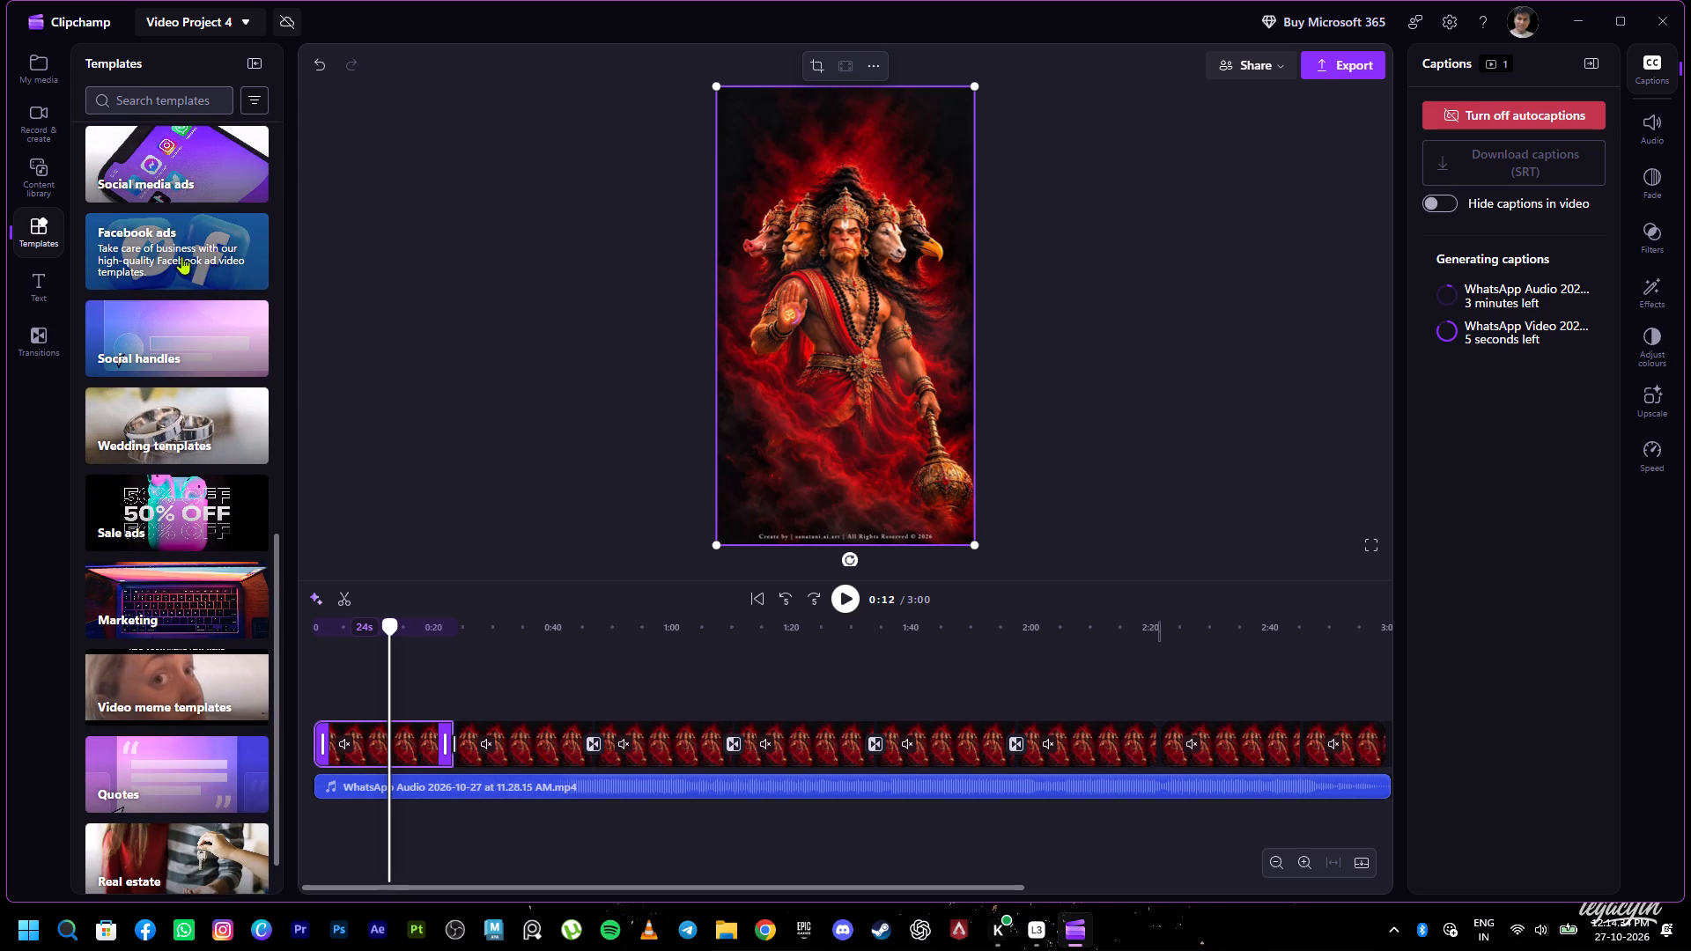
{"action": "left_click", "coordinate": [114, 261]}
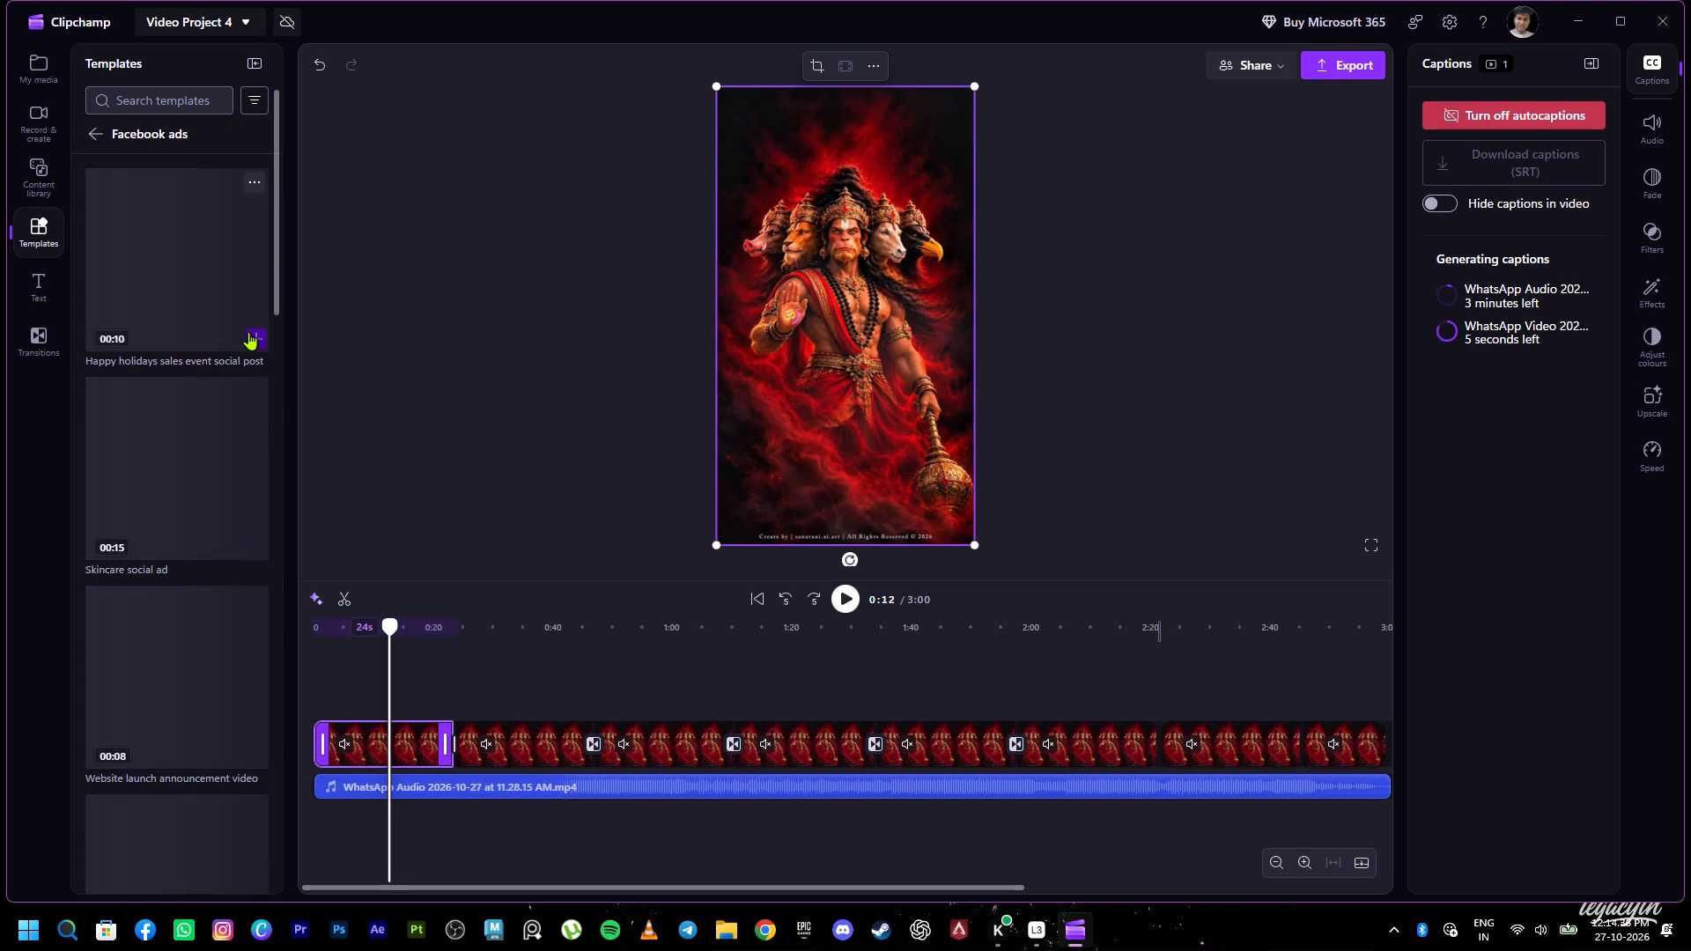
{"action": "scroll", "coordinate": [225, 318], "scroll_direction": "down", "scroll_amount": 5}
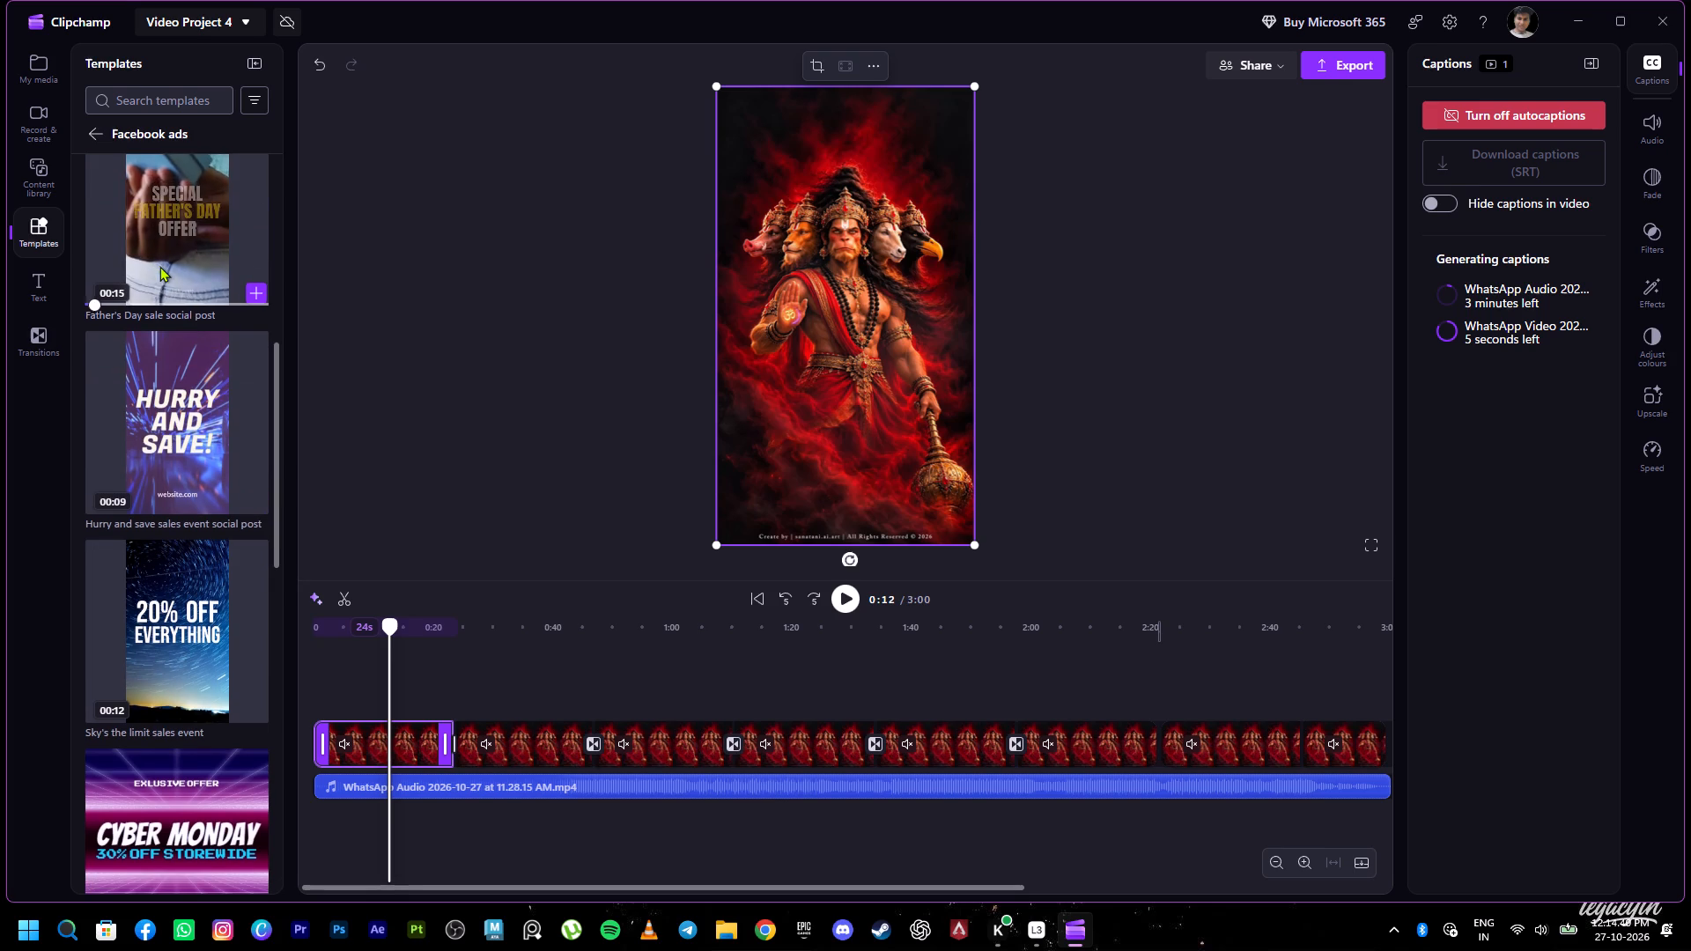
{"action": "scroll", "coordinate": [160, 266], "scroll_direction": "up", "scroll_amount": 1}
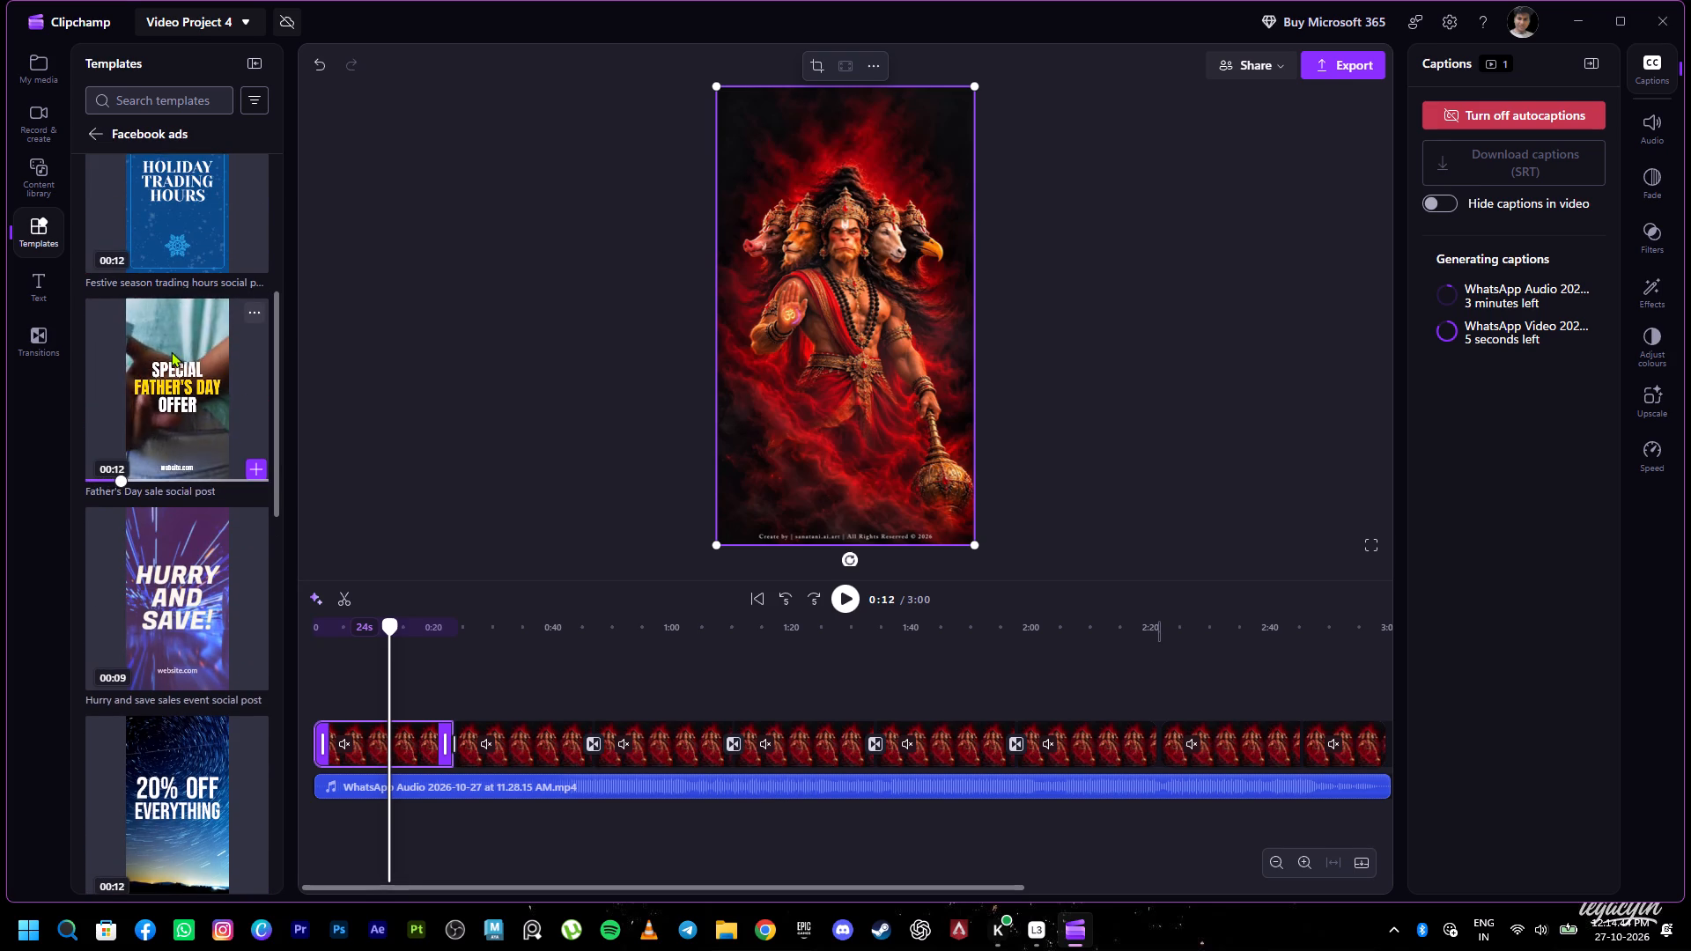
{"action": "scroll", "coordinate": [171, 351], "scroll_direction": "down", "scroll_amount": 1}
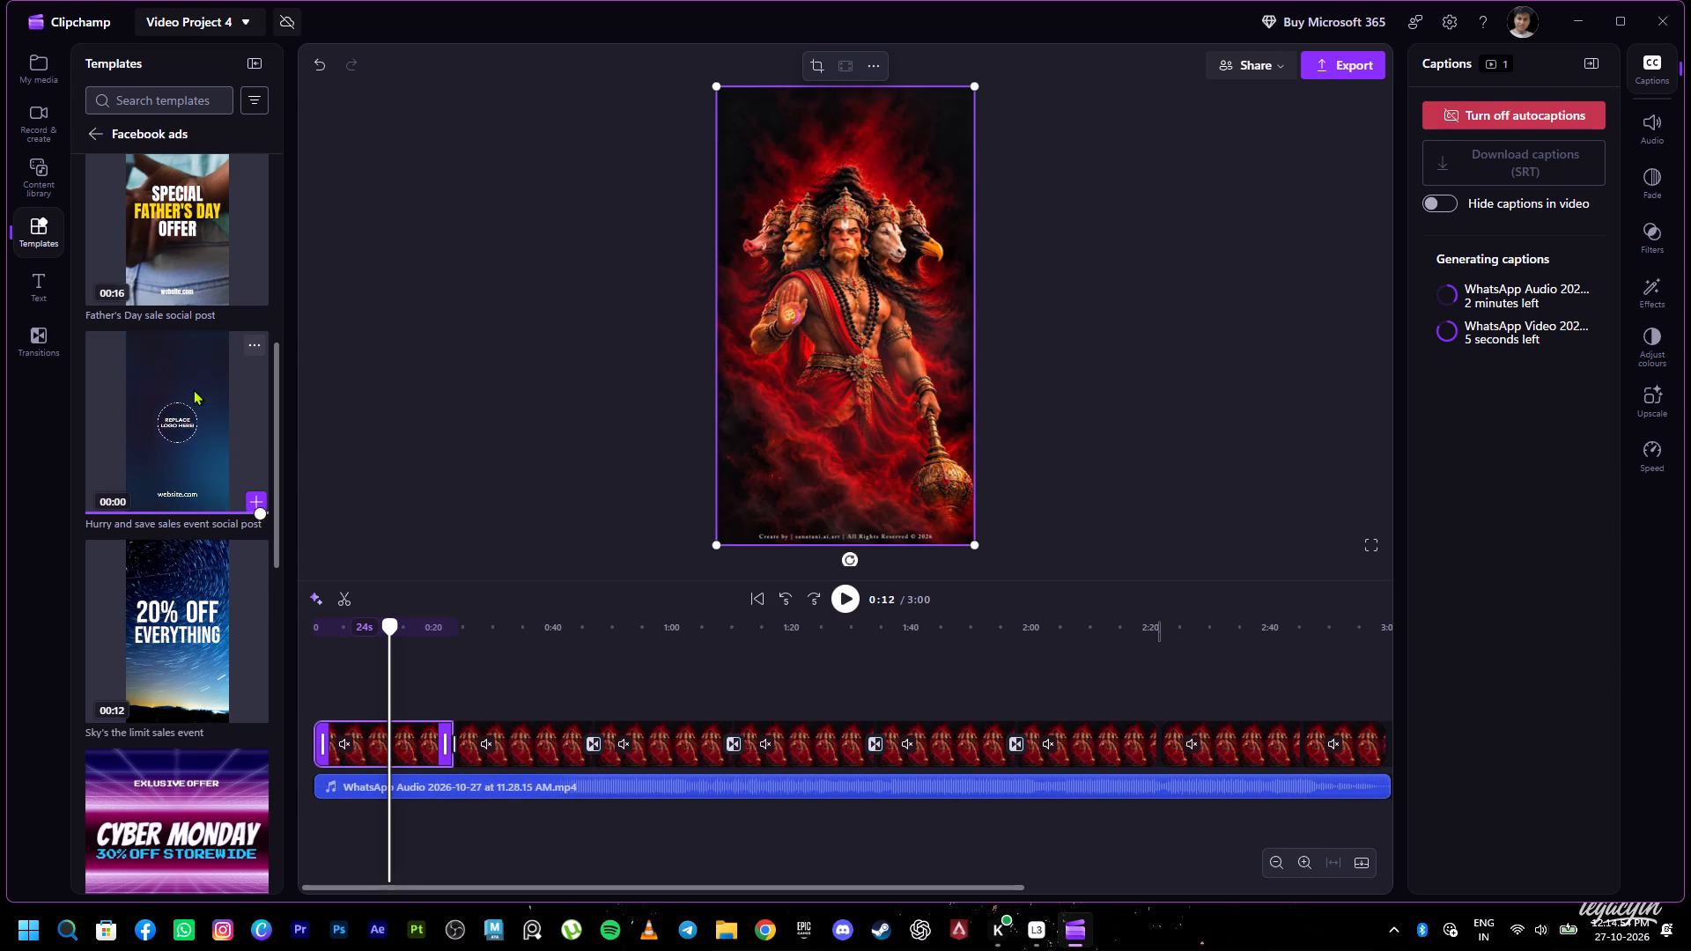
{"action": "scroll", "coordinate": [194, 390], "scroll_direction": "down", "scroll_amount": 1}
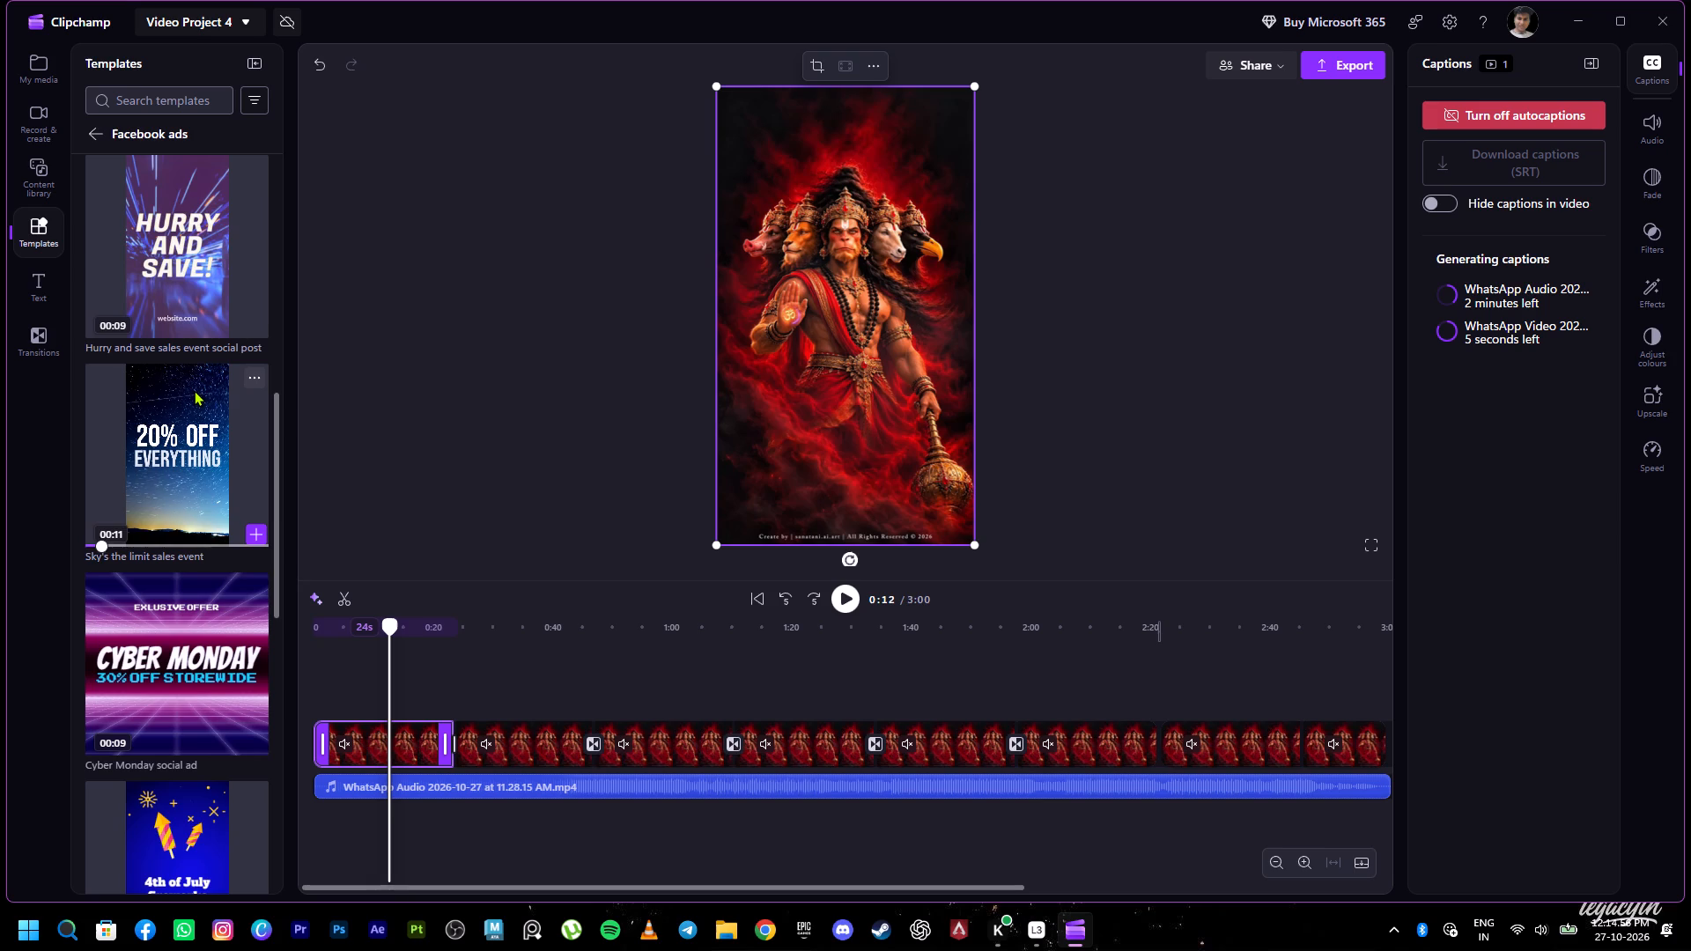
{"action": "scroll", "coordinate": [194, 390], "scroll_direction": "down", "scroll_amount": 2}
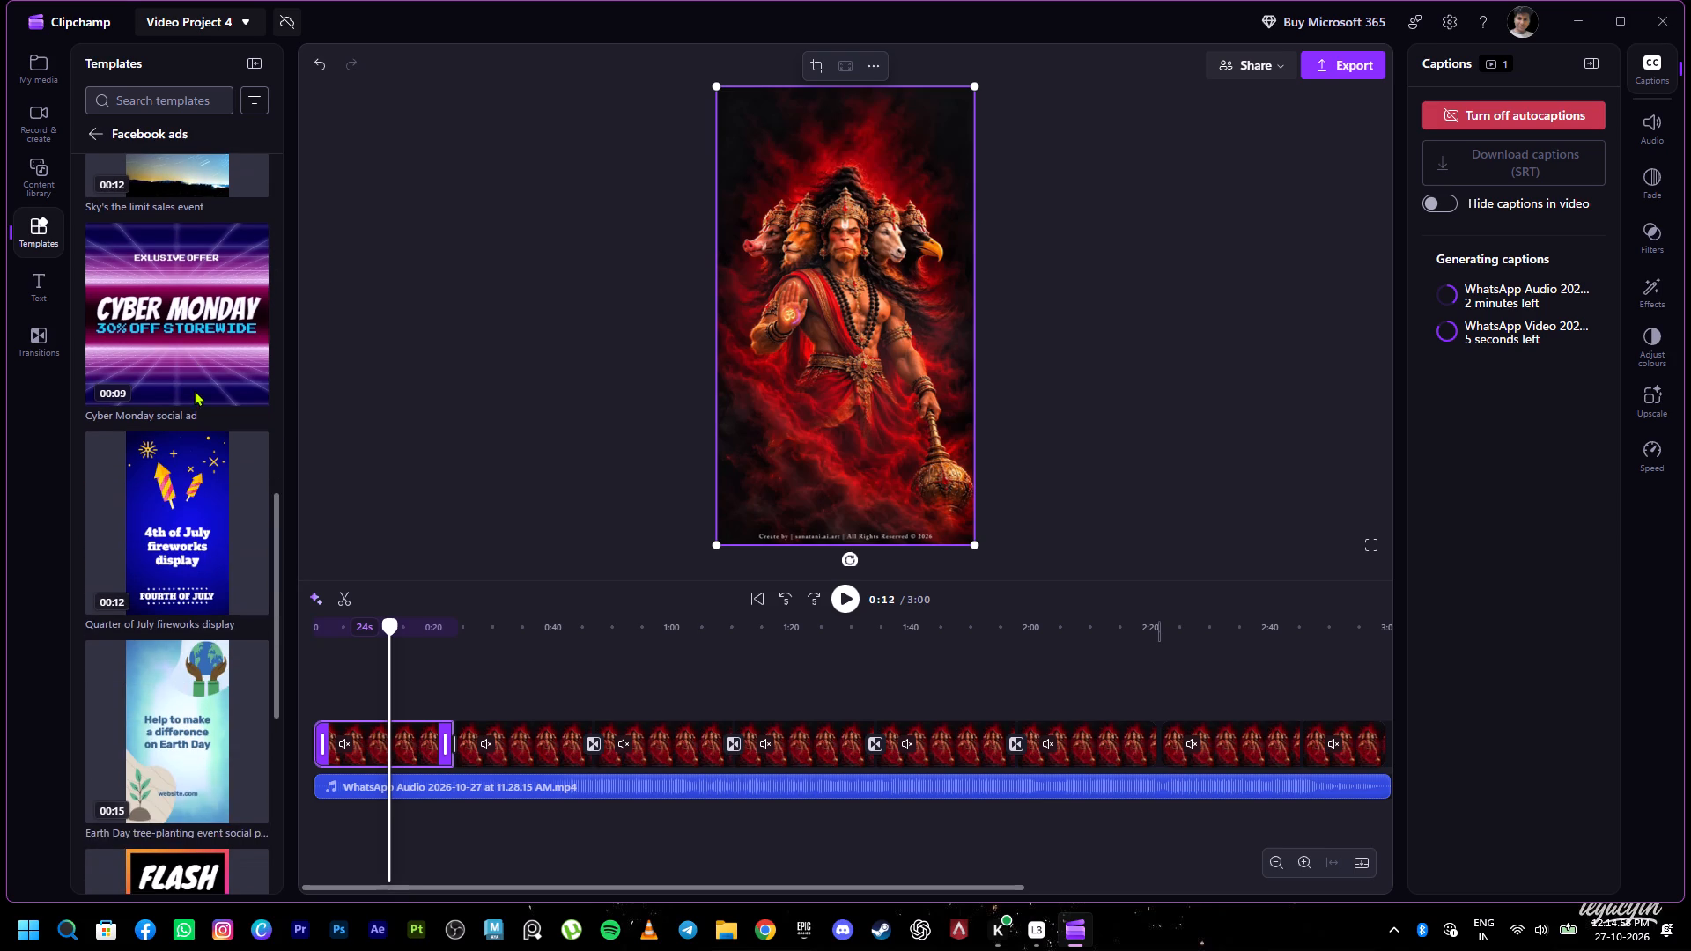
{"action": "scroll", "coordinate": [209, 448], "scroll_direction": "down", "scroll_amount": 3}
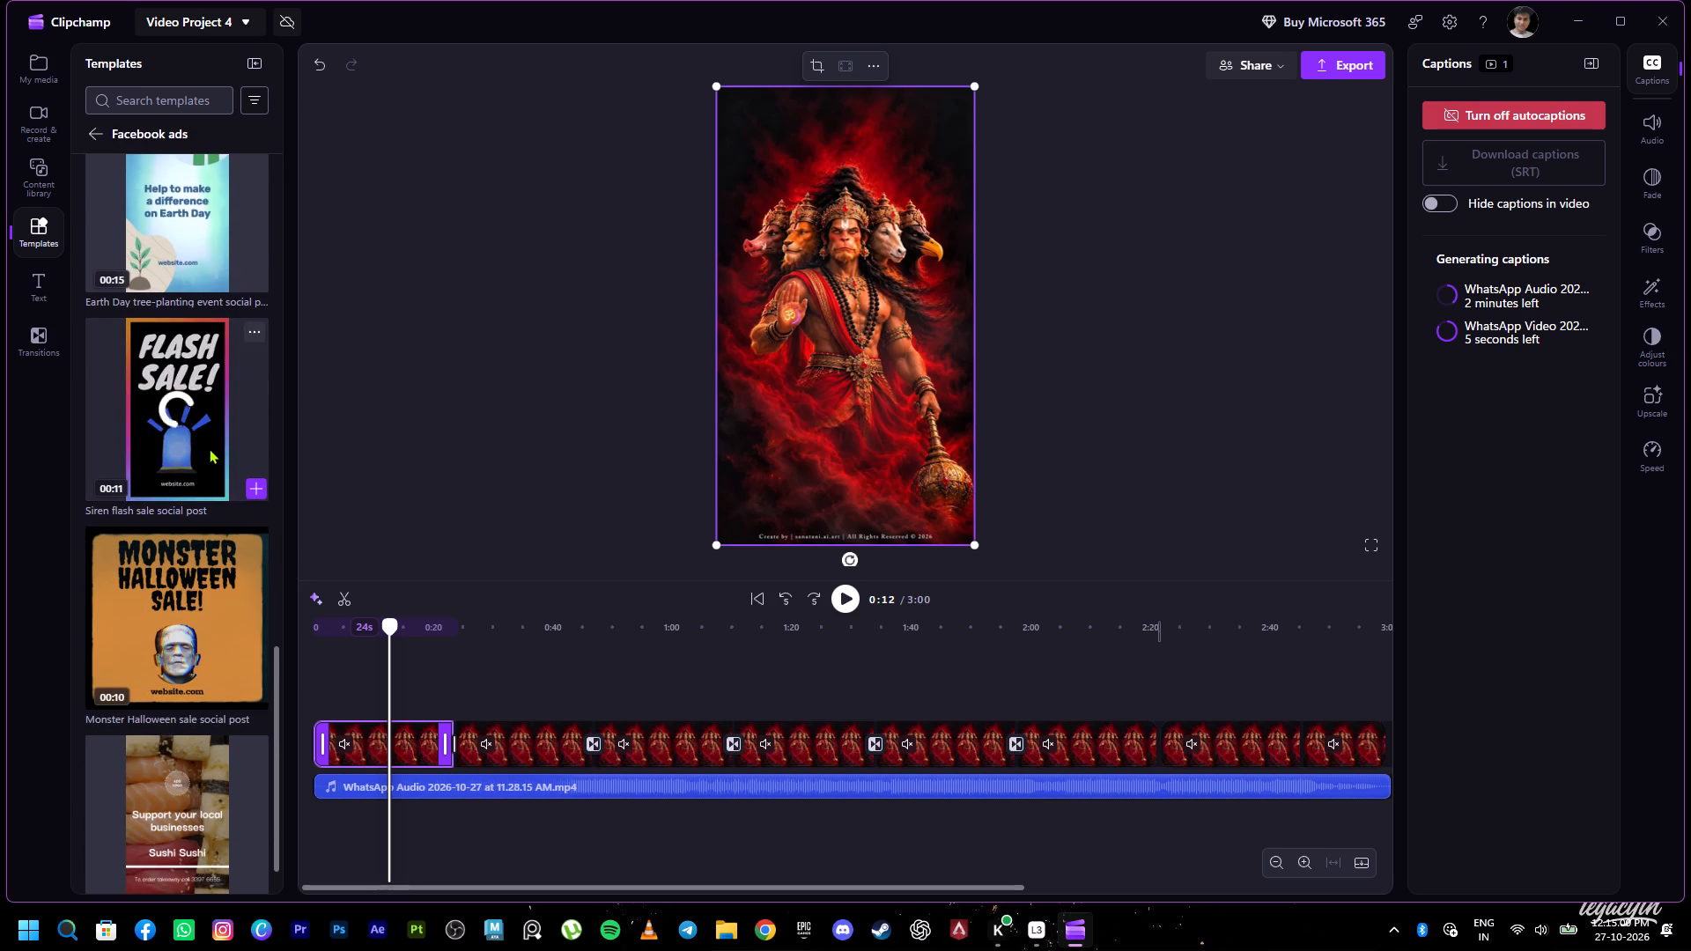
{"action": "scroll", "coordinate": [209, 448], "scroll_direction": "down", "scroll_amount": 2}
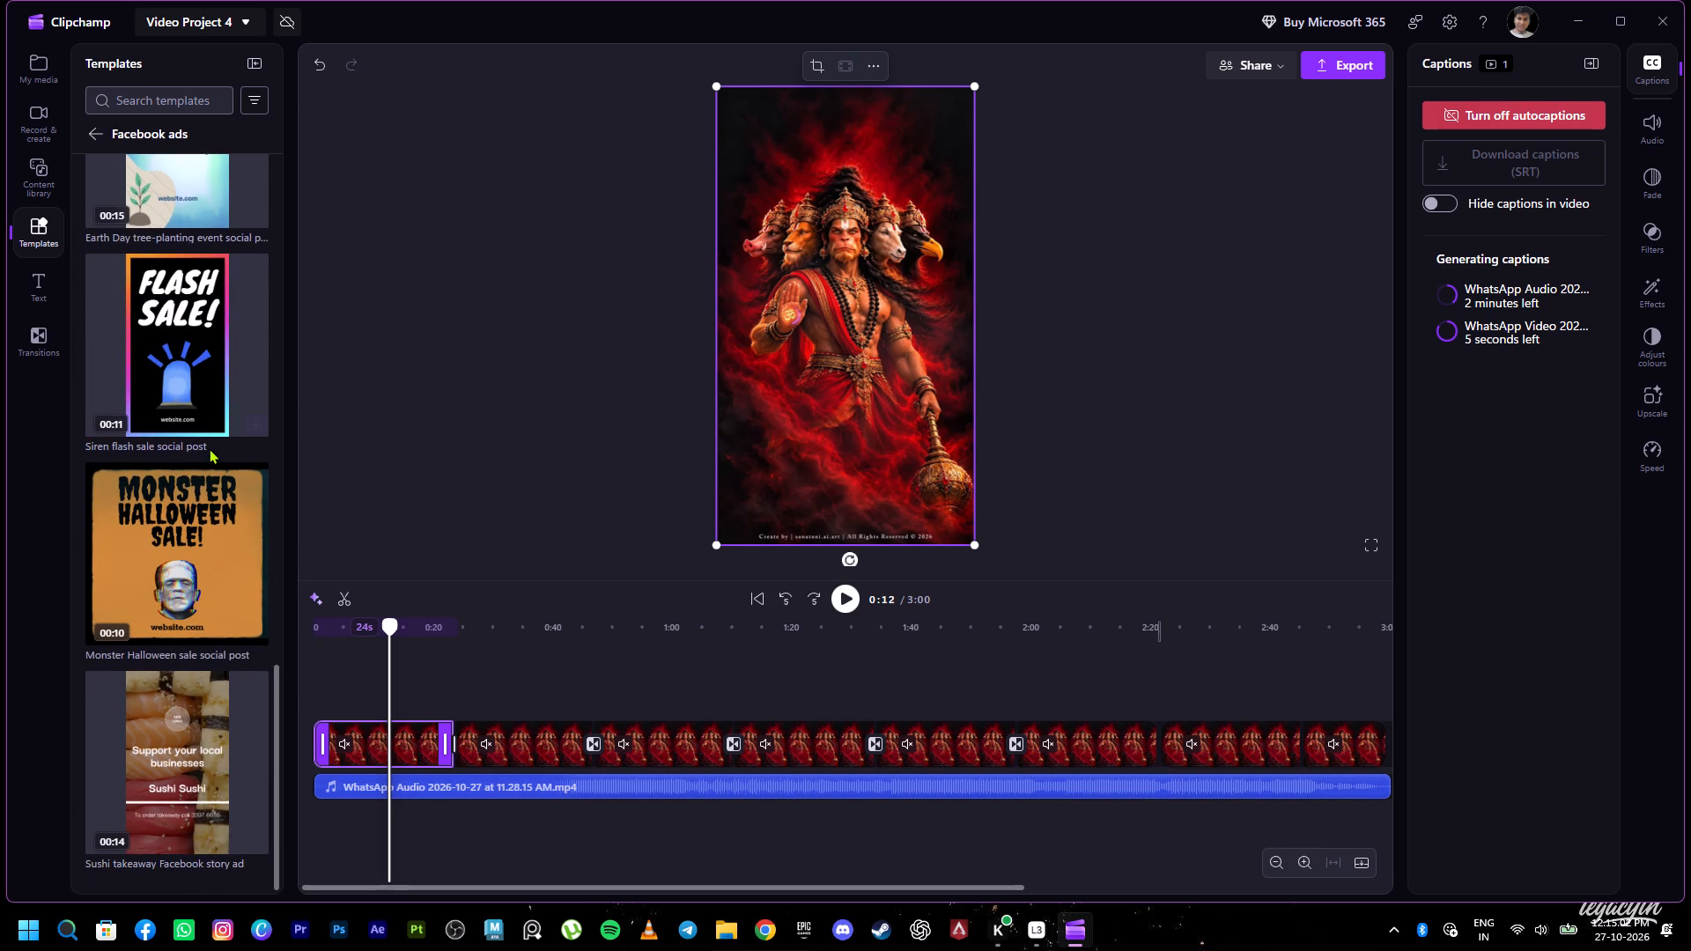
{"action": "scroll", "coordinate": [209, 448], "scroll_direction": "down", "scroll_amount": 4}
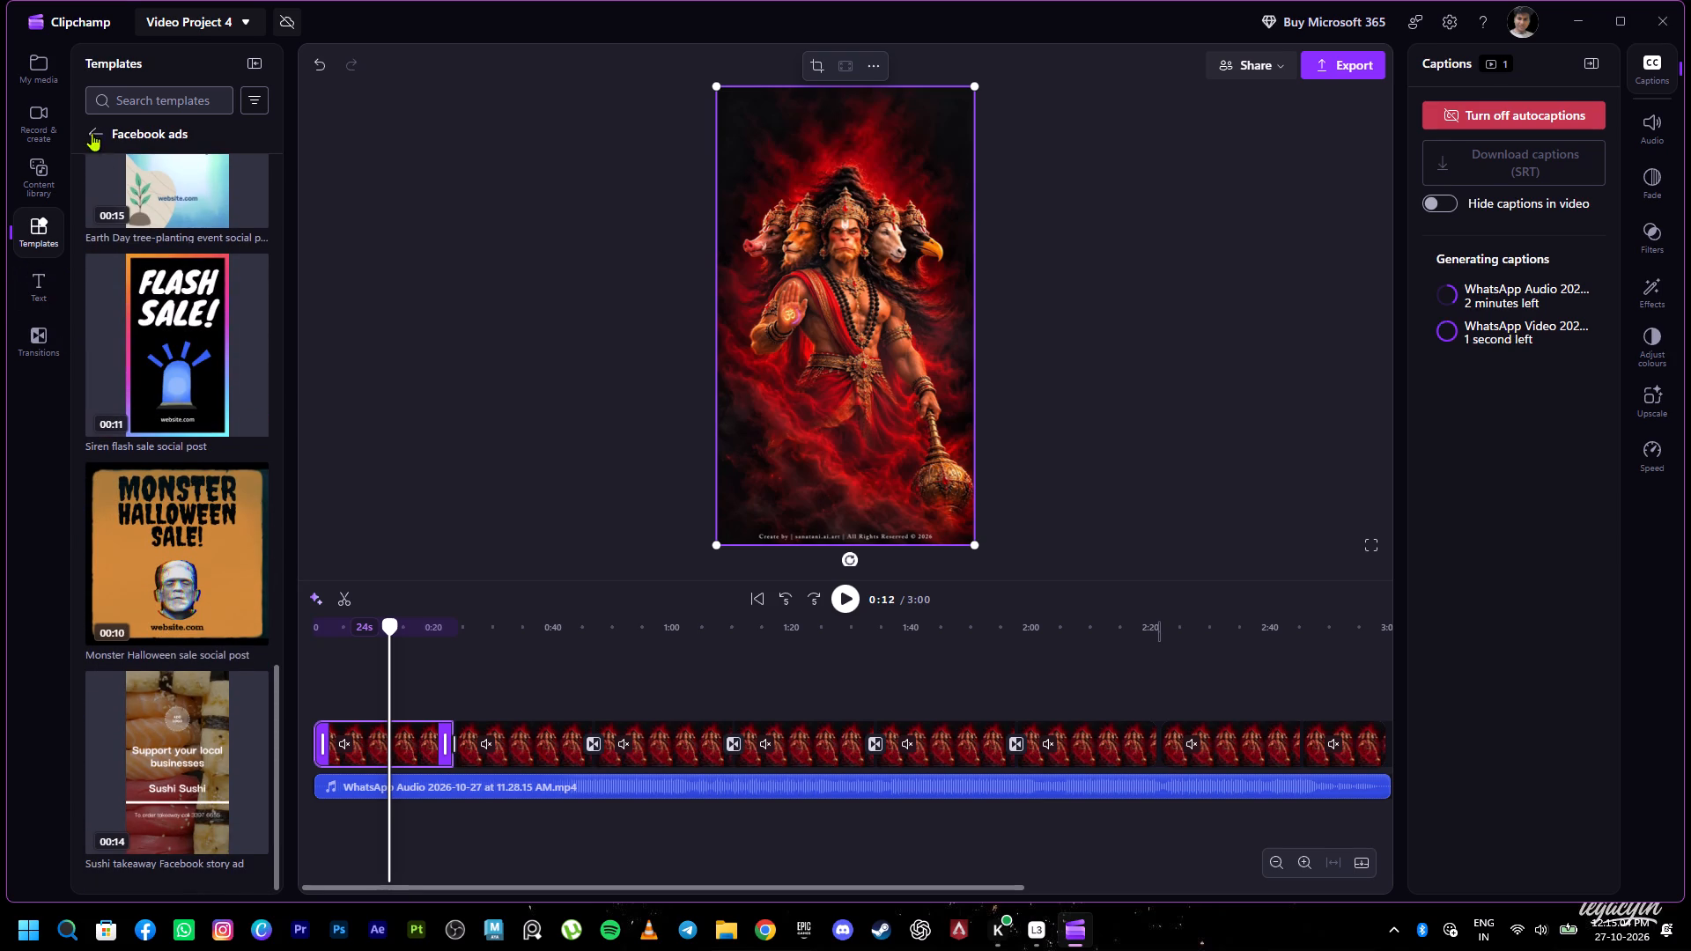
{"action": "left_click", "coordinate": [92, 129]}
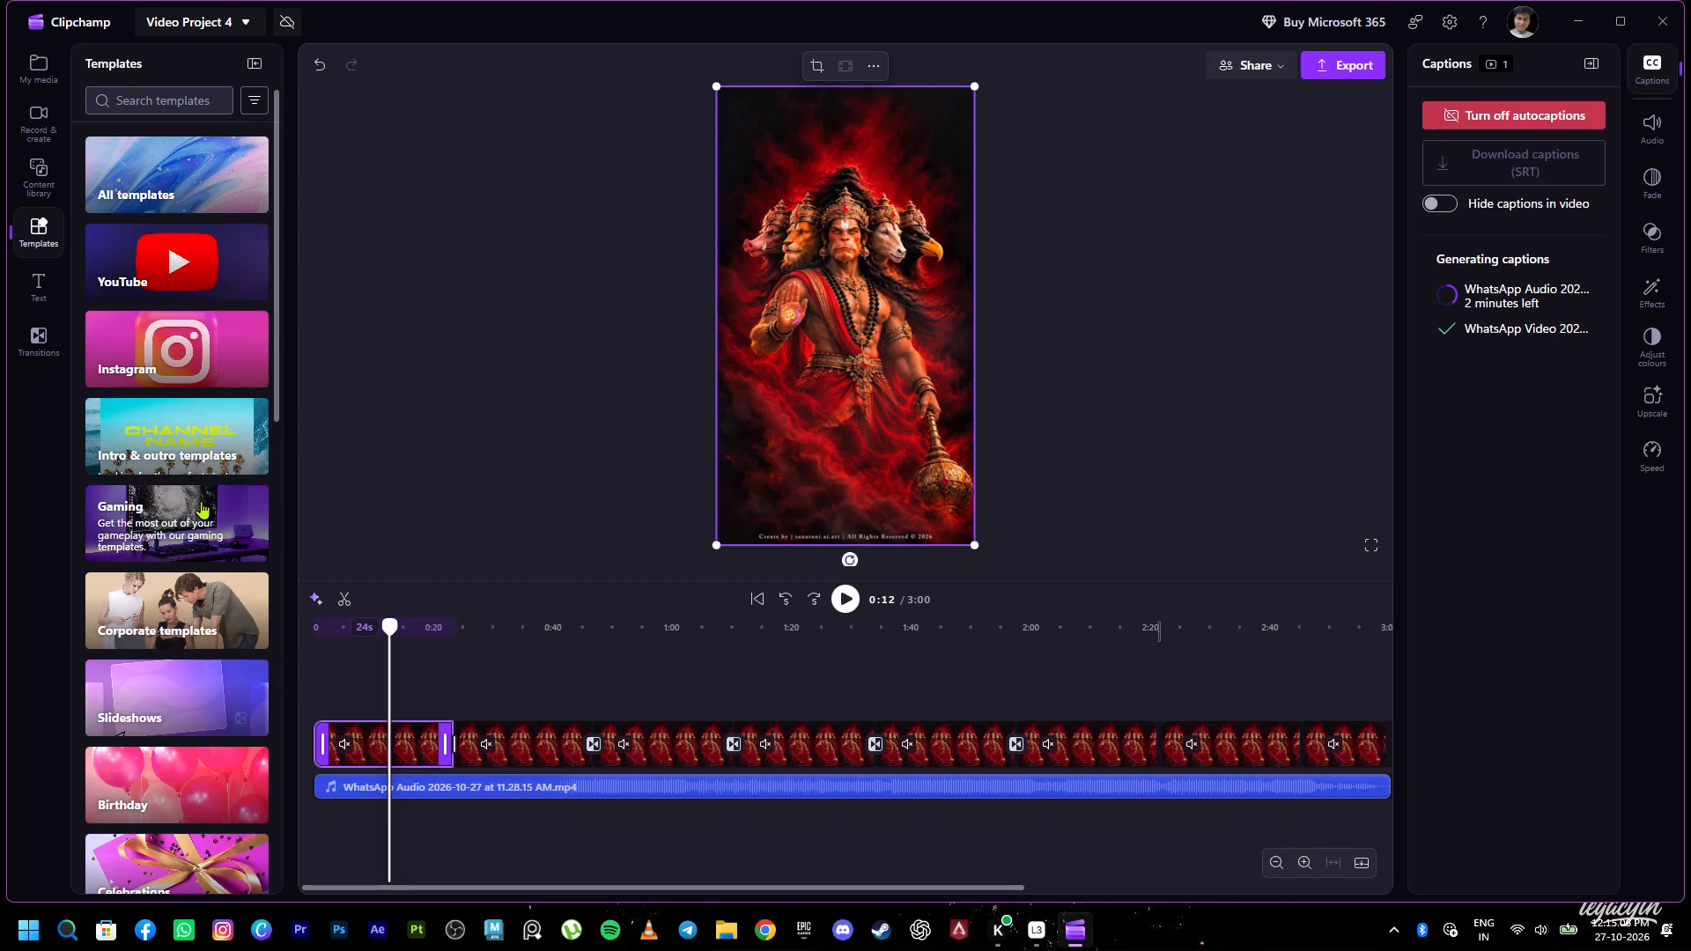
Browse the Gaming templates and open the preview of the Gaming channel trailer template.
{"action": "left_click", "coordinate": [201, 502]}
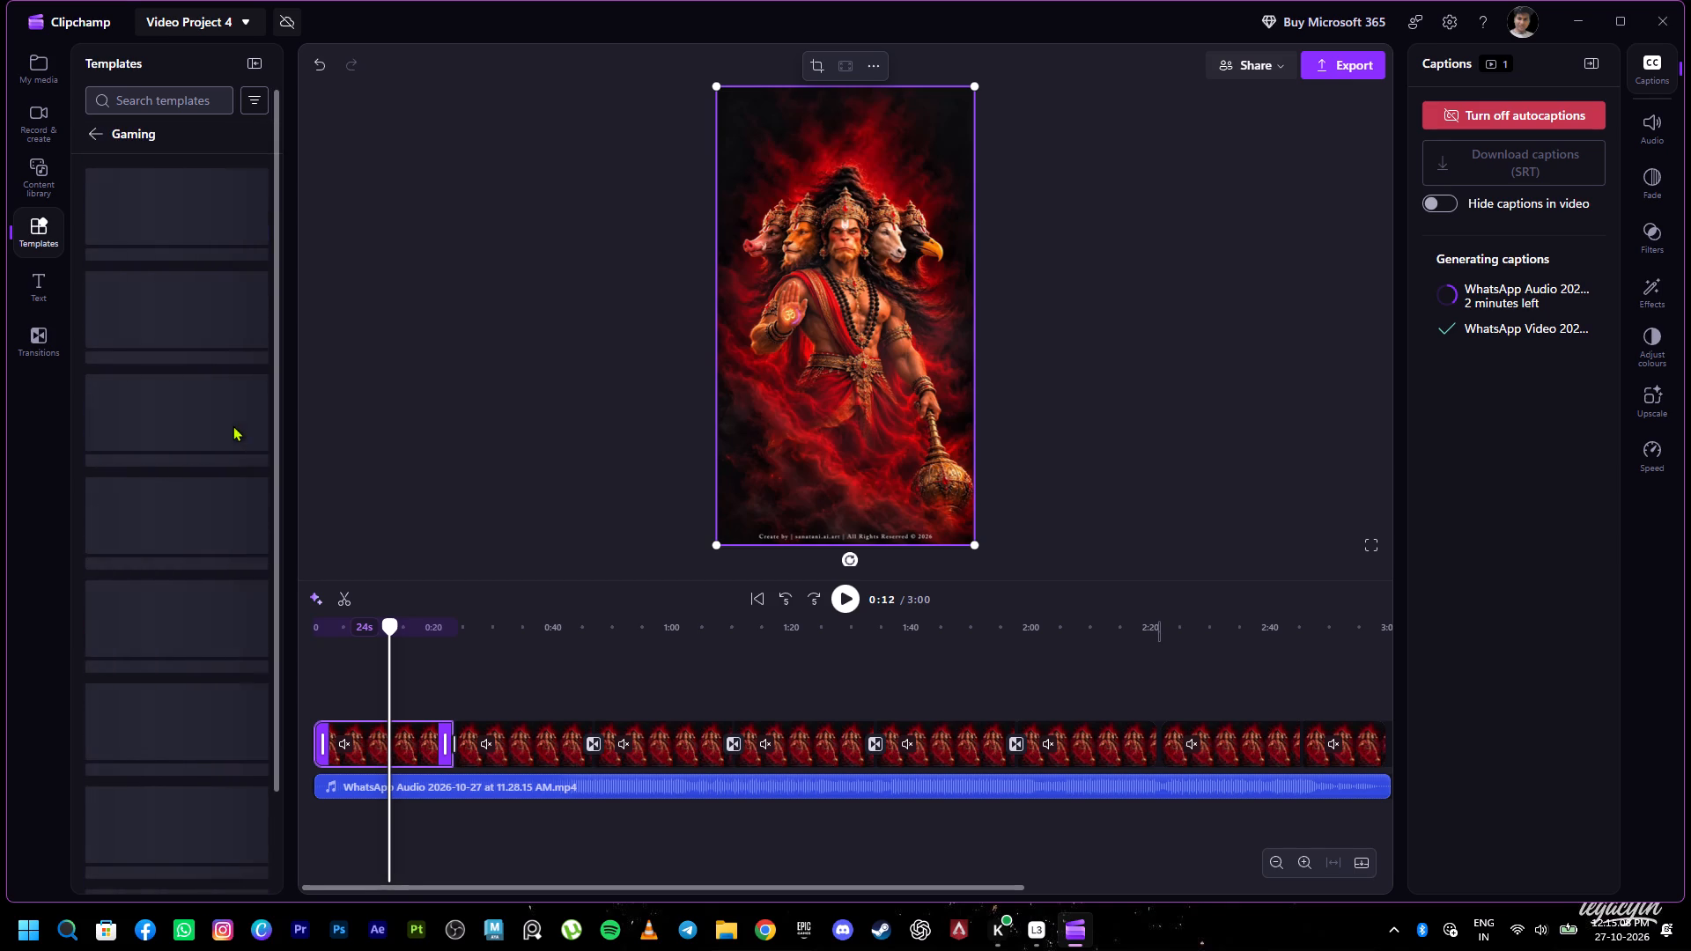
{"action": "scroll", "coordinate": [233, 424], "scroll_direction": "down", "scroll_amount": 3}
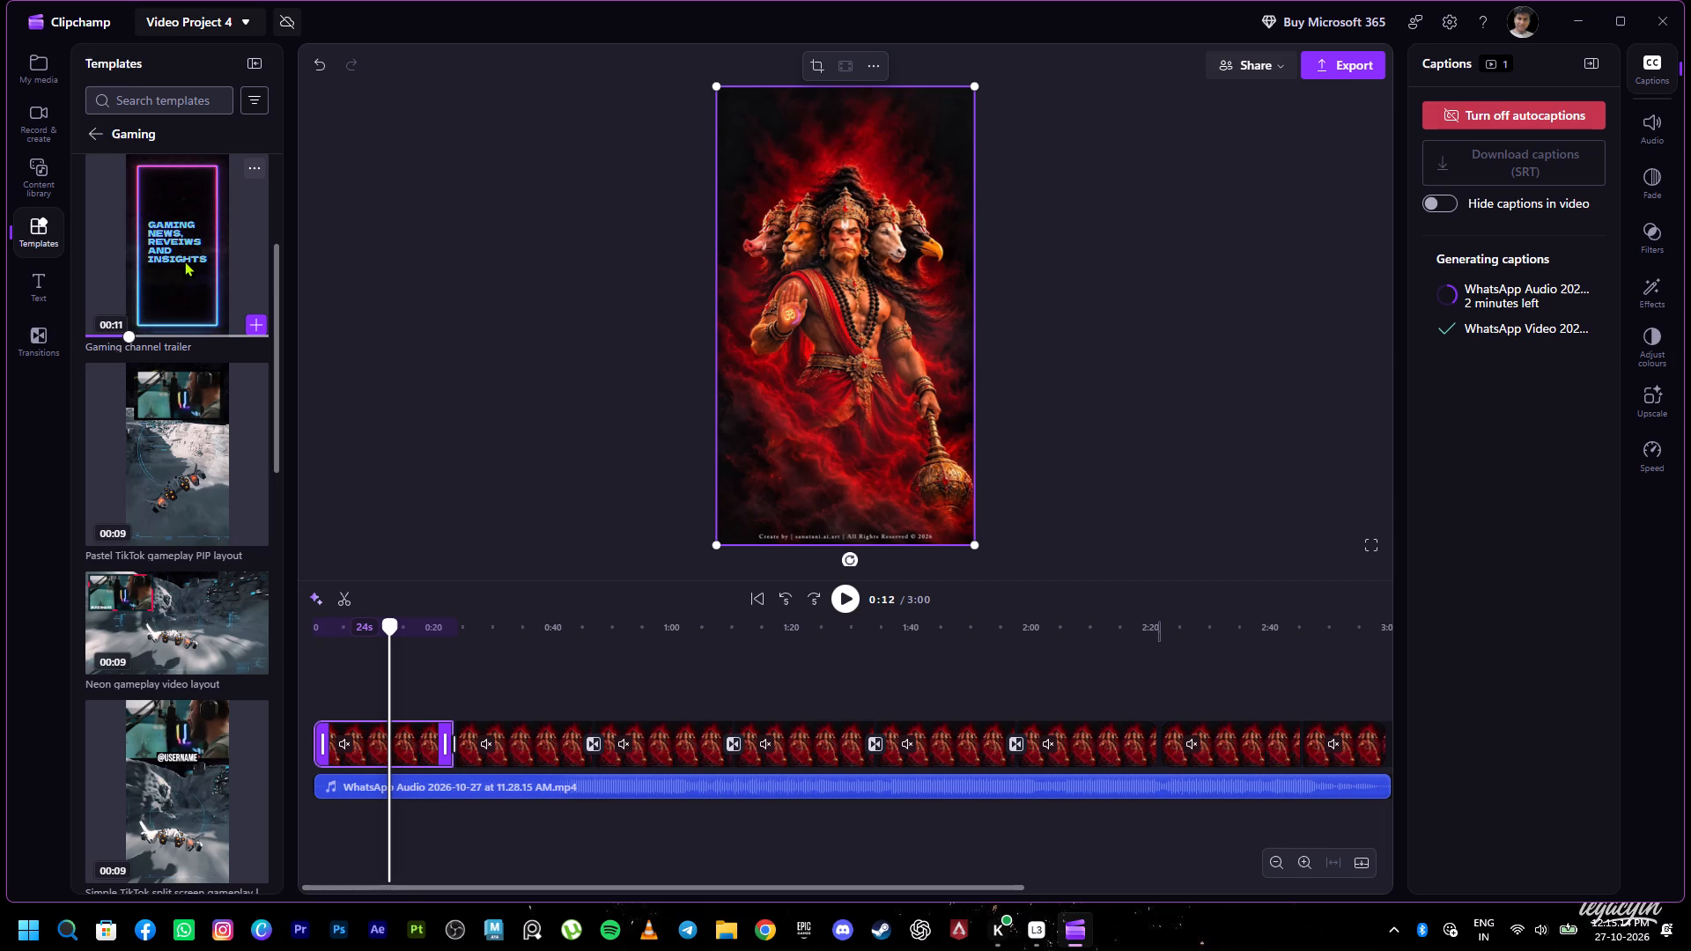
{"action": "left_click", "coordinate": [184, 261]}
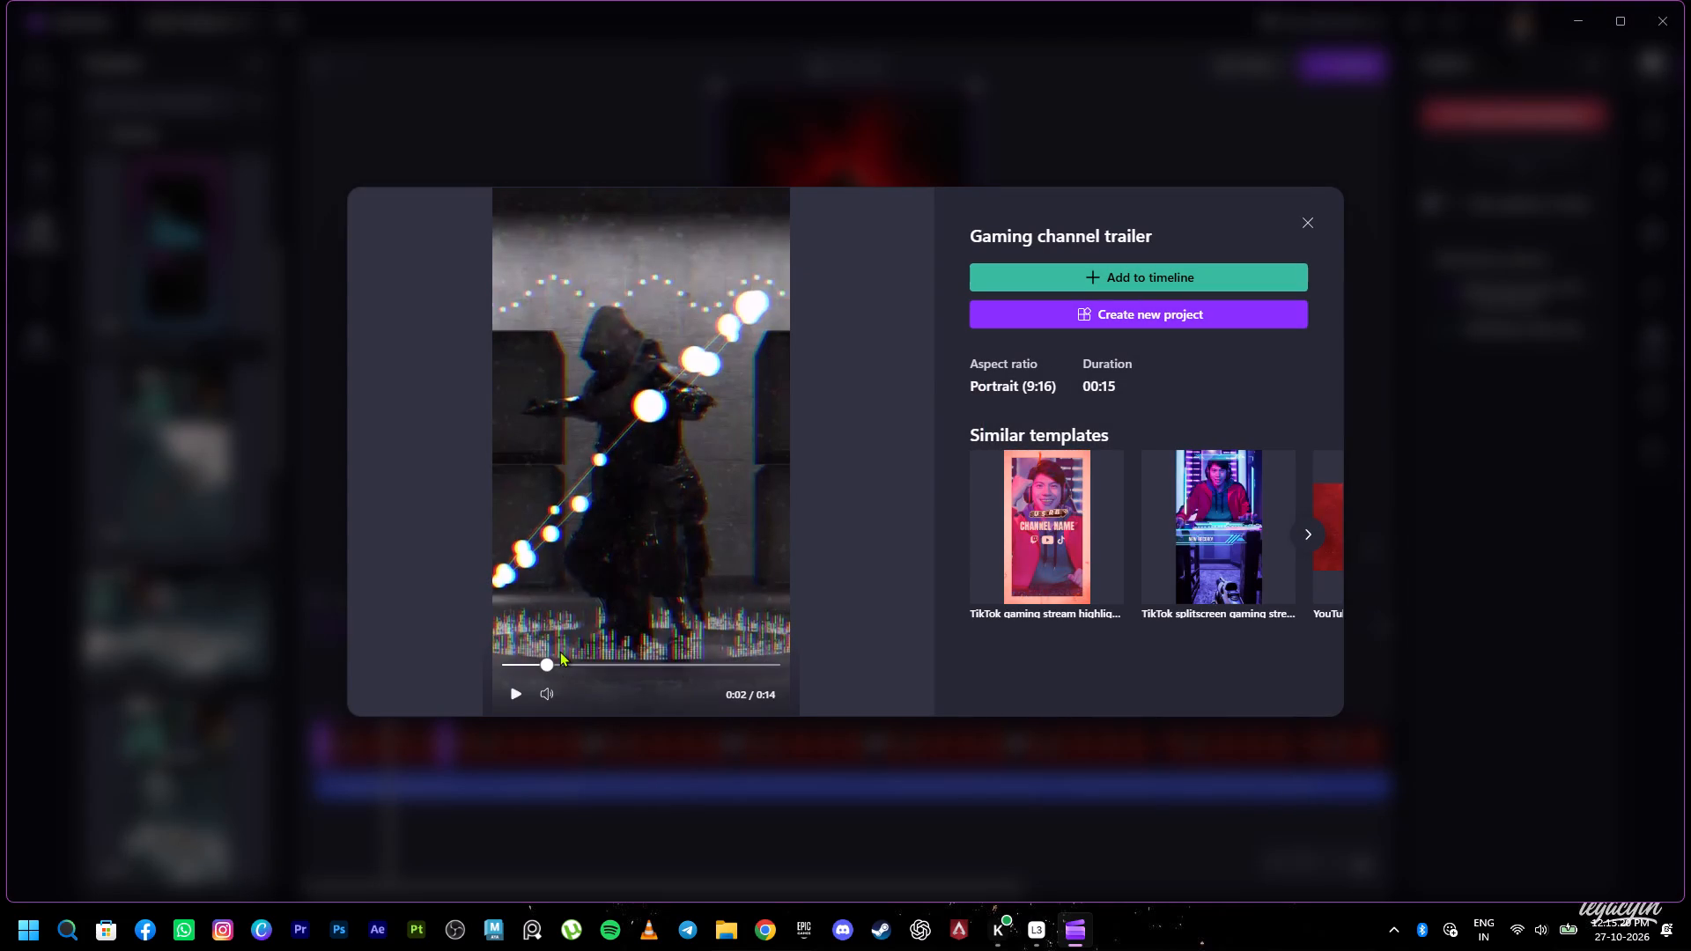
Add the portrait Gaming channel trailer template to the timeline at 0:12.
{"action": "left_click", "coordinate": [1231, 276]}
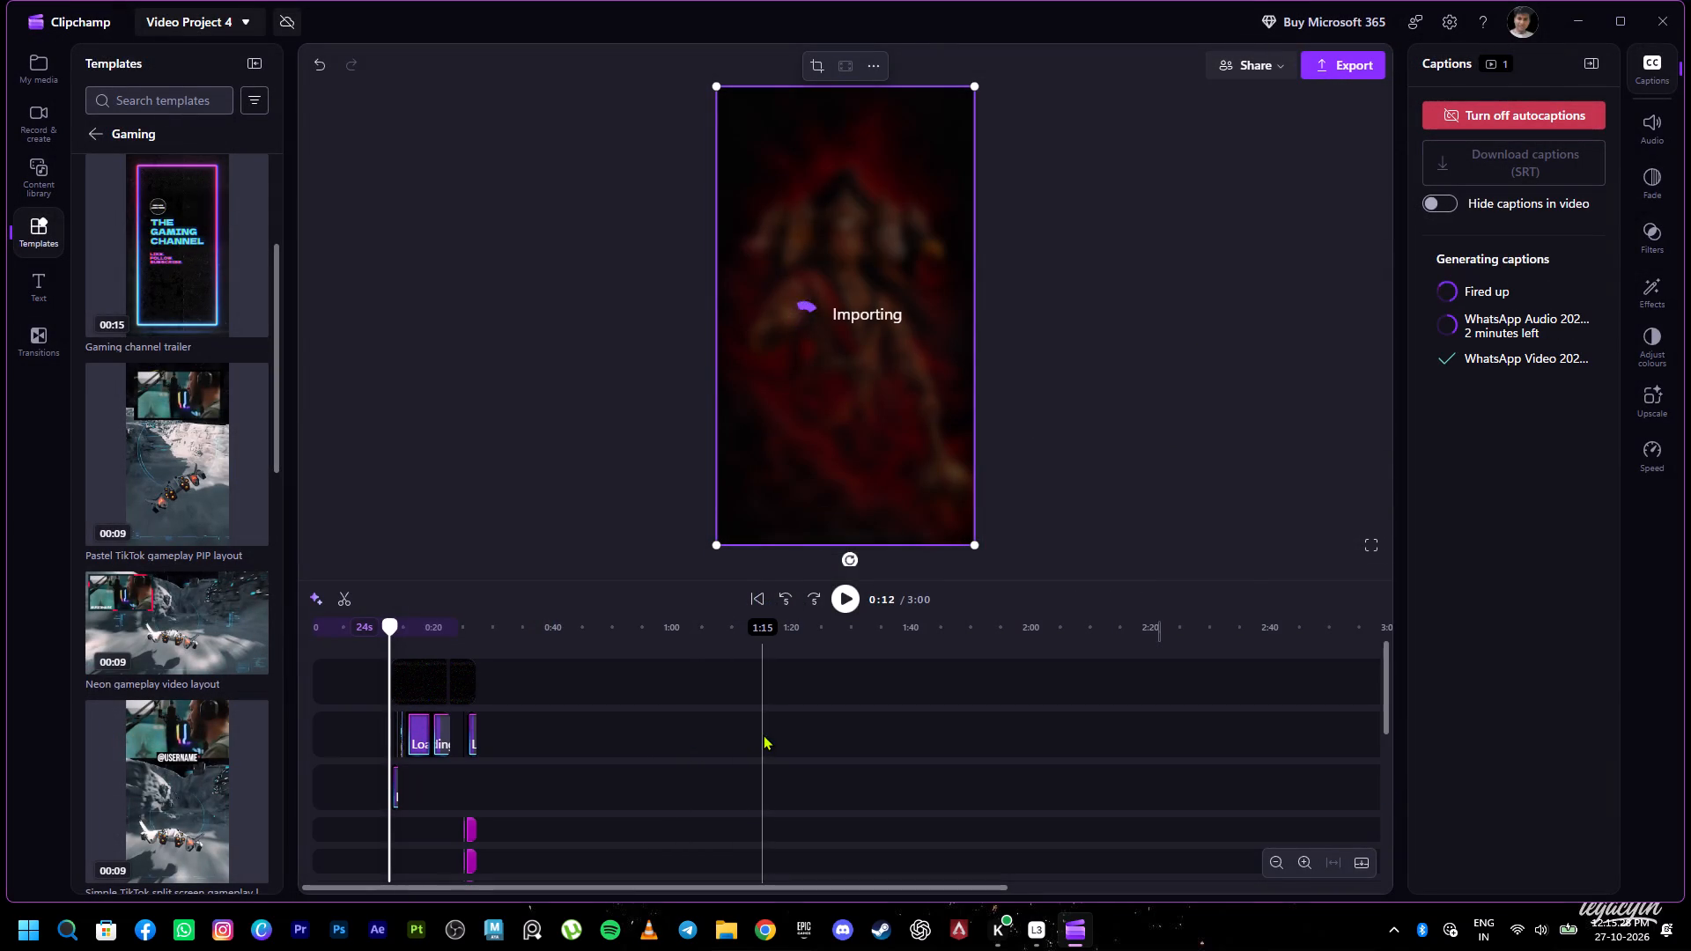
Scrub the playhead between 0:01 and 0:13 to inspect the start of the added template, ending at 0:05.
{"action": "scroll", "coordinate": [698, 728], "scroll_direction": "down", "scroll_amount": 3}
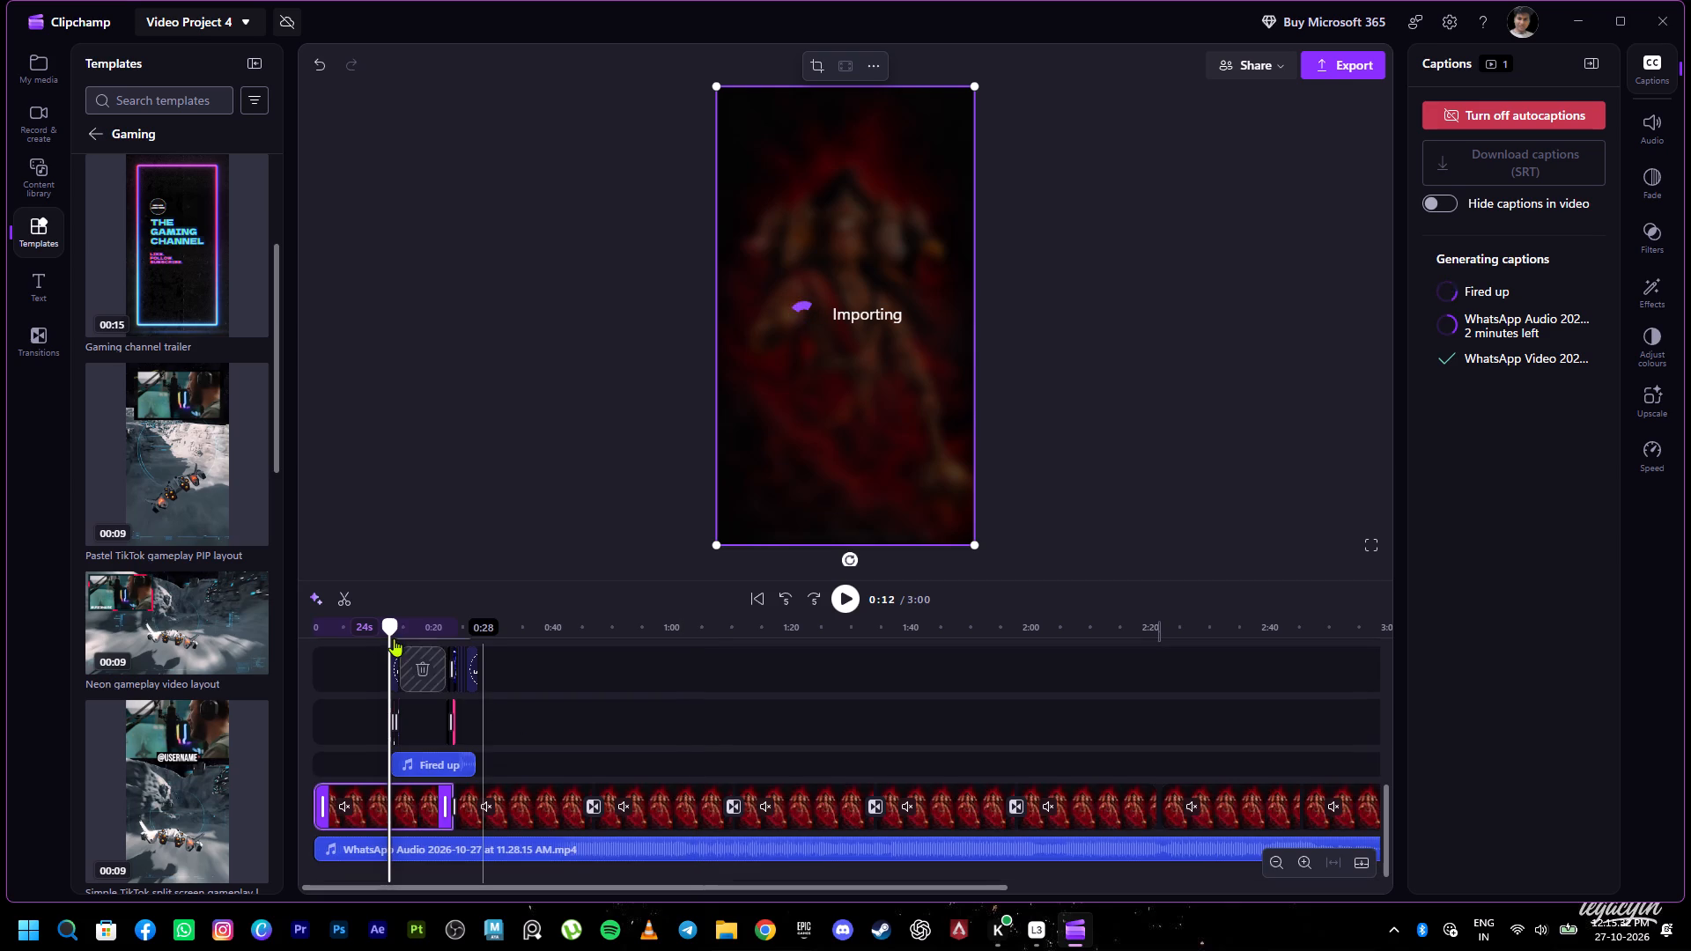
{"action": "left_click_drag", "start_coordinate": [382, 619], "coordinate": [385, 619]}
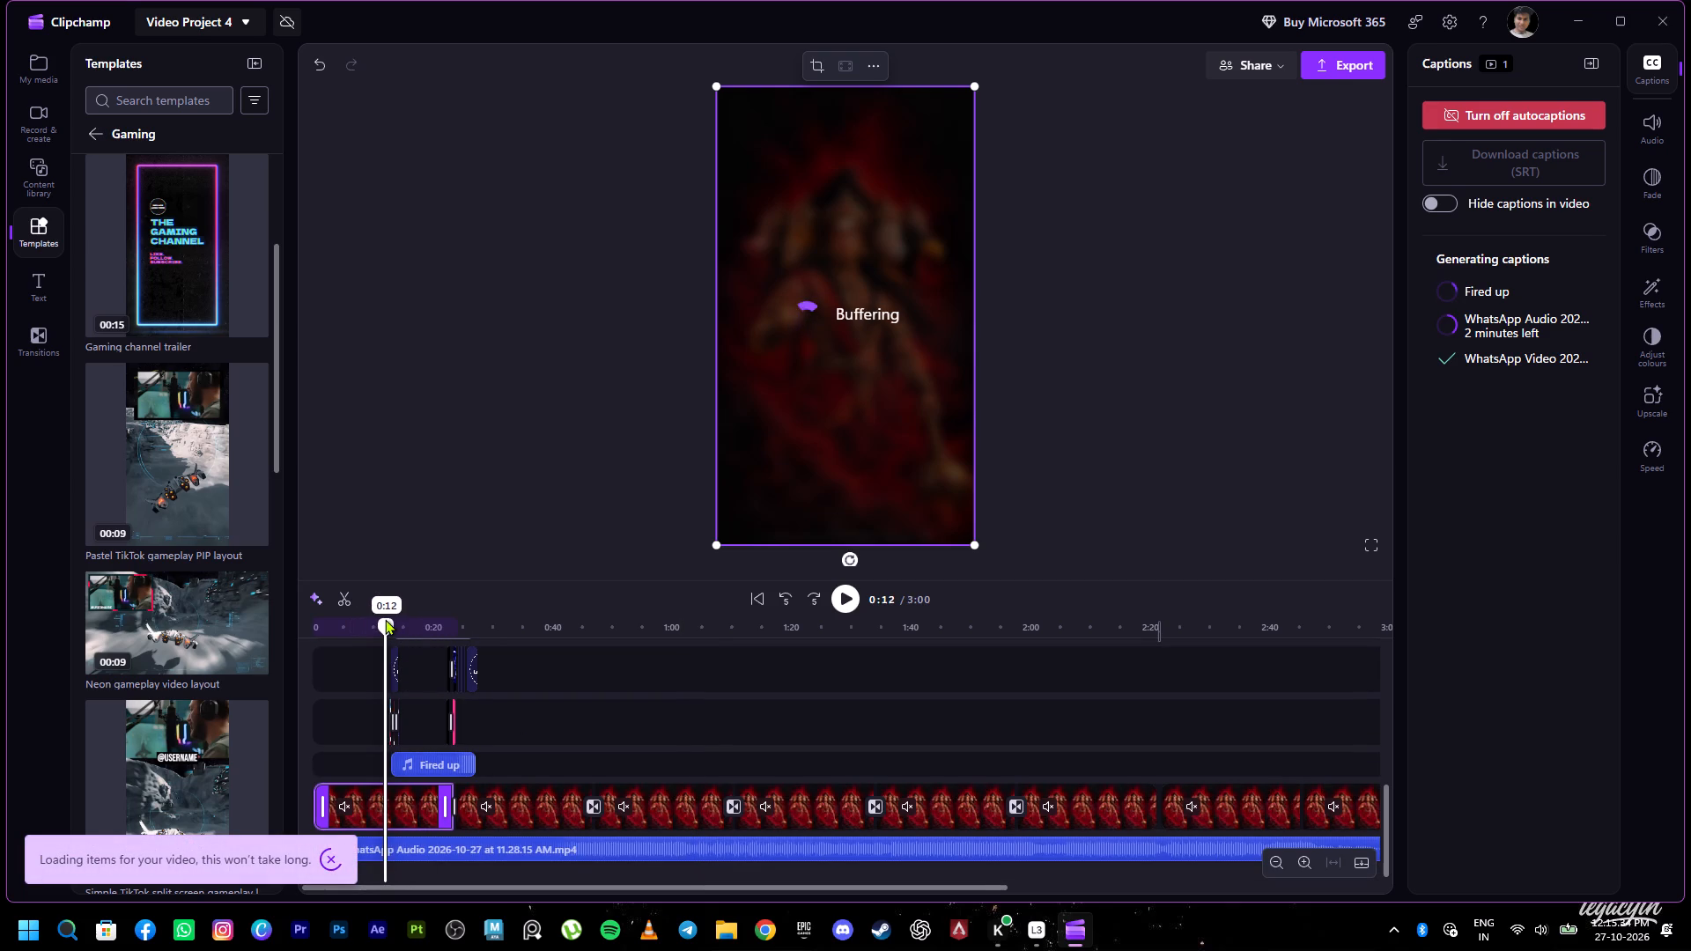
{"action": "left_click_drag", "start_coordinate": [385, 619], "coordinate": [320, 632]}
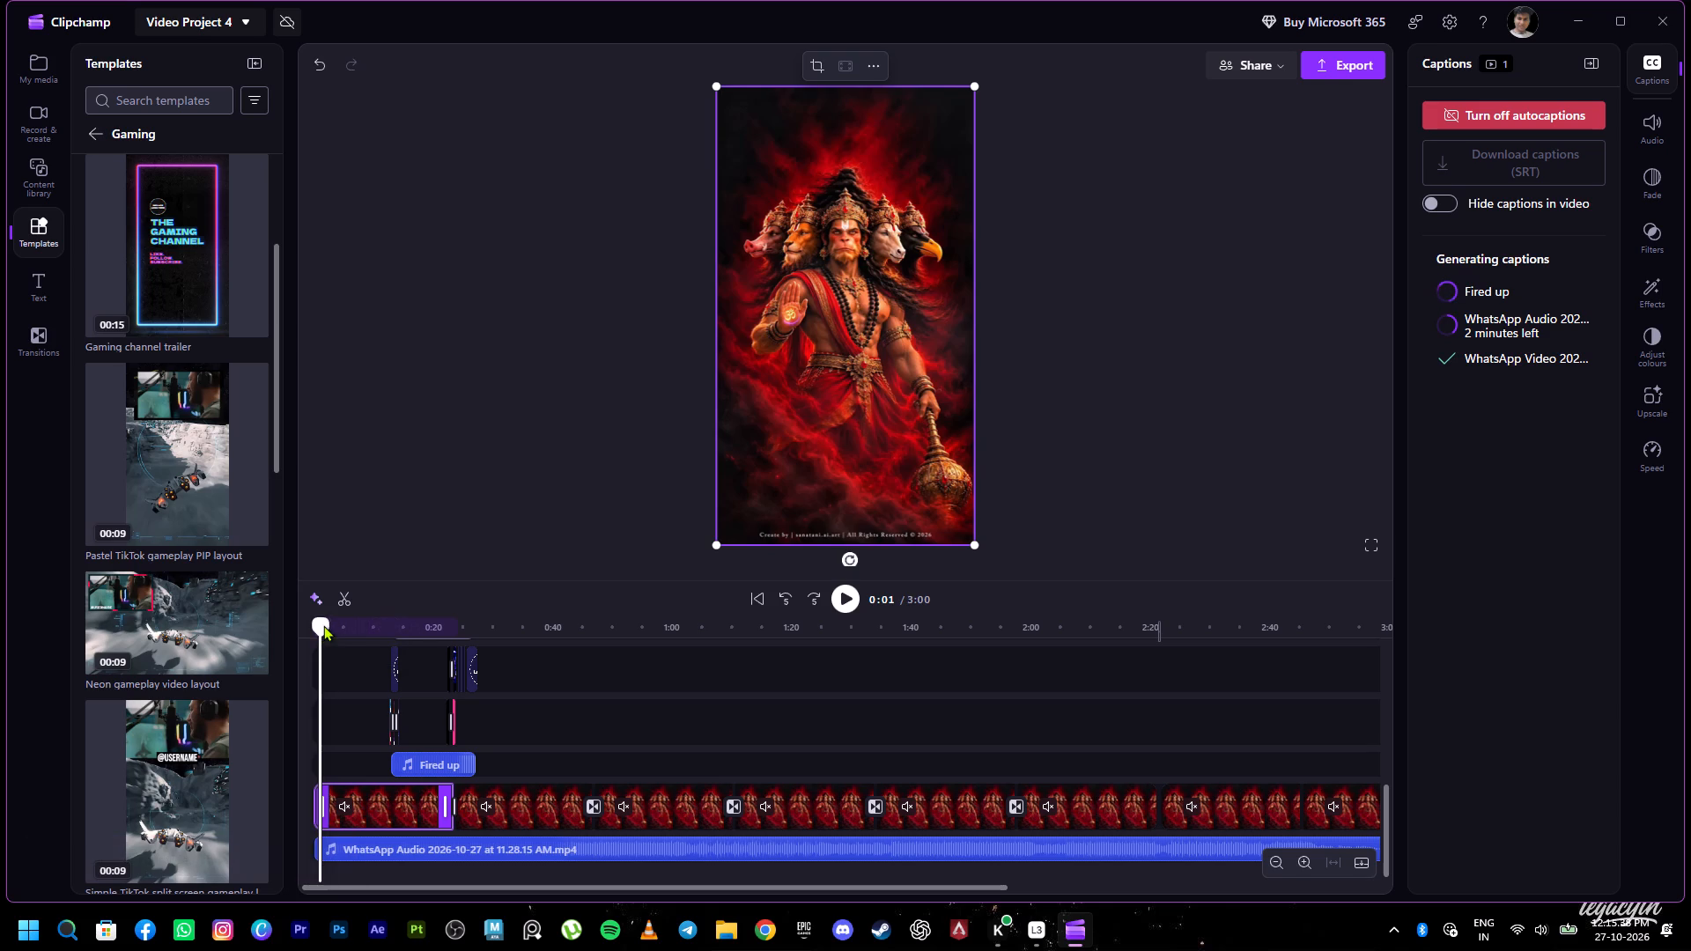
{"action": "left_click_drag", "start_coordinate": [323, 625], "coordinate": [399, 634]}
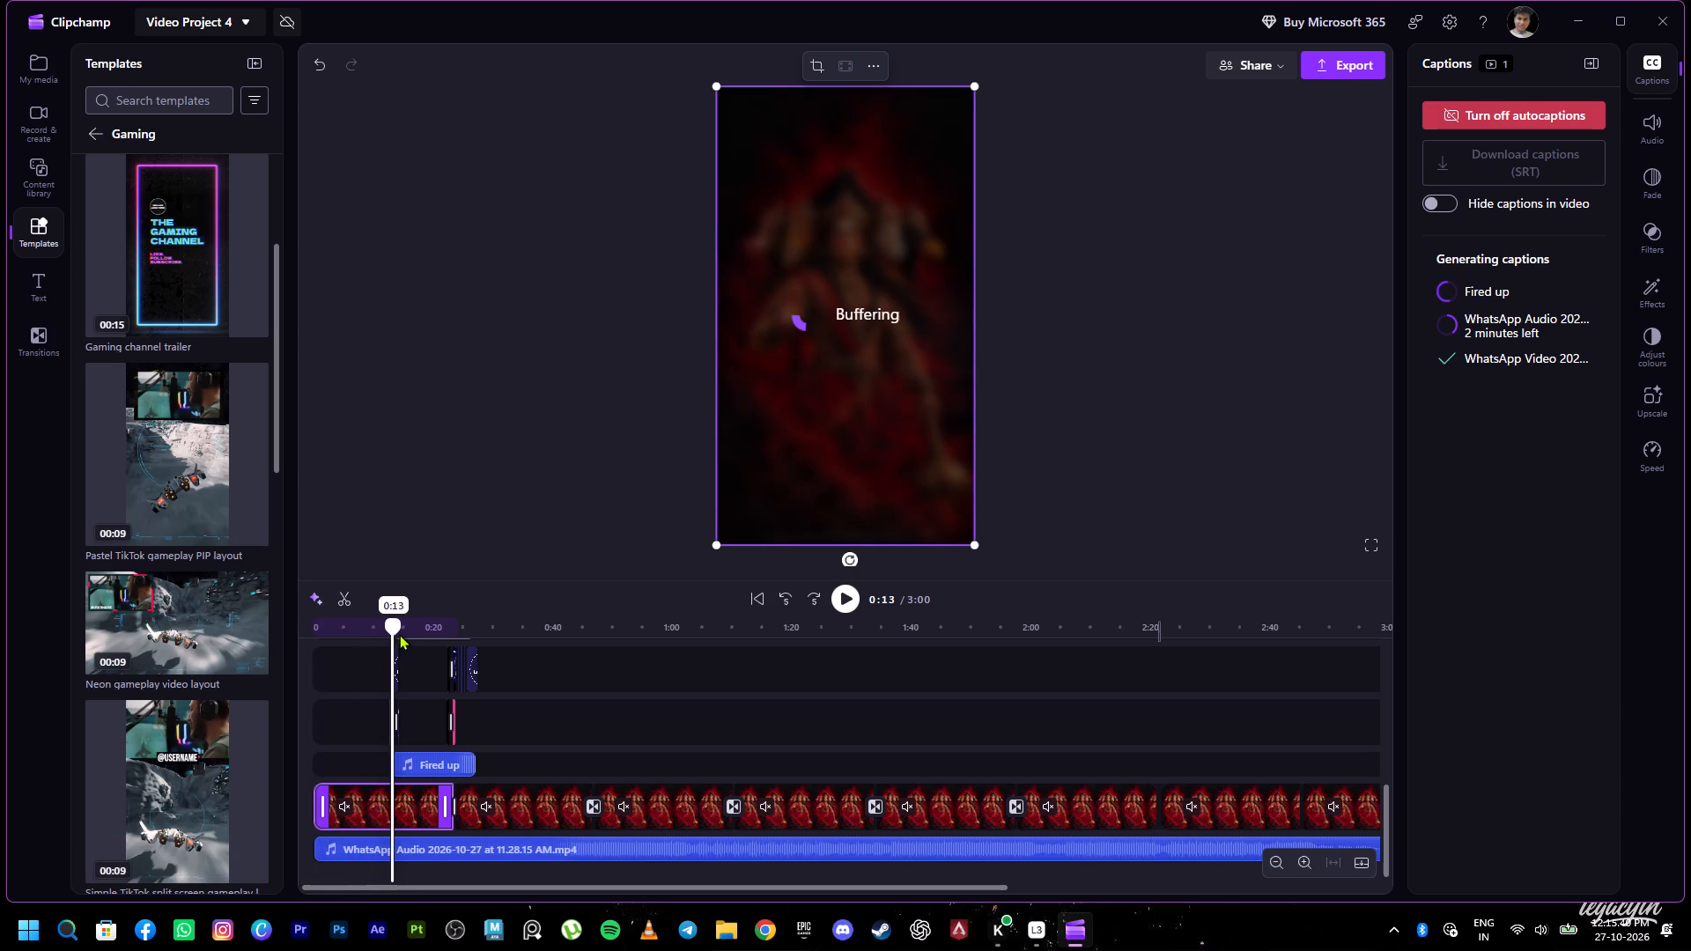
{"action": "left_click_drag", "start_coordinate": [399, 634], "coordinate": [348, 636]}
Delete the template's Fired up audio clip from the timeline.
{"action": "left_click_drag", "start_coordinate": [513, 761], "coordinate": [437, 766]}
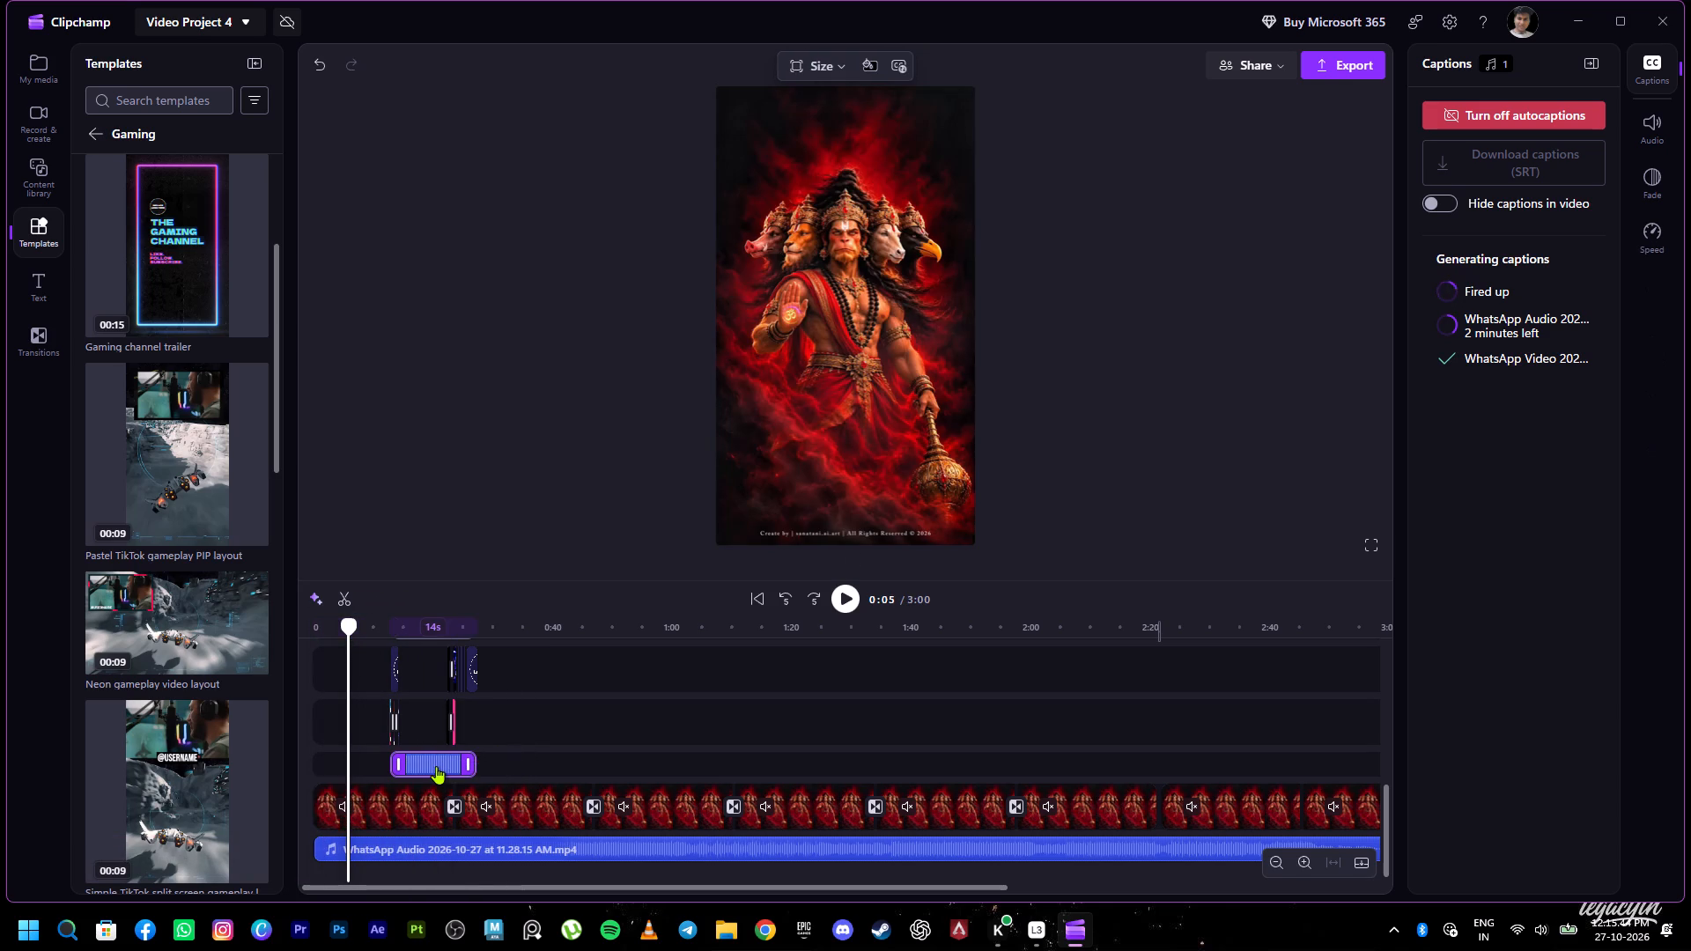
{"action": "key", "text": "Delete"}
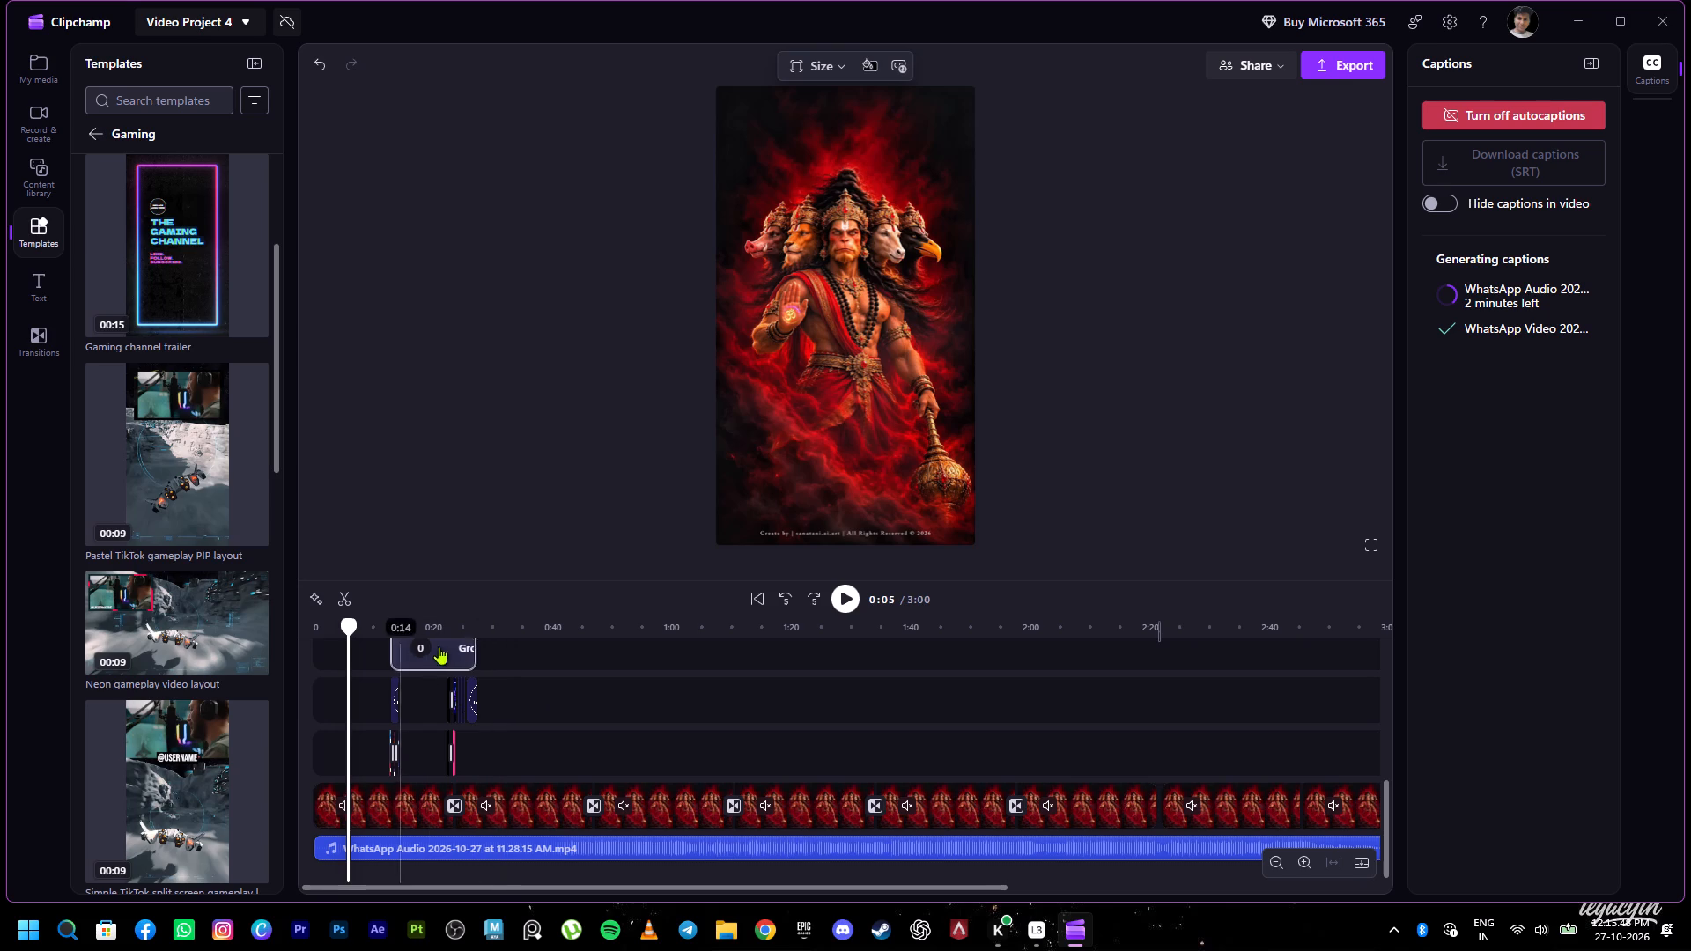
Play the video from 0:05 to review the template's opening section and pause at about 0:14.
{"action": "left_click", "coordinate": [845, 601]}
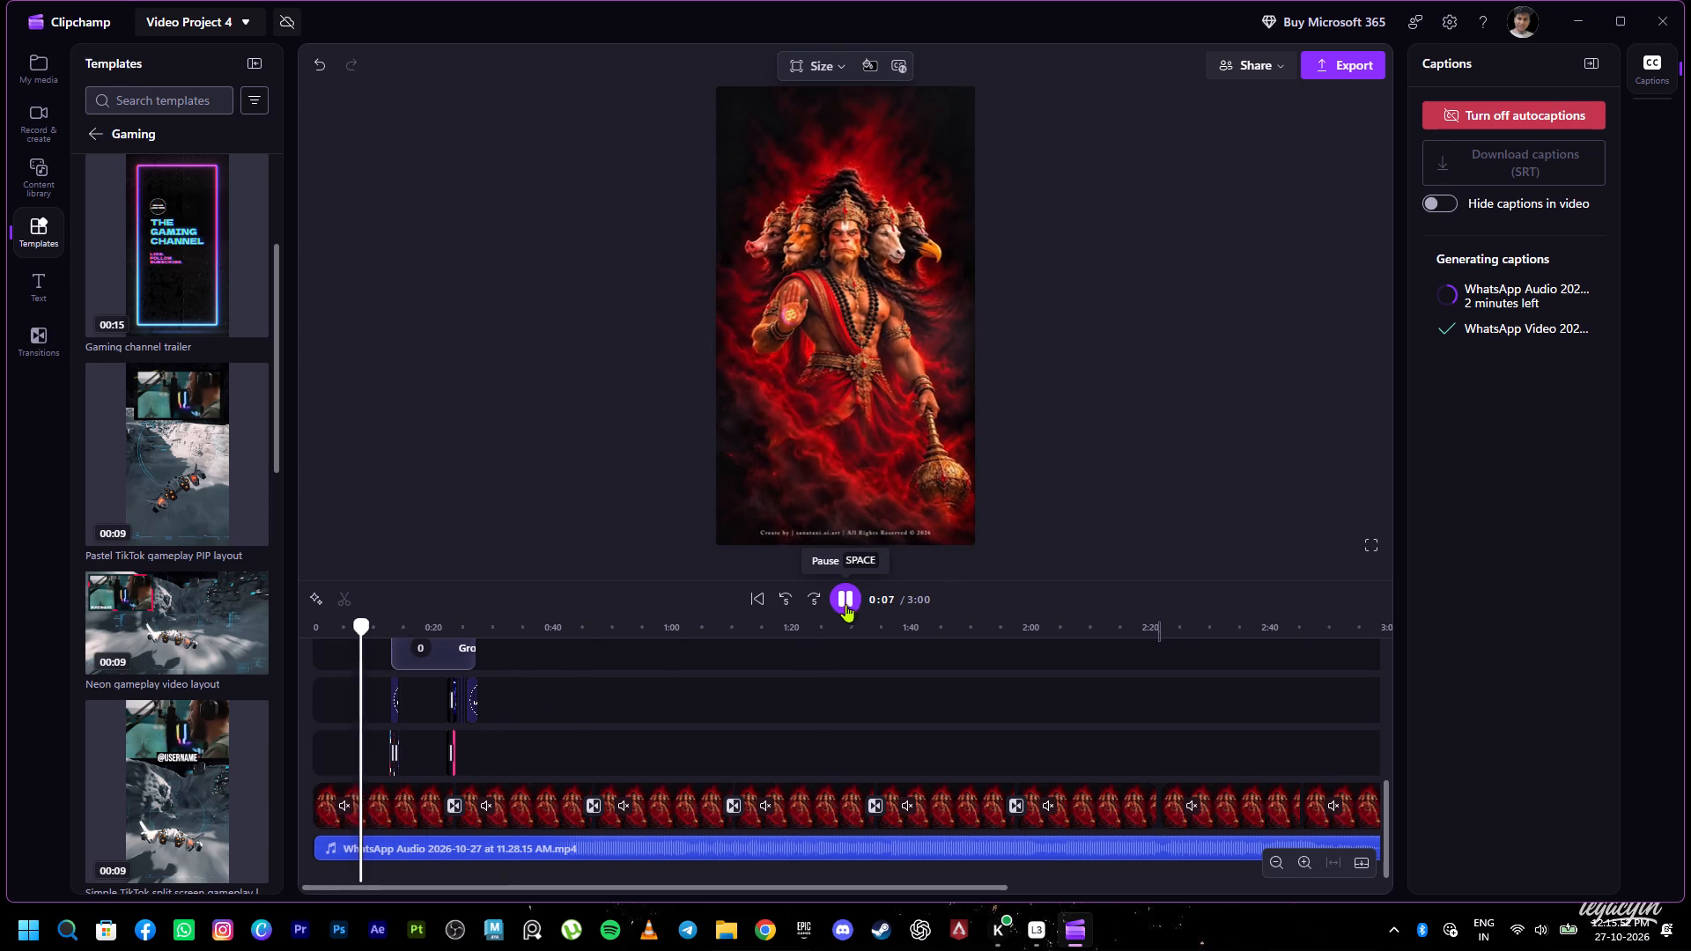
{"action": "left_click", "coordinate": [1544, 328]}
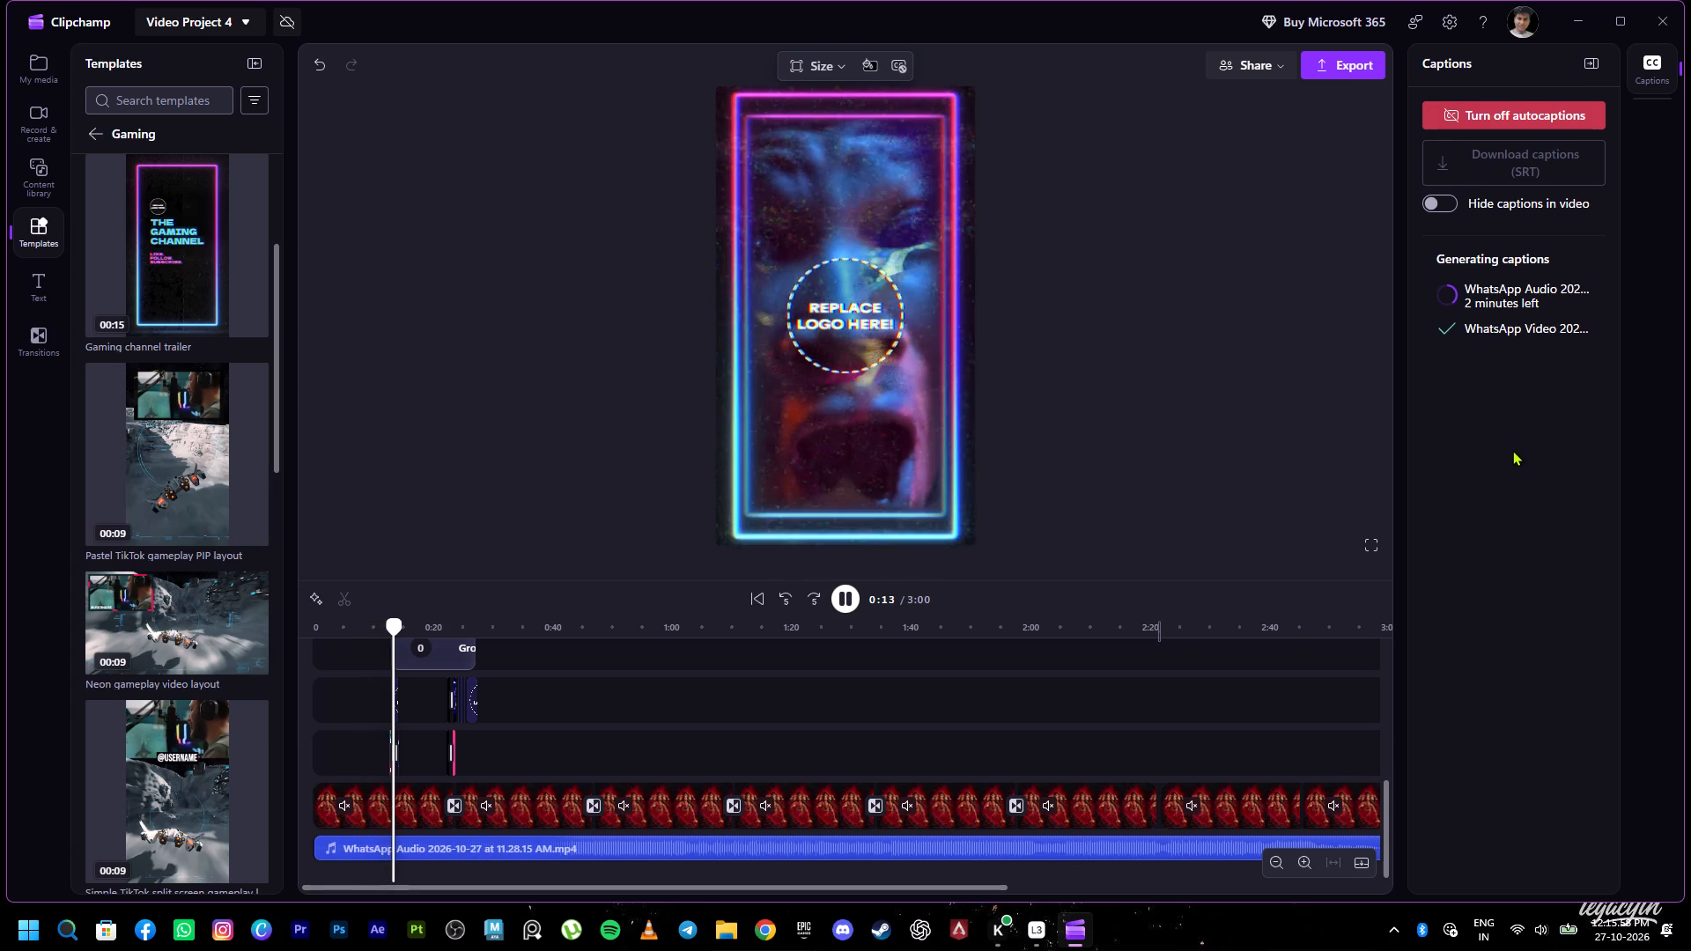
{"action": "key", "text": "space"}
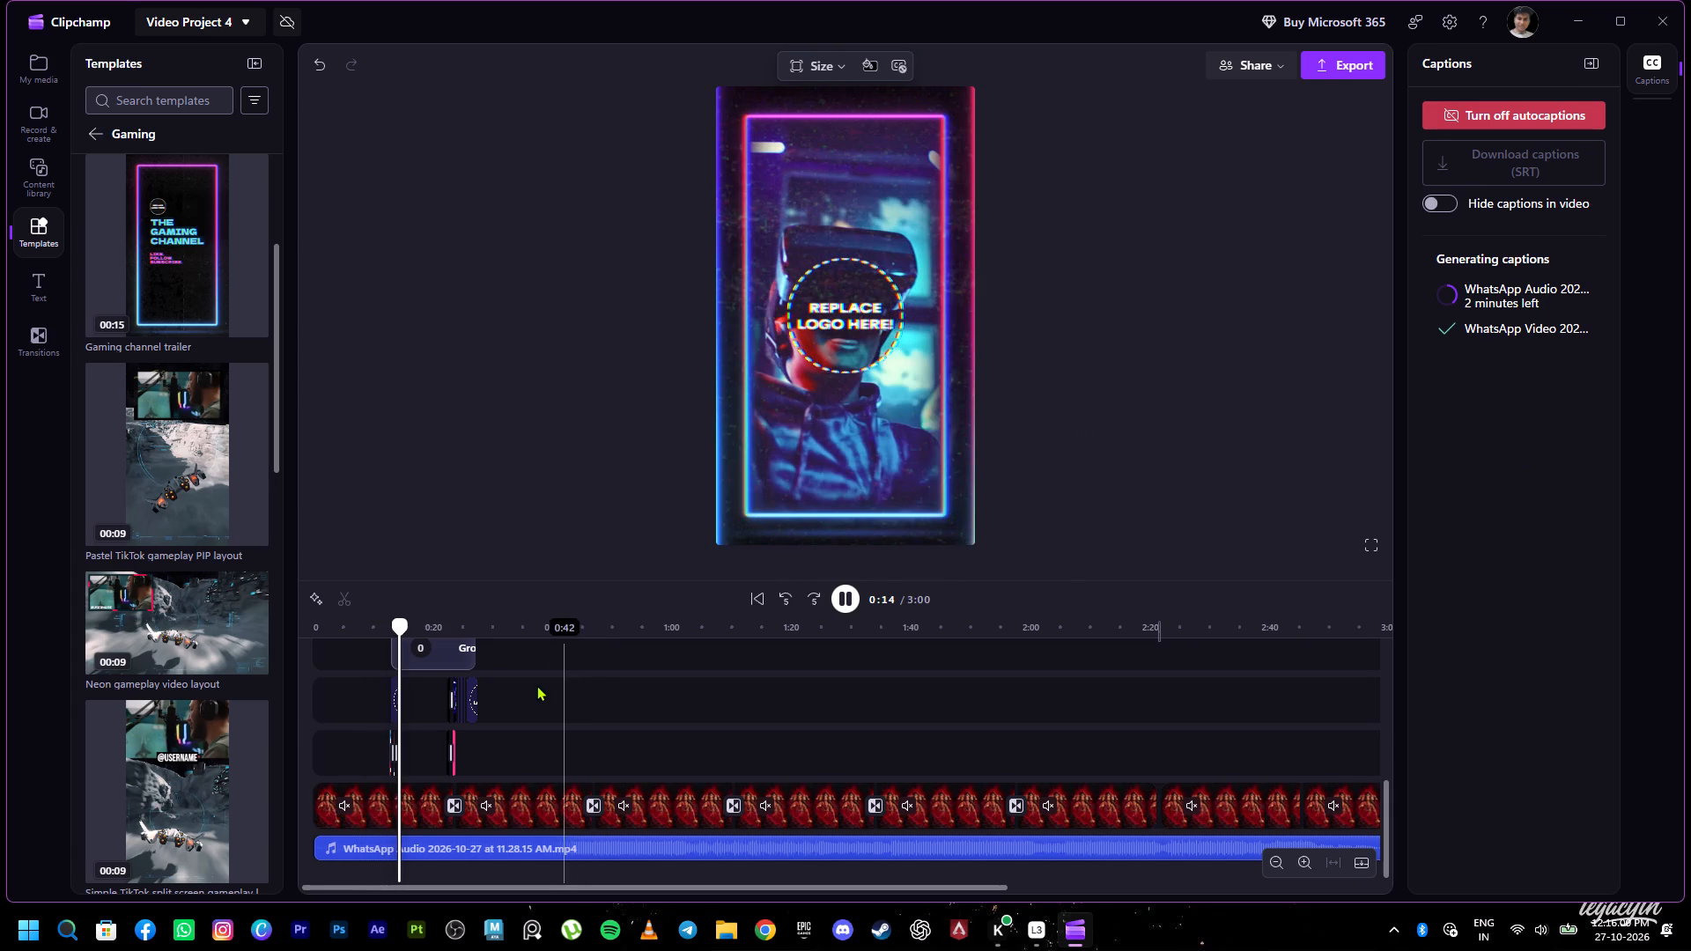
Delete all of the template's REPLACE LOGO HERE placeholder clips from their timeline track.
{"action": "scroll", "coordinate": [403, 752], "scroll_direction": "up", "scroll_amount": 4, "text": "ctrl"}
{"action": "scroll", "coordinate": [403, 749], "scroll_direction": "up", "scroll_amount": 3, "text": "alt"}
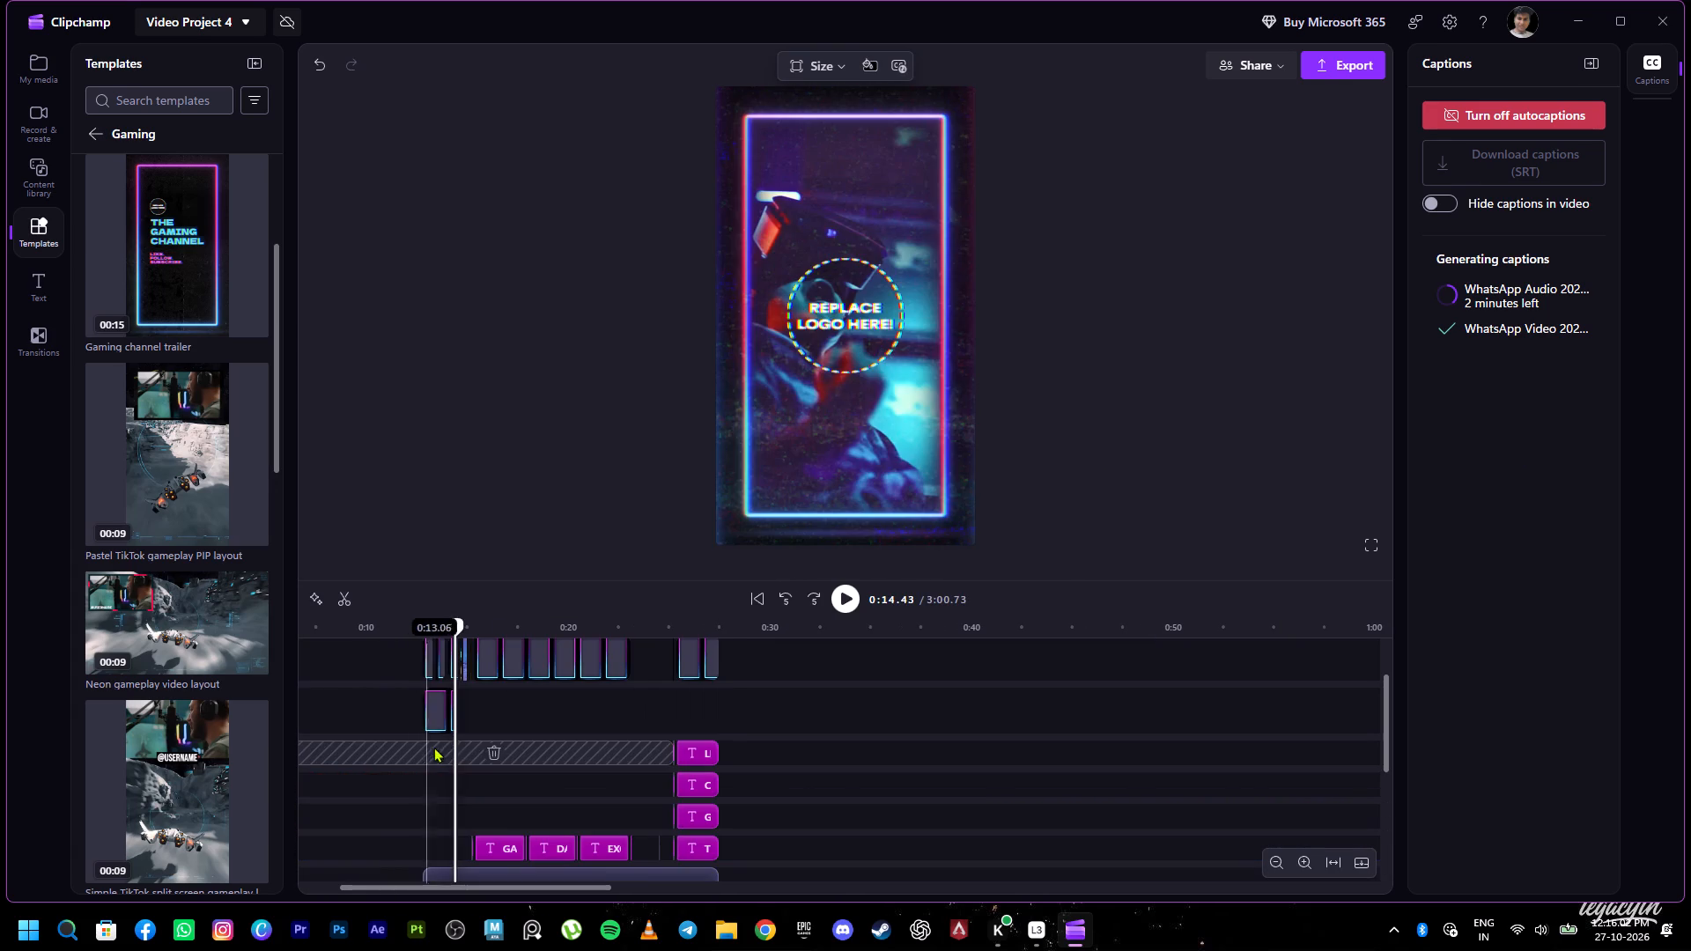
{"action": "scroll", "coordinate": [484, 745], "scroll_direction": "down", "scroll_amount": 3}
{"action": "scroll", "coordinate": [484, 745], "scroll_direction": "up", "scroll_amount": 1}
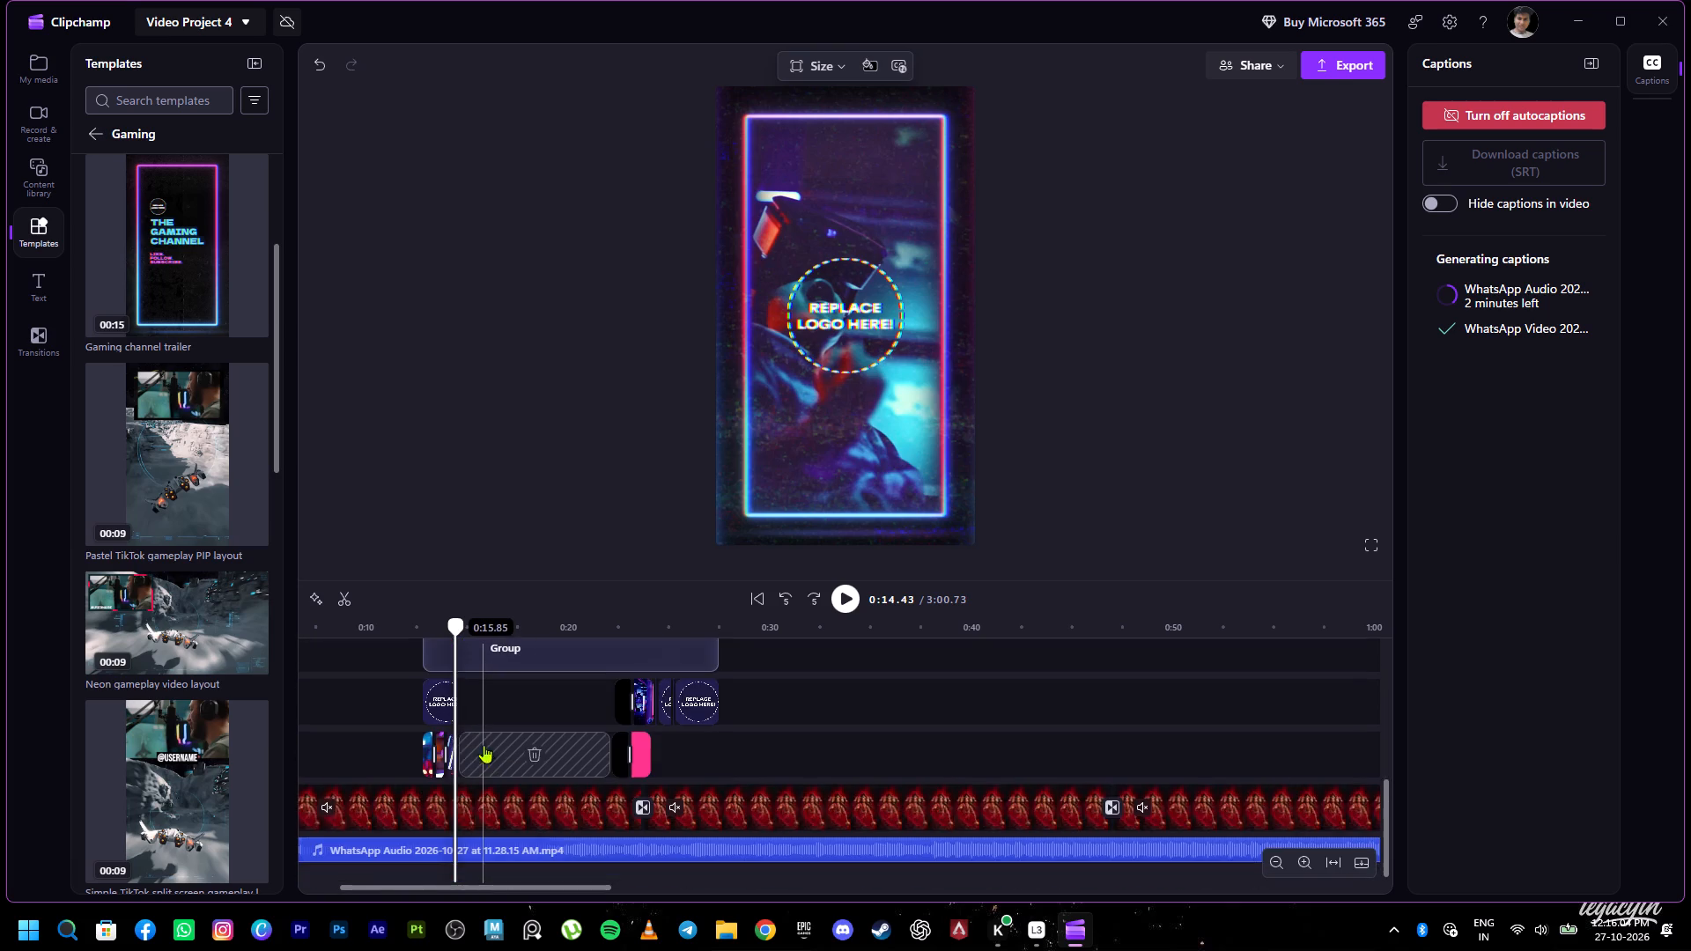
{"action": "scroll", "coordinate": [615, 749], "scroll_direction": "up", "scroll_amount": 1}
{"action": "scroll", "coordinate": [615, 748], "scroll_direction": "down", "scroll_amount": 1}
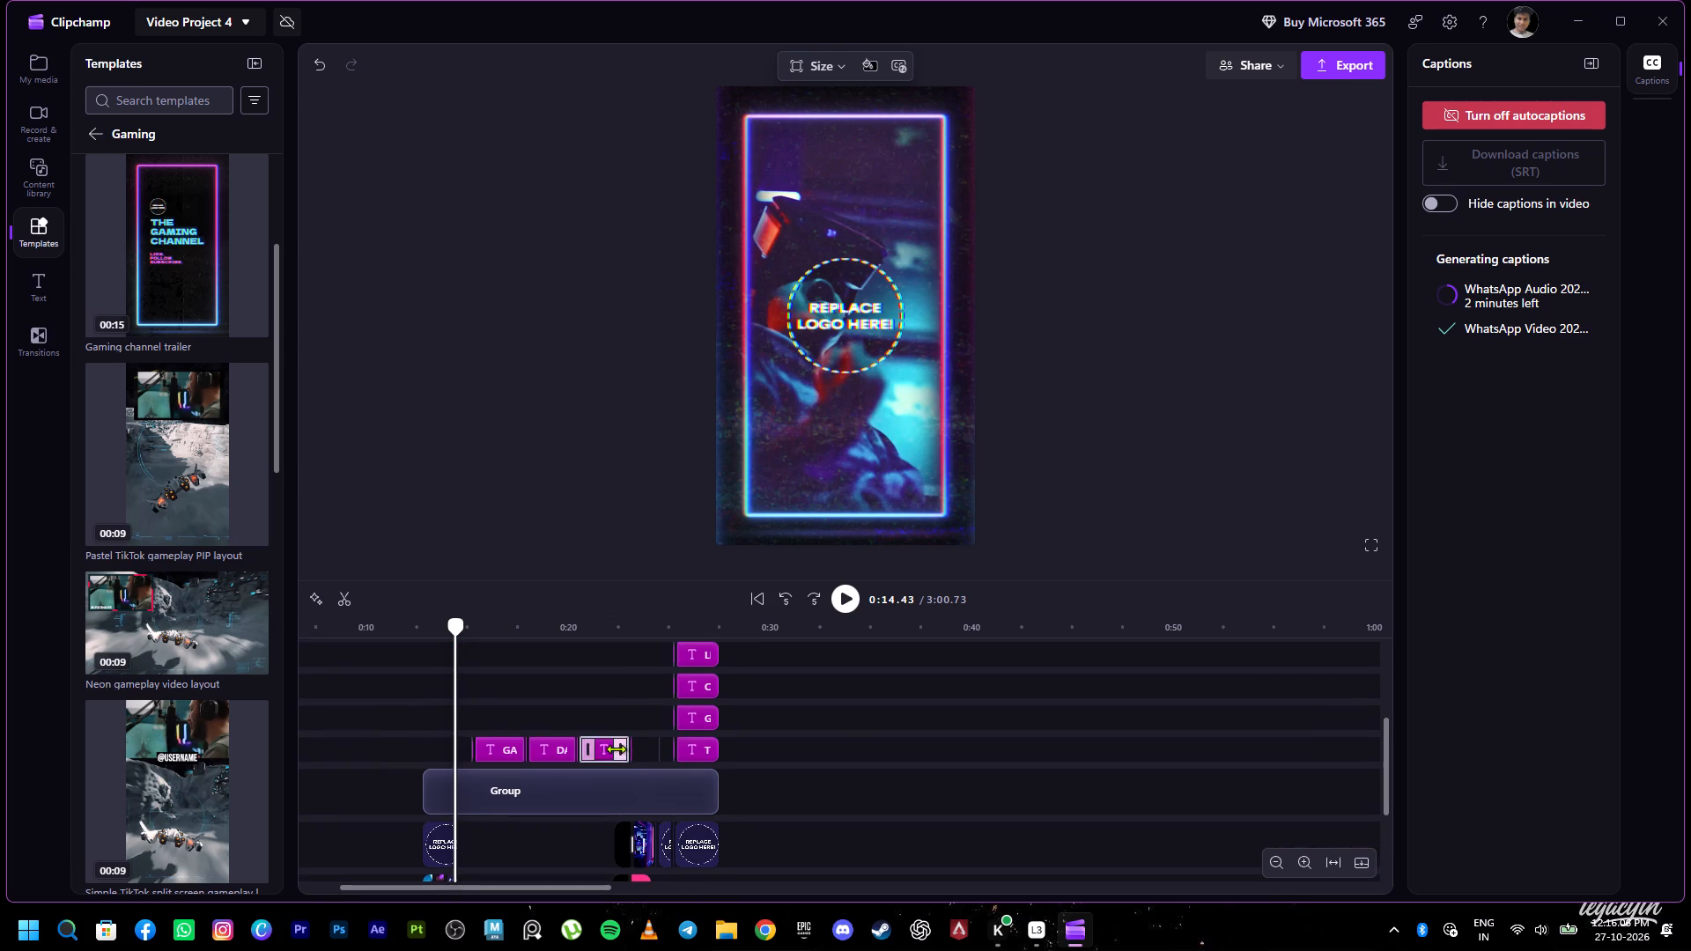
{"action": "left_click_drag", "start_coordinate": [845, 821], "coordinate": [399, 809]}
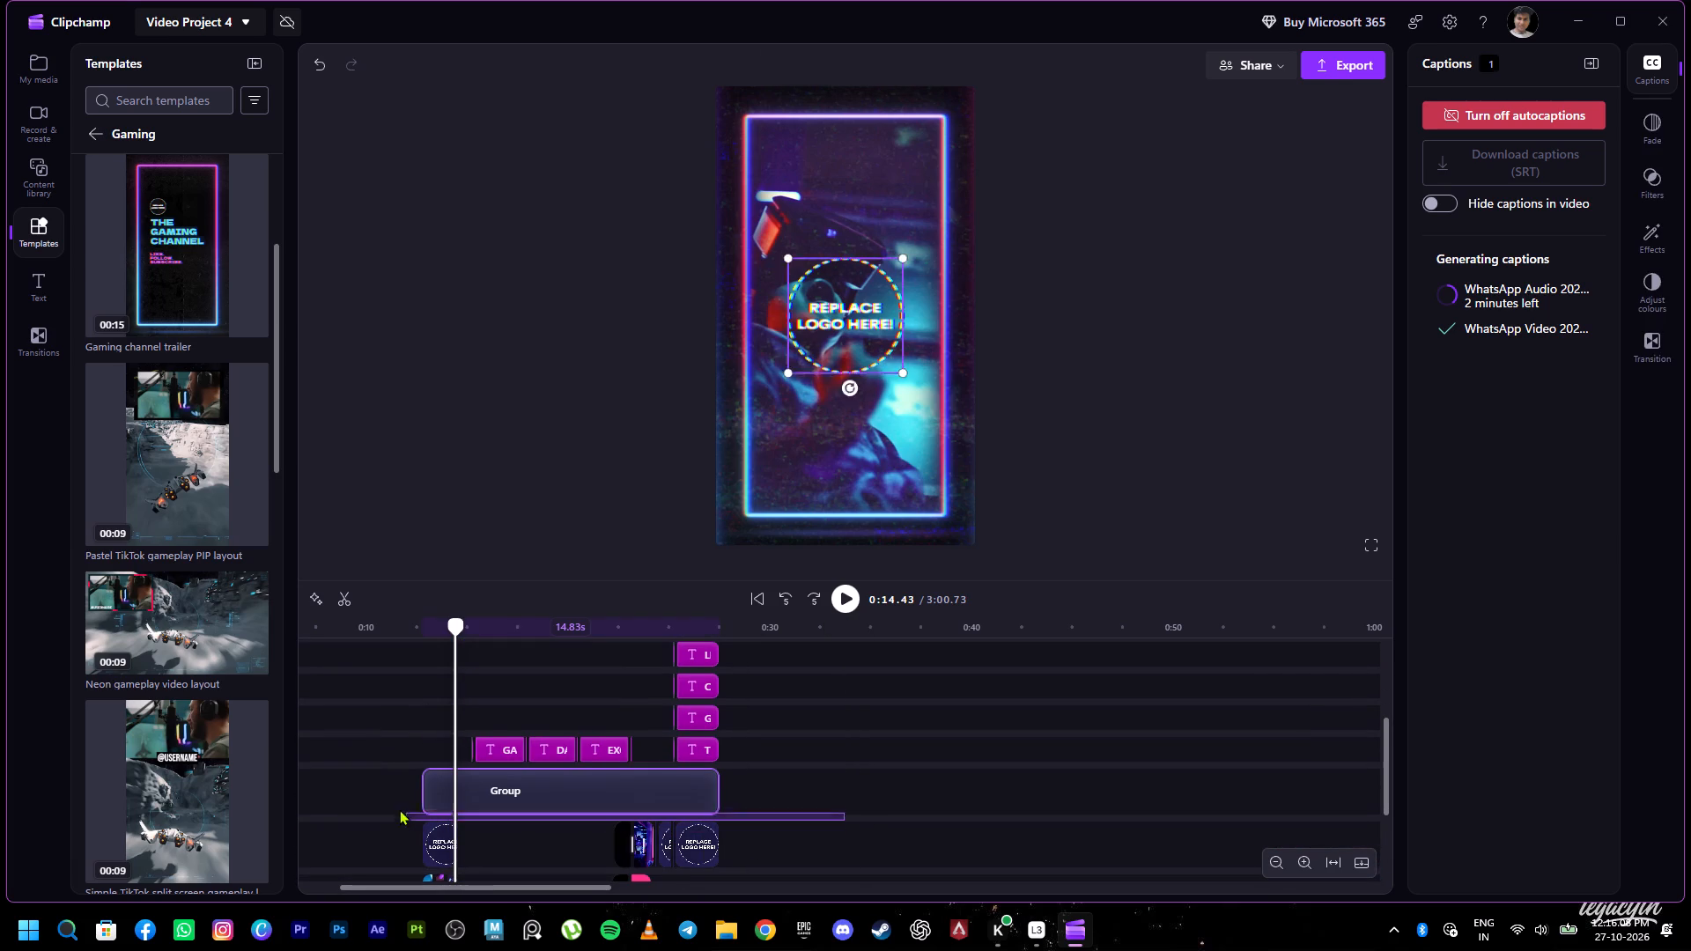
{"action": "left_click_drag", "start_coordinate": [399, 809], "coordinate": [363, 853]}
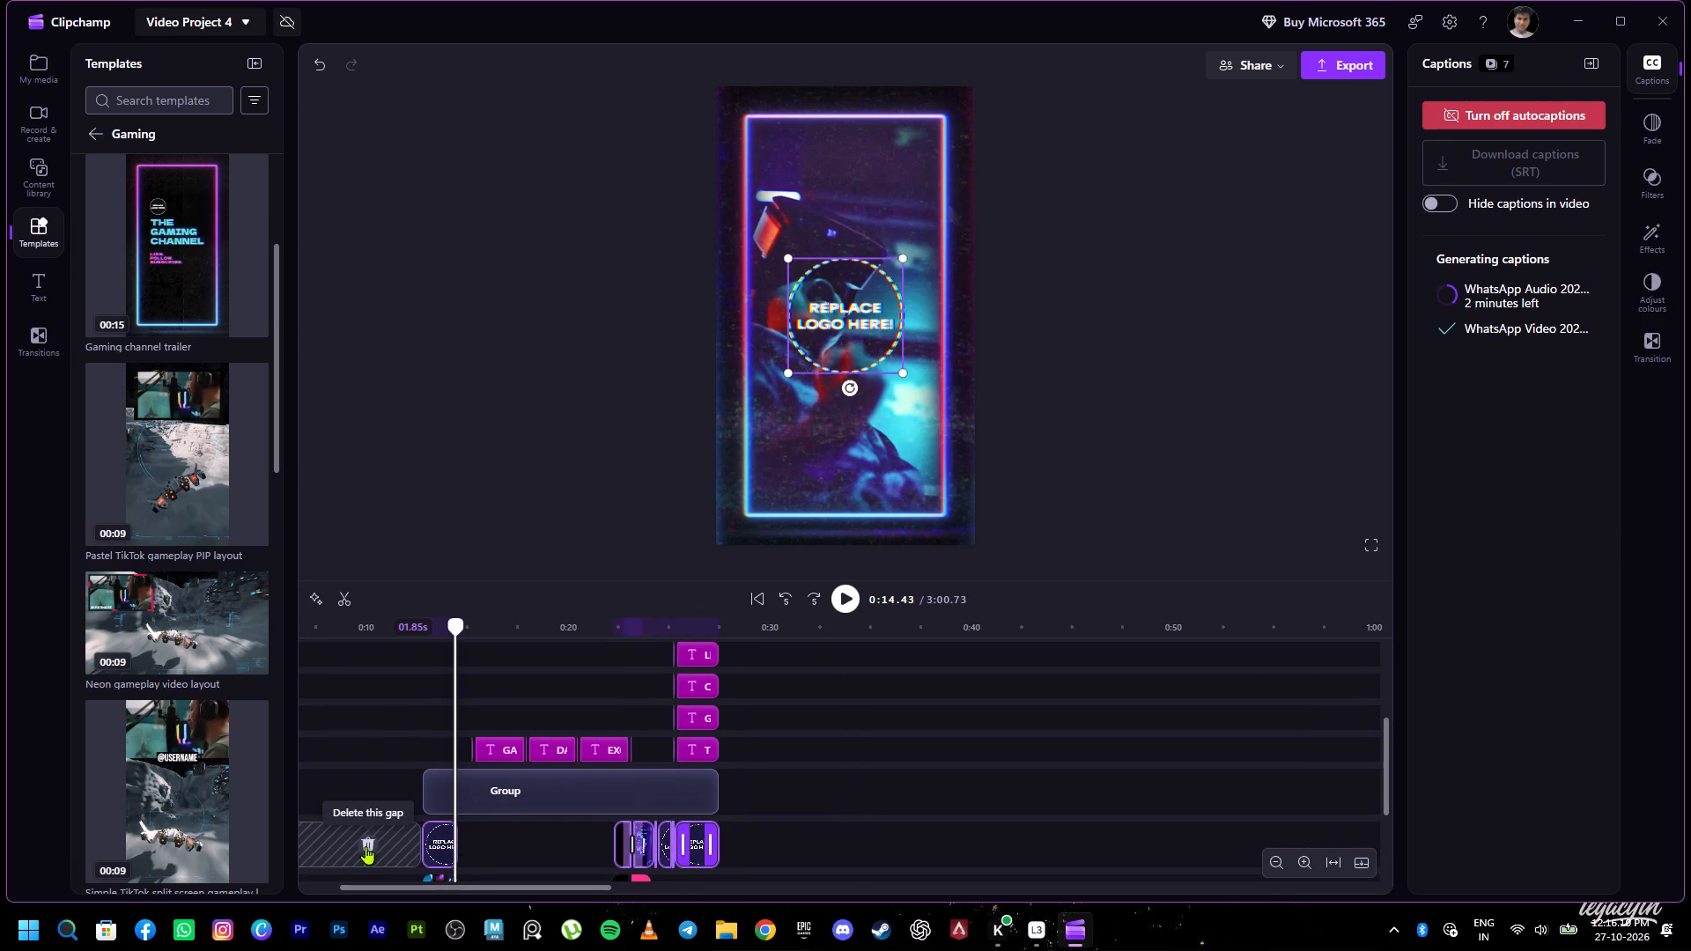
{"action": "key", "text": "Delete"}
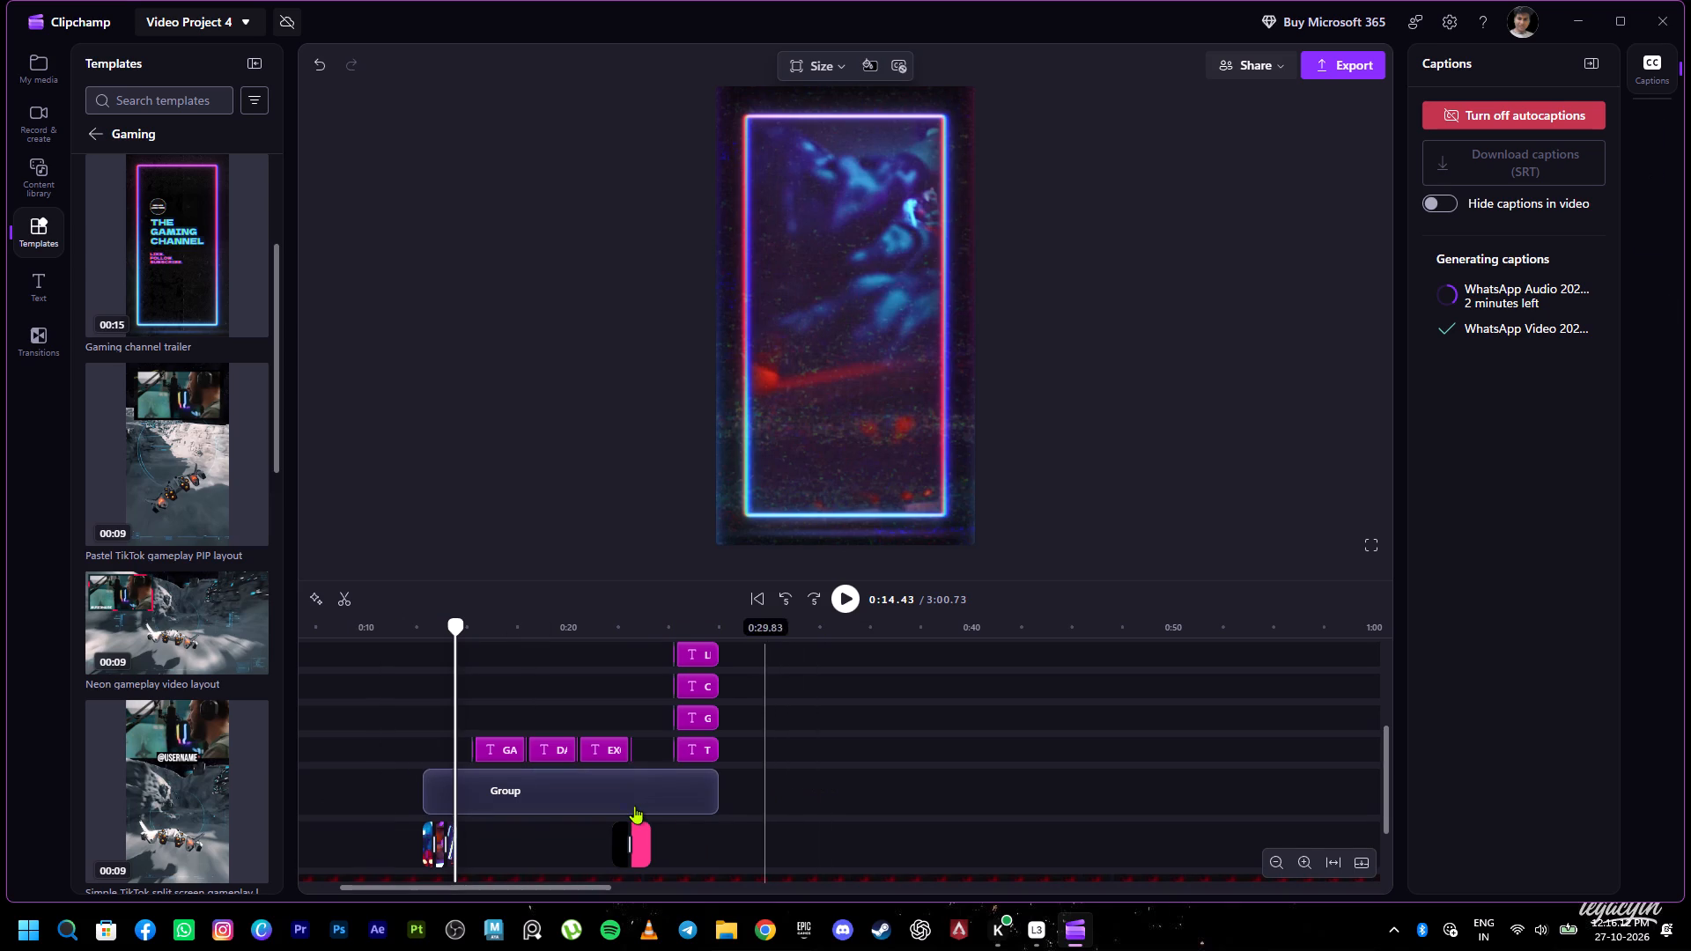
Delete the template's Group item and the footage clips on the track directly above the Hanuman video.
{"action": "left_click", "coordinate": [634, 806]}
{"action": "key", "text": "Delete"}
{"action": "left_click_drag", "start_coordinate": [680, 792], "coordinate": [428, 793]}
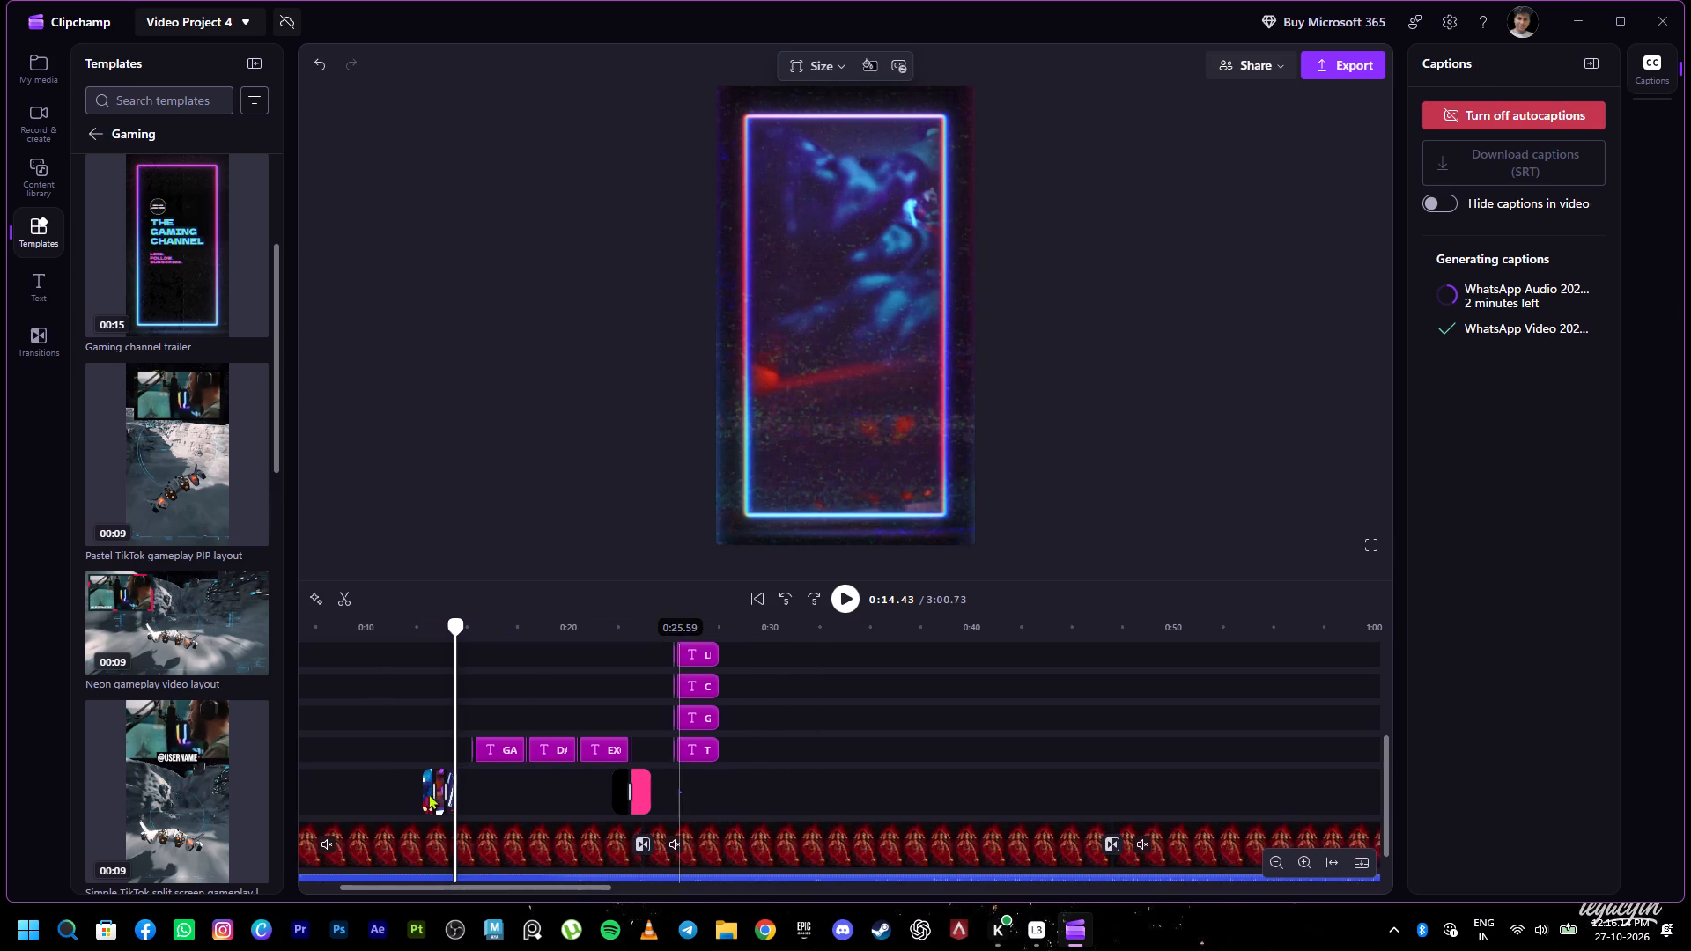
{"action": "left_click_drag", "start_coordinate": [428, 793], "coordinate": [417, 791]}
{"action": "key", "text": "Delete"}
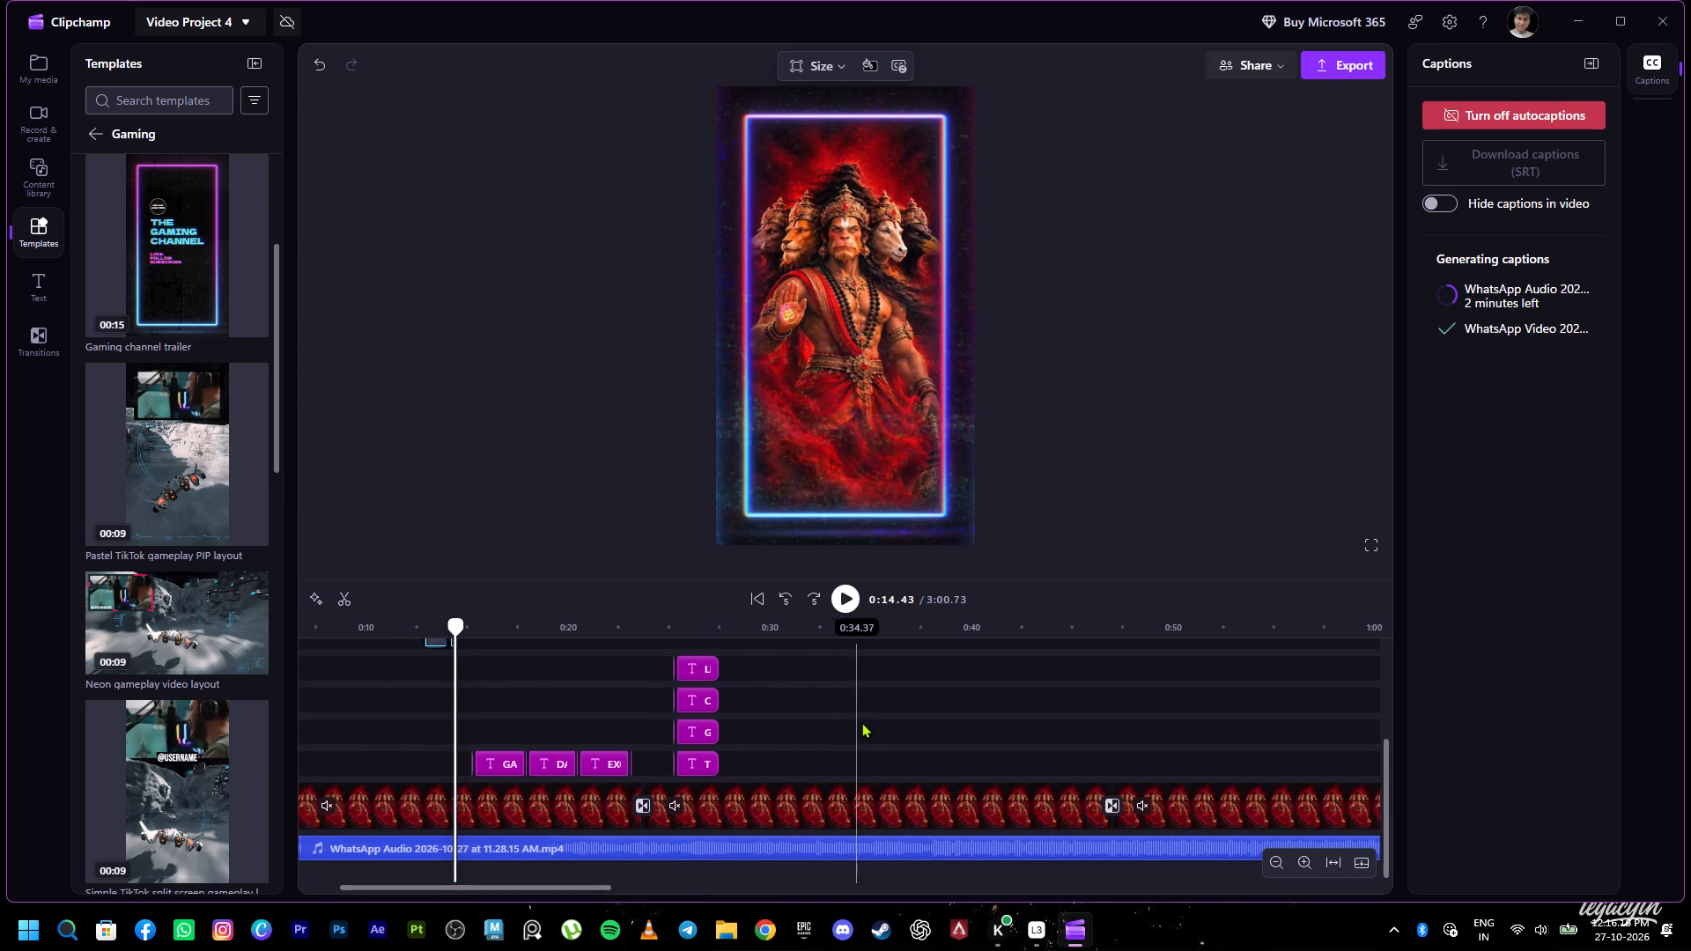
Delete all of the template's text title clips from the timeline.
{"action": "left_click_drag", "start_coordinate": [845, 729], "coordinate": [385, 763]}
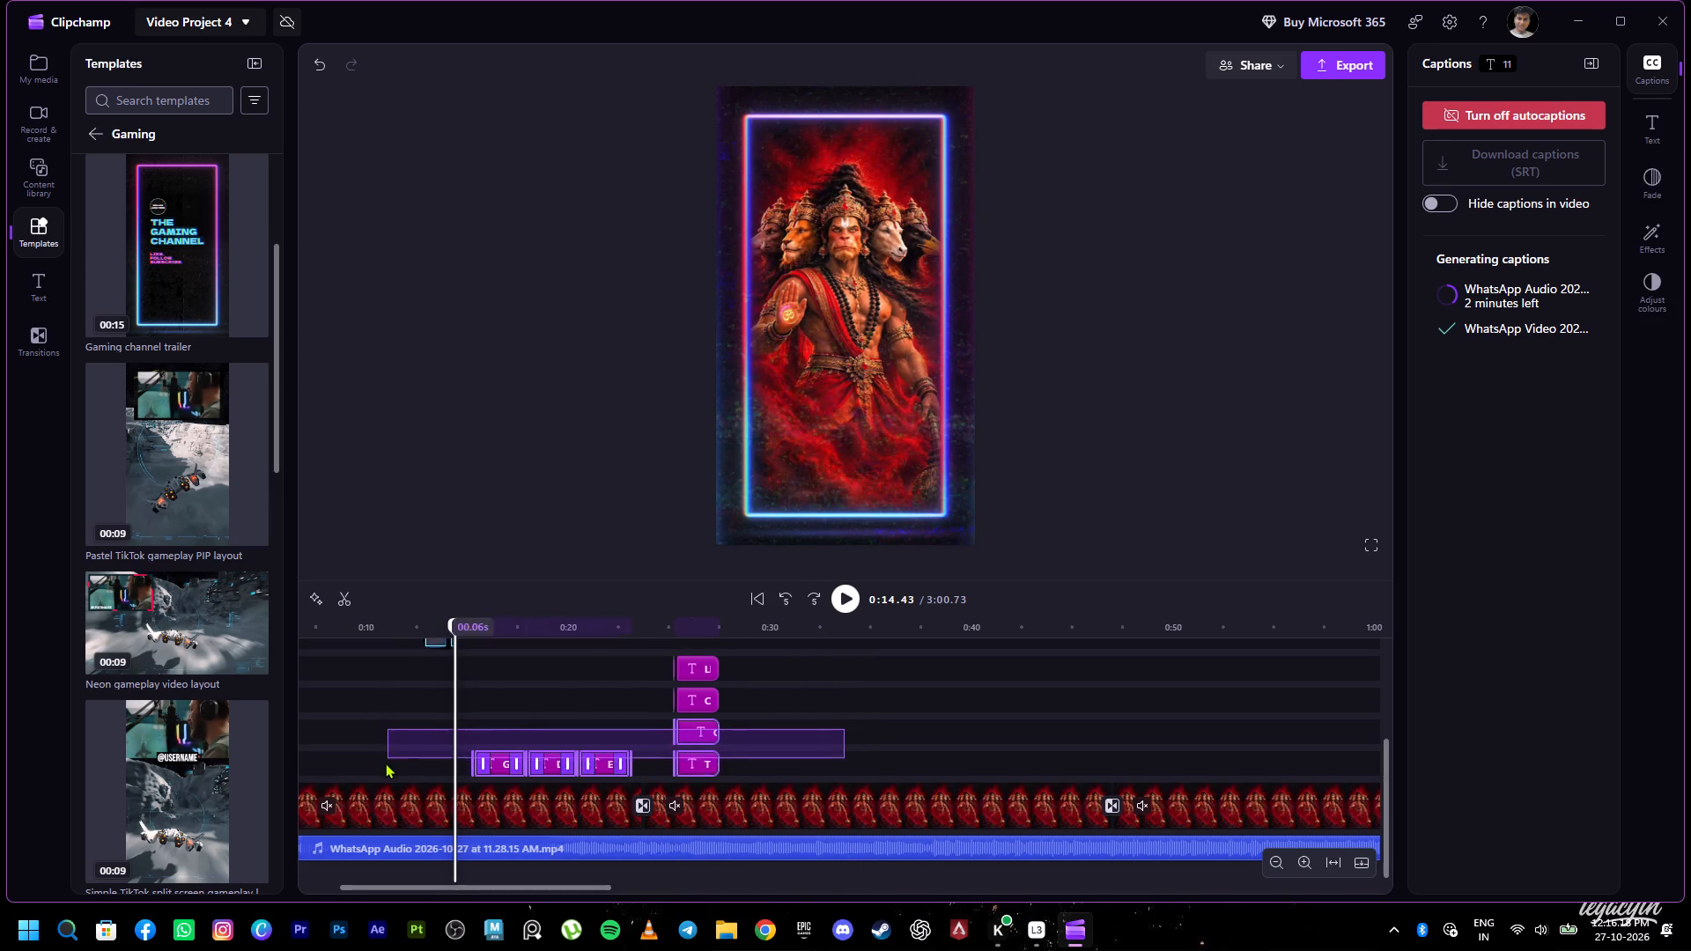
{"action": "left_click_drag", "start_coordinate": [385, 763], "coordinate": [385, 764]}
{"action": "key", "text": "Delete"}
{"action": "left_click_drag", "start_coordinate": [785, 715], "coordinate": [643, 752]}
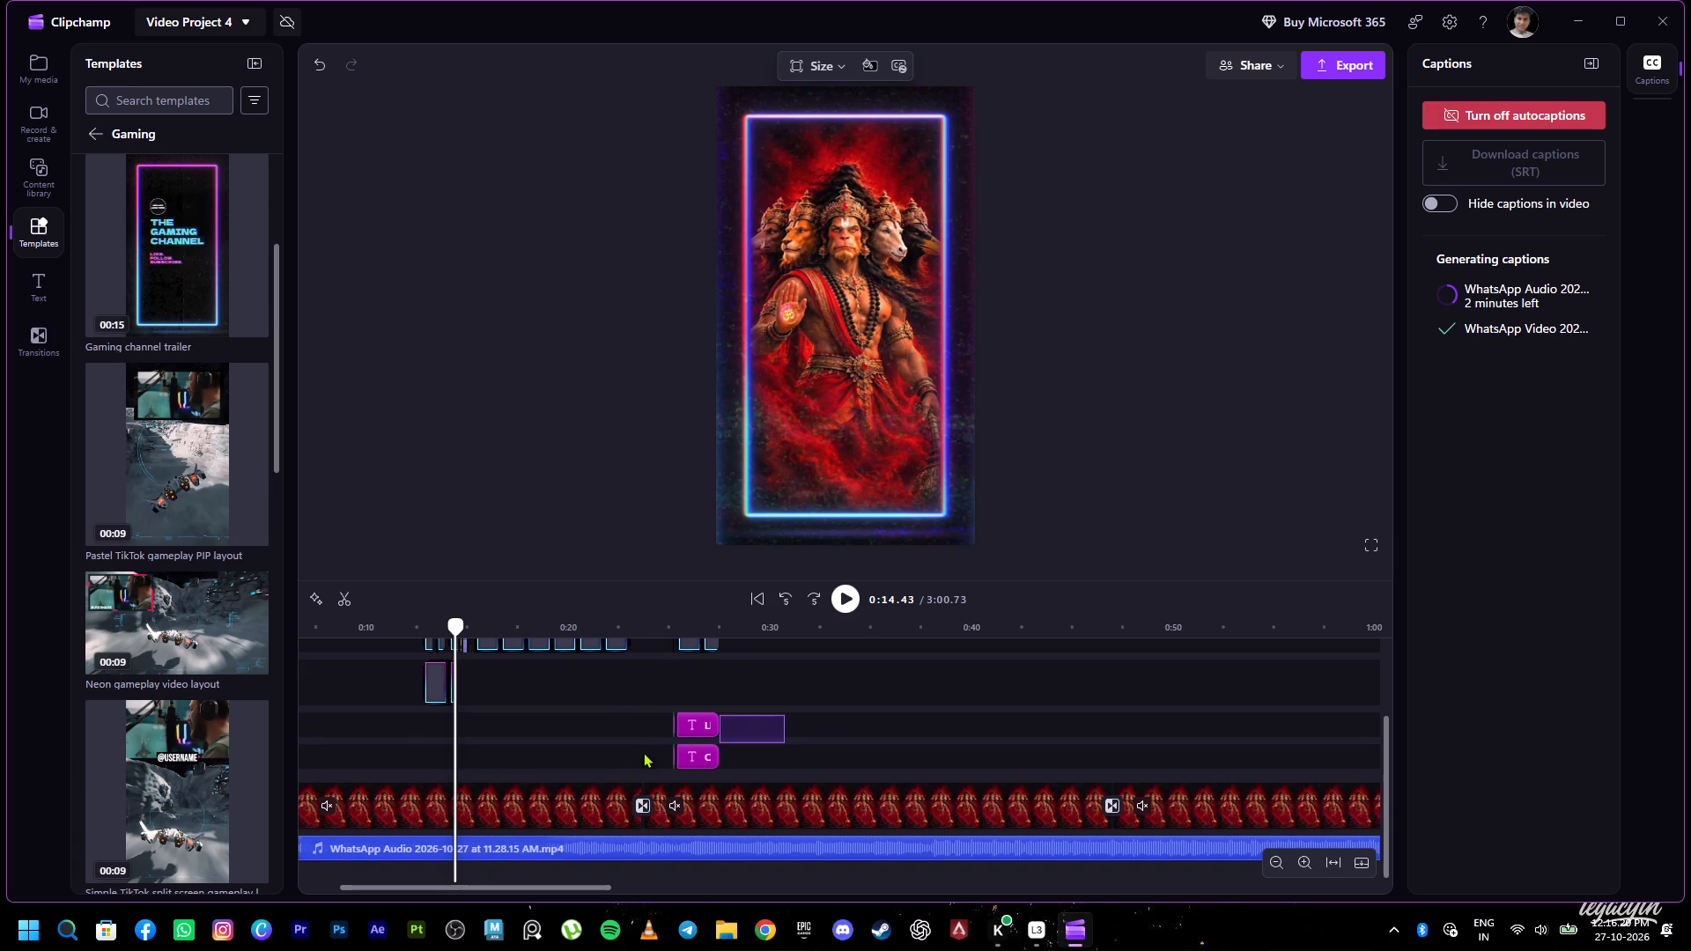
{"action": "left_click_drag", "start_coordinate": [643, 752], "coordinate": [632, 756]}
{"action": "key", "text": "Delete"}
Move all remaining neon frame and dark overlay clips together to the start of the timeline.
{"action": "scroll", "coordinate": [637, 738], "scroll_direction": "down", "scroll_amount": 2, "text": "alt"}
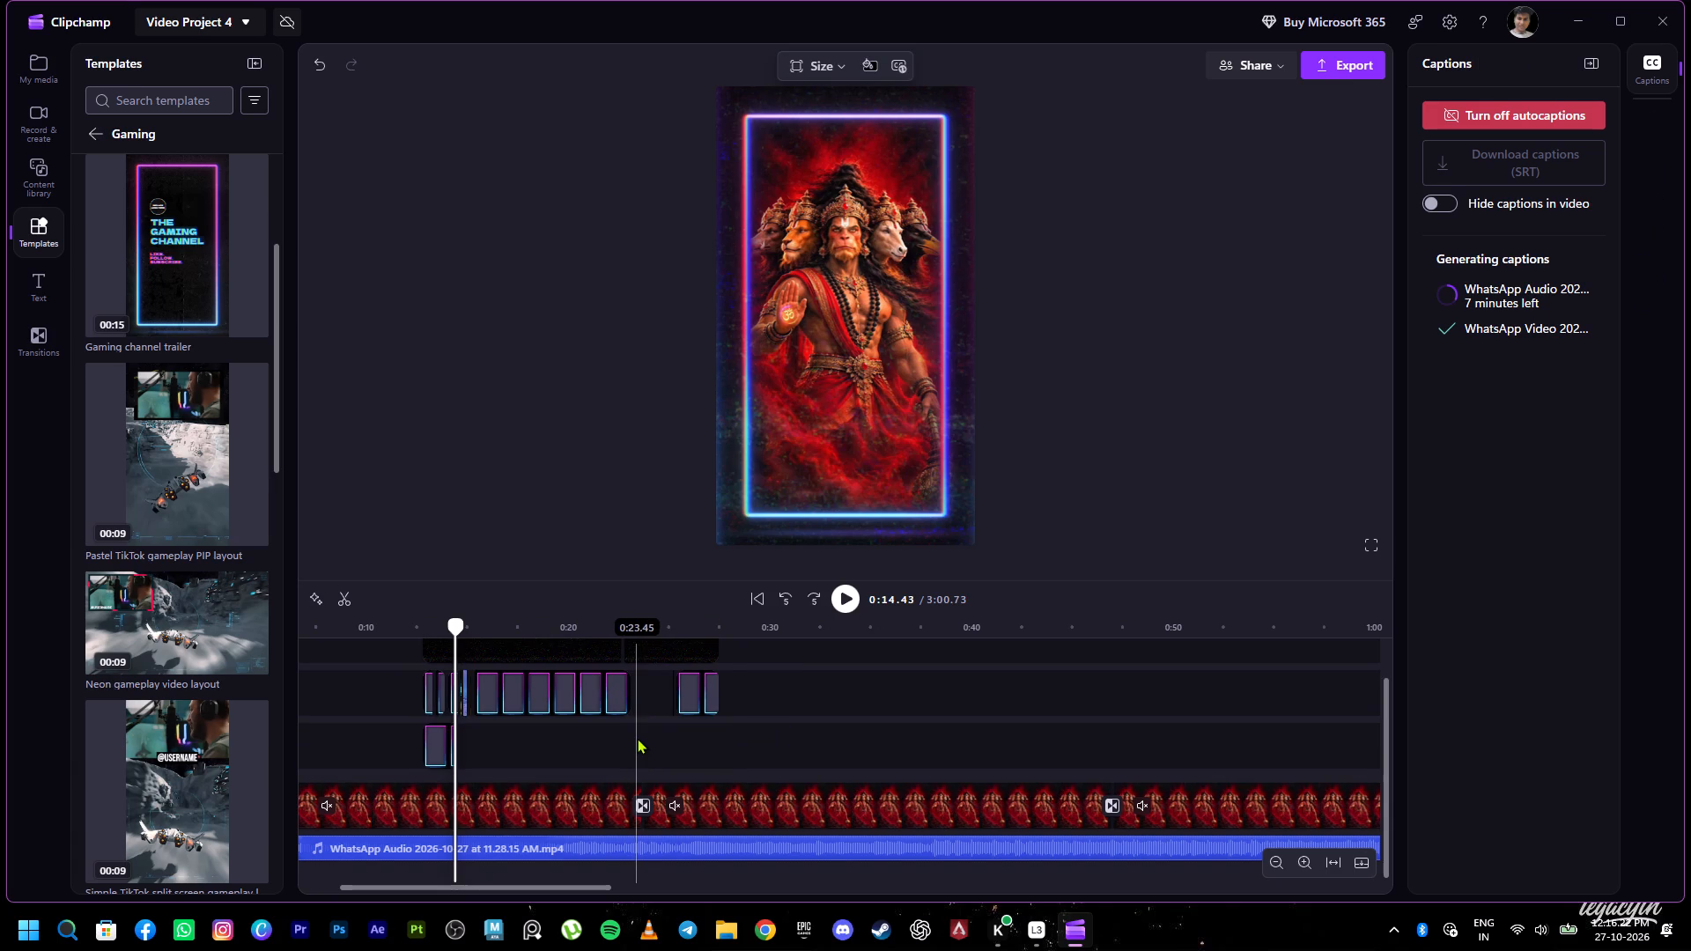
{"action": "scroll", "coordinate": [633, 735], "scroll_direction": "down", "scroll_amount": 2, "text": "ctrl"}
{"action": "left_click_drag", "start_coordinate": [612, 675], "coordinate": [405, 778]}
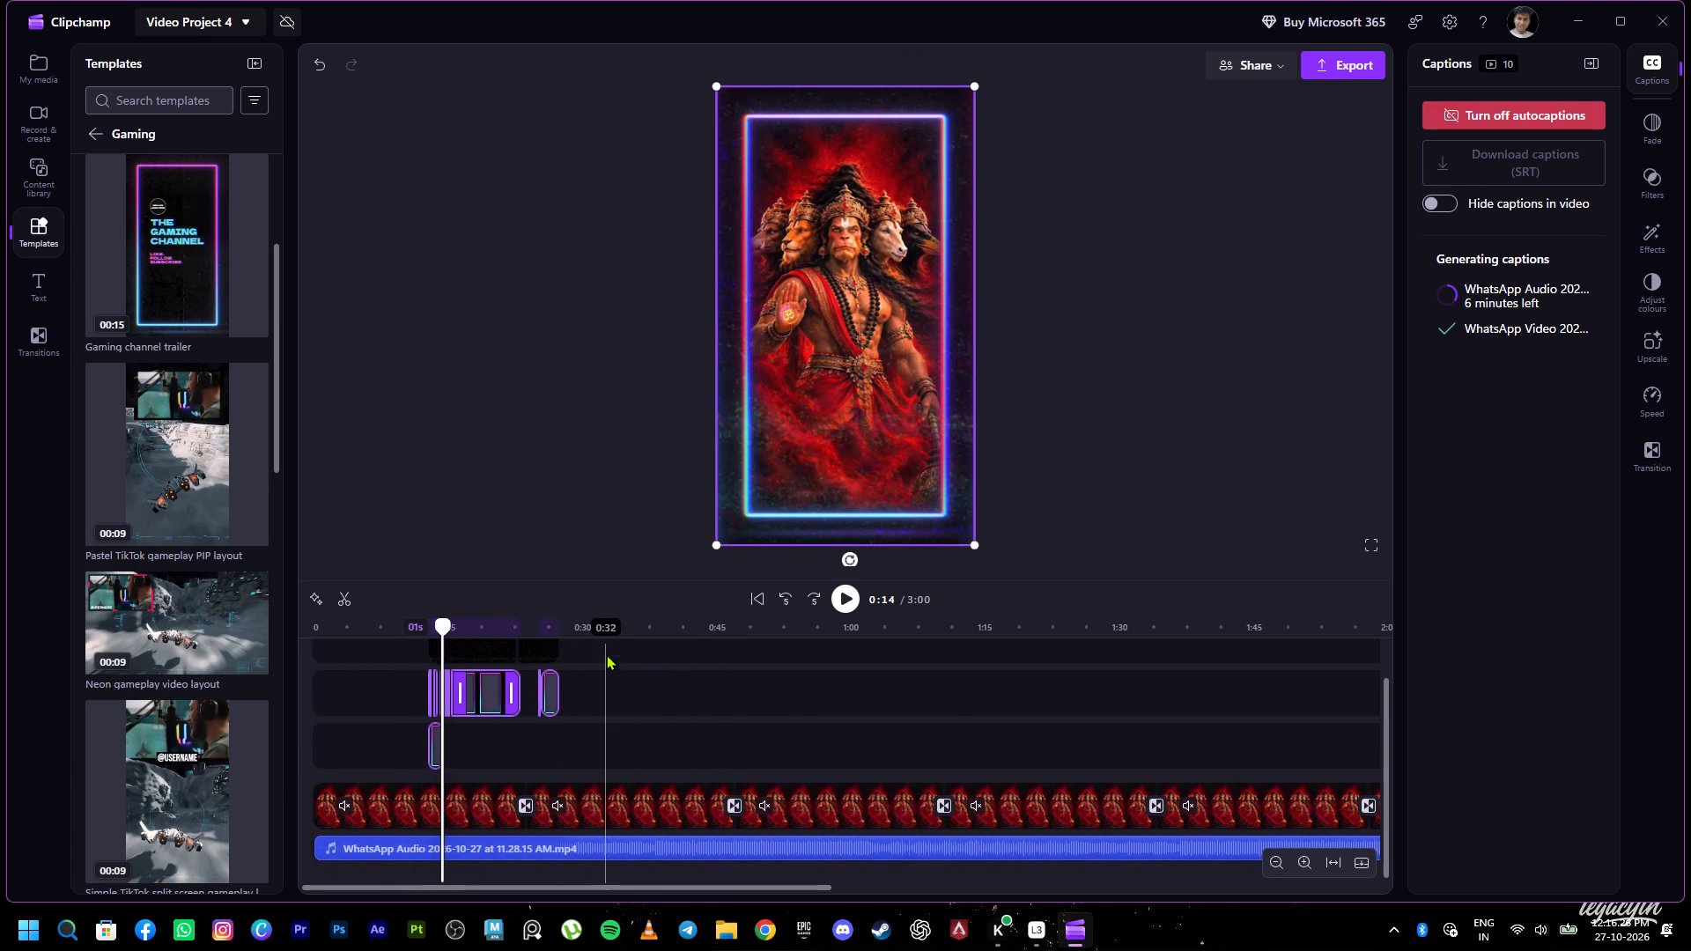
{"action": "left_click_drag", "start_coordinate": [604, 649], "coordinate": [409, 771]}
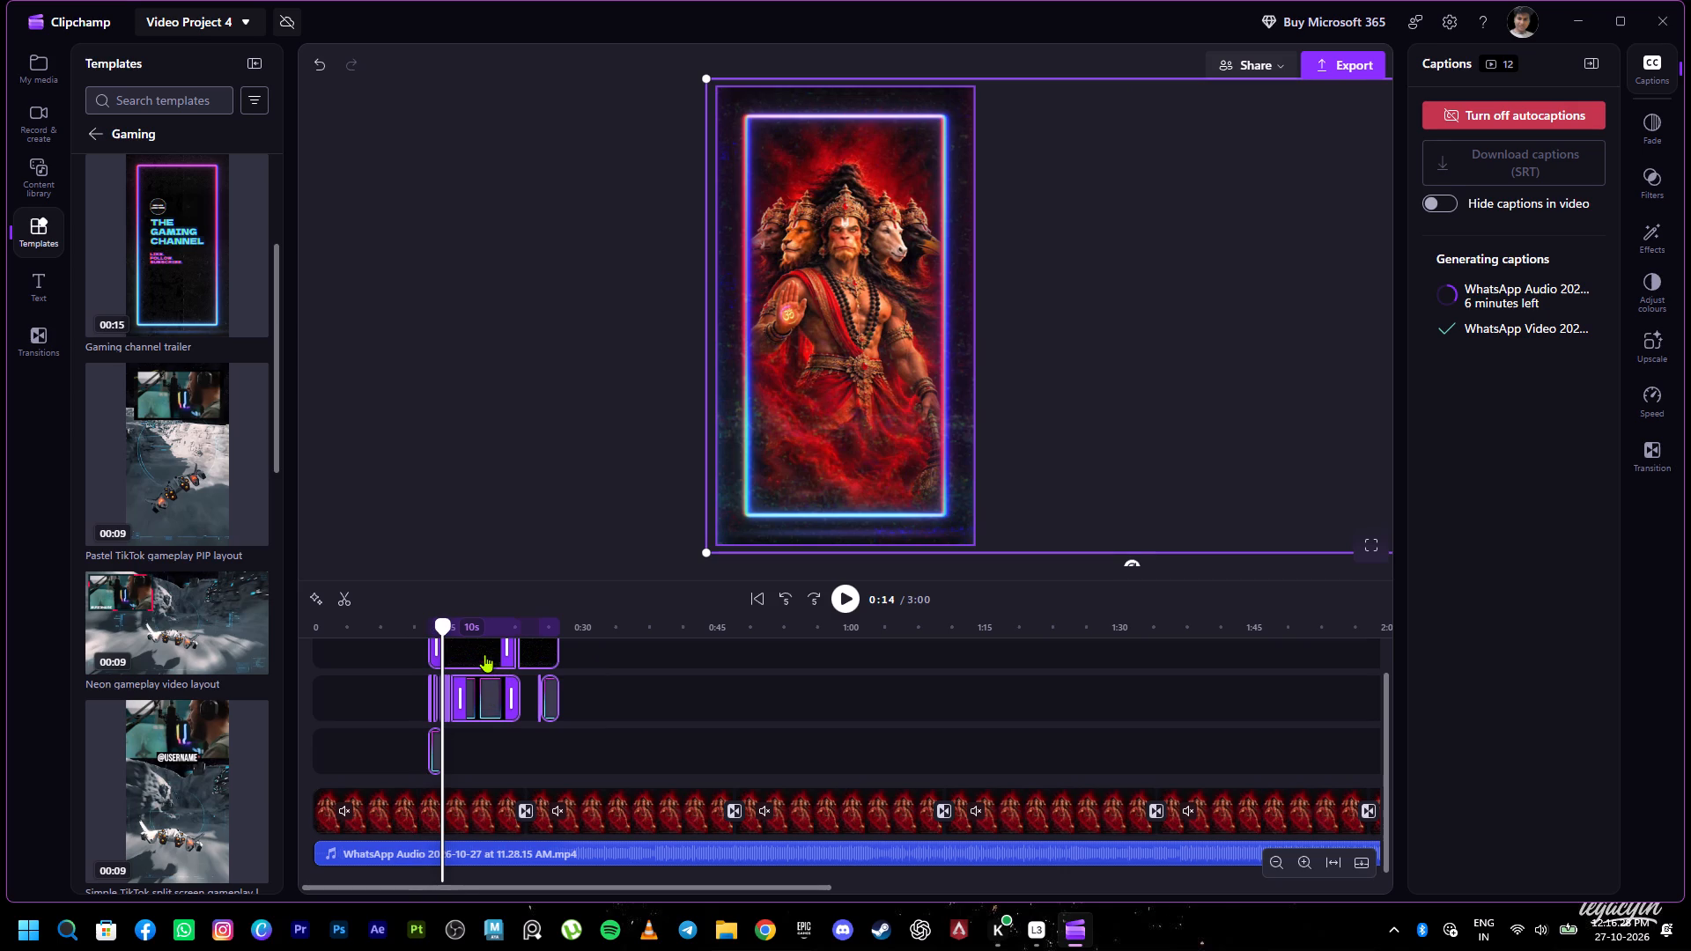
{"action": "left_click_drag", "start_coordinate": [483, 653], "coordinate": [368, 686]}
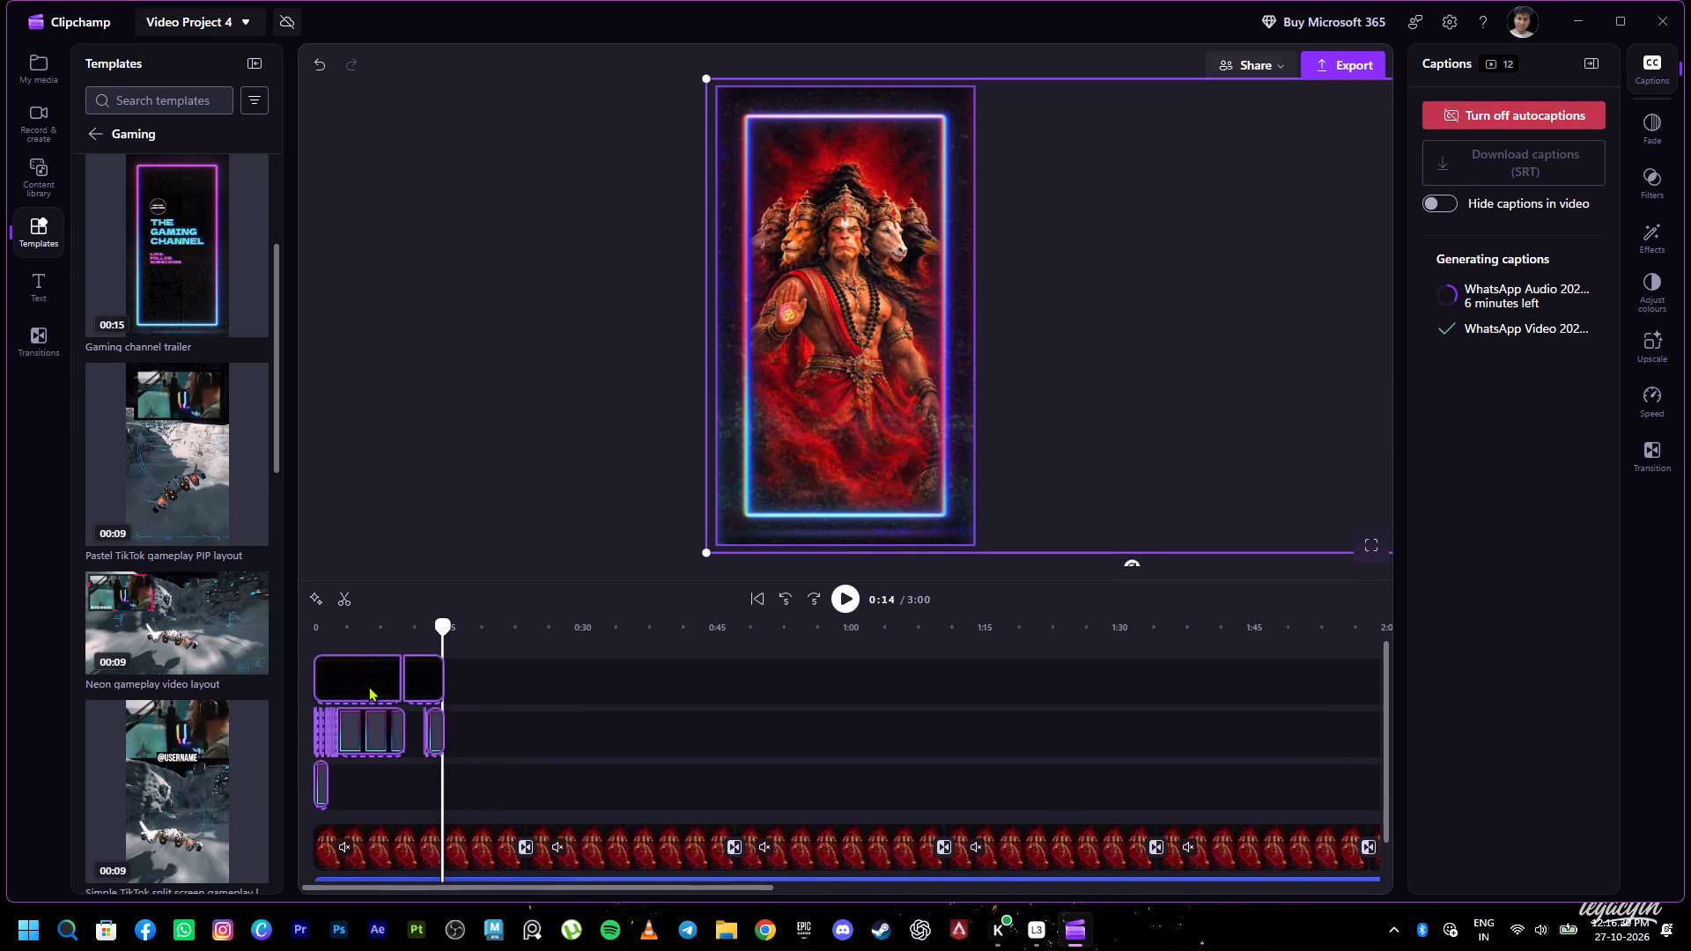
{"action": "left_click_drag", "start_coordinate": [368, 686], "coordinate": [369, 686]}
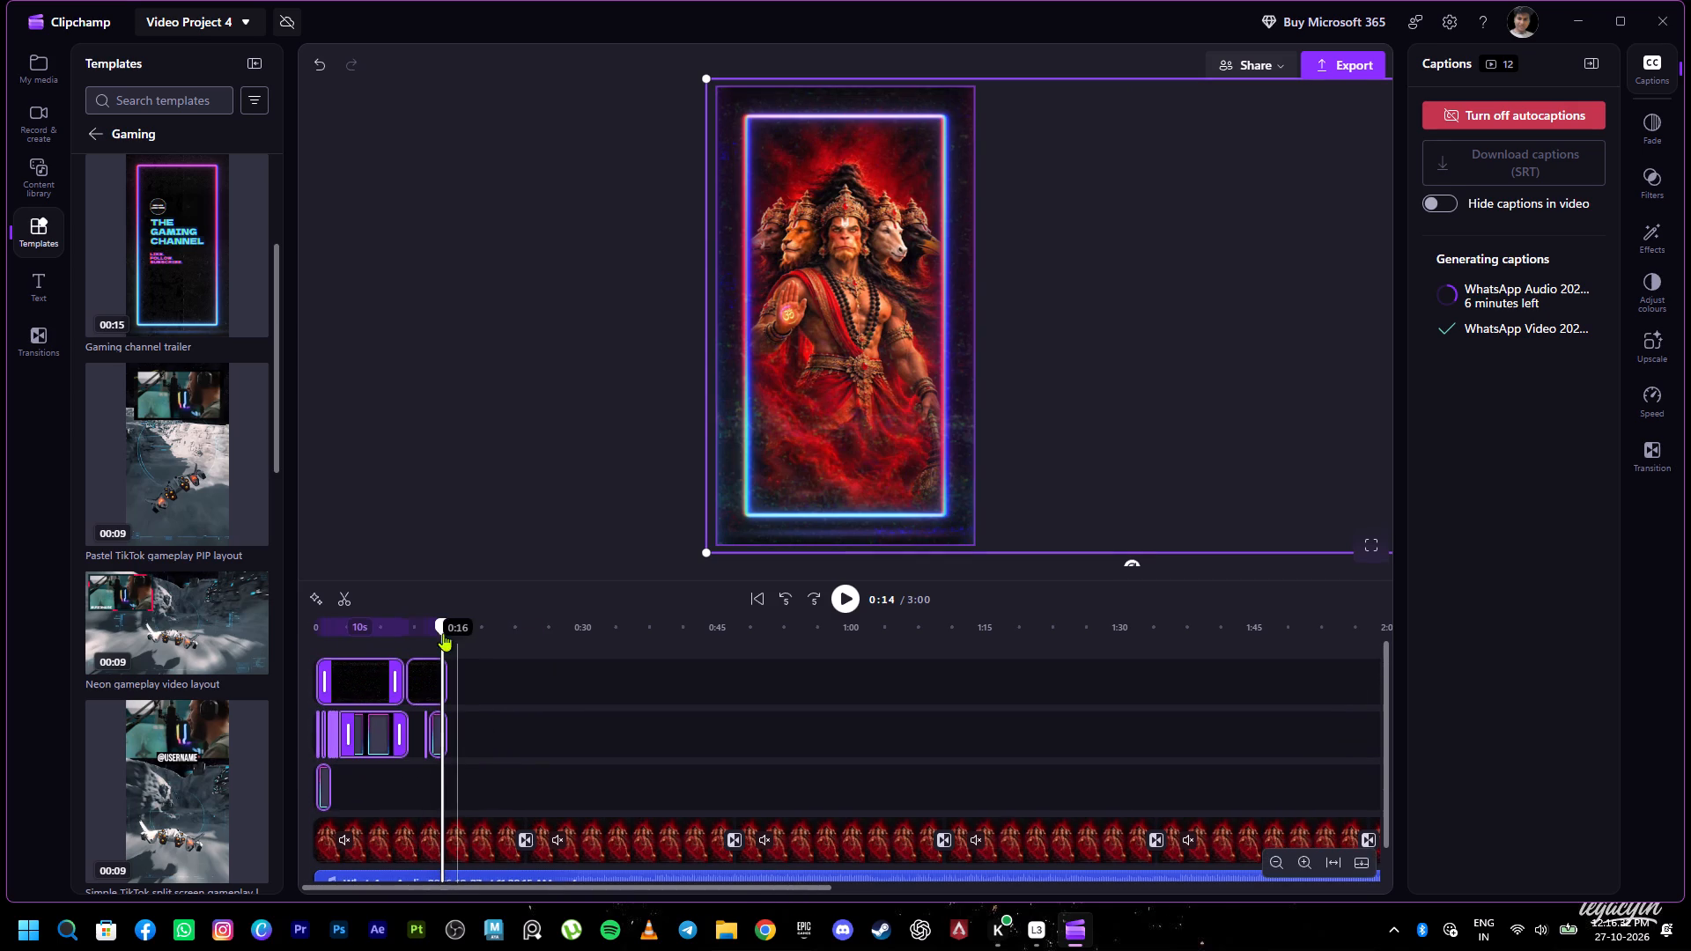
Play the video from the beginning to about 0:04 to review the neon frame over the Hanuman clip.
{"action": "left_click_drag", "start_coordinate": [439, 623], "coordinate": [253, 638]}
{"action": "key", "text": "space"}
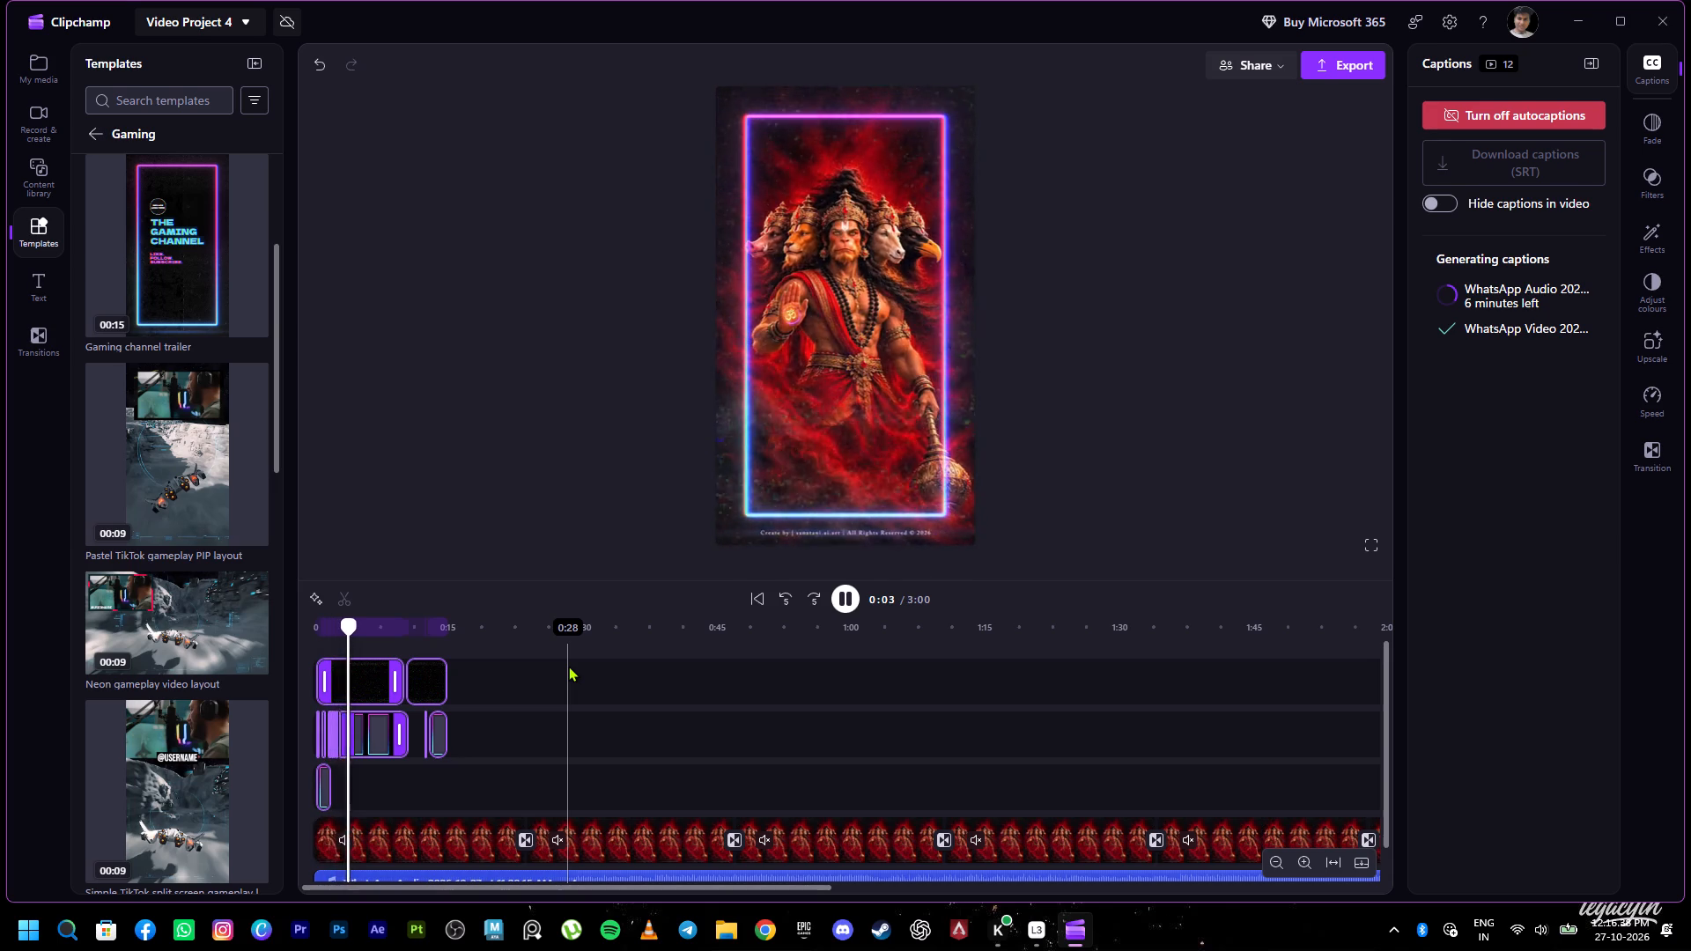
{"action": "key", "text": "space"}
Delete the Character selection screen clip and the blue game clip before it, and close the gap they leave among the neon frames.
{"action": "scroll", "coordinate": [335, 732], "scroll_direction": "up", "scroll_amount": 3, "text": "ctrl"}
{"action": "scroll", "coordinate": [335, 733], "scroll_direction": "up", "scroll_amount": 3}
{"action": "scroll", "coordinate": [397, 748], "scroll_direction": "up", "scroll_amount": 2, "text": "ctrl"}
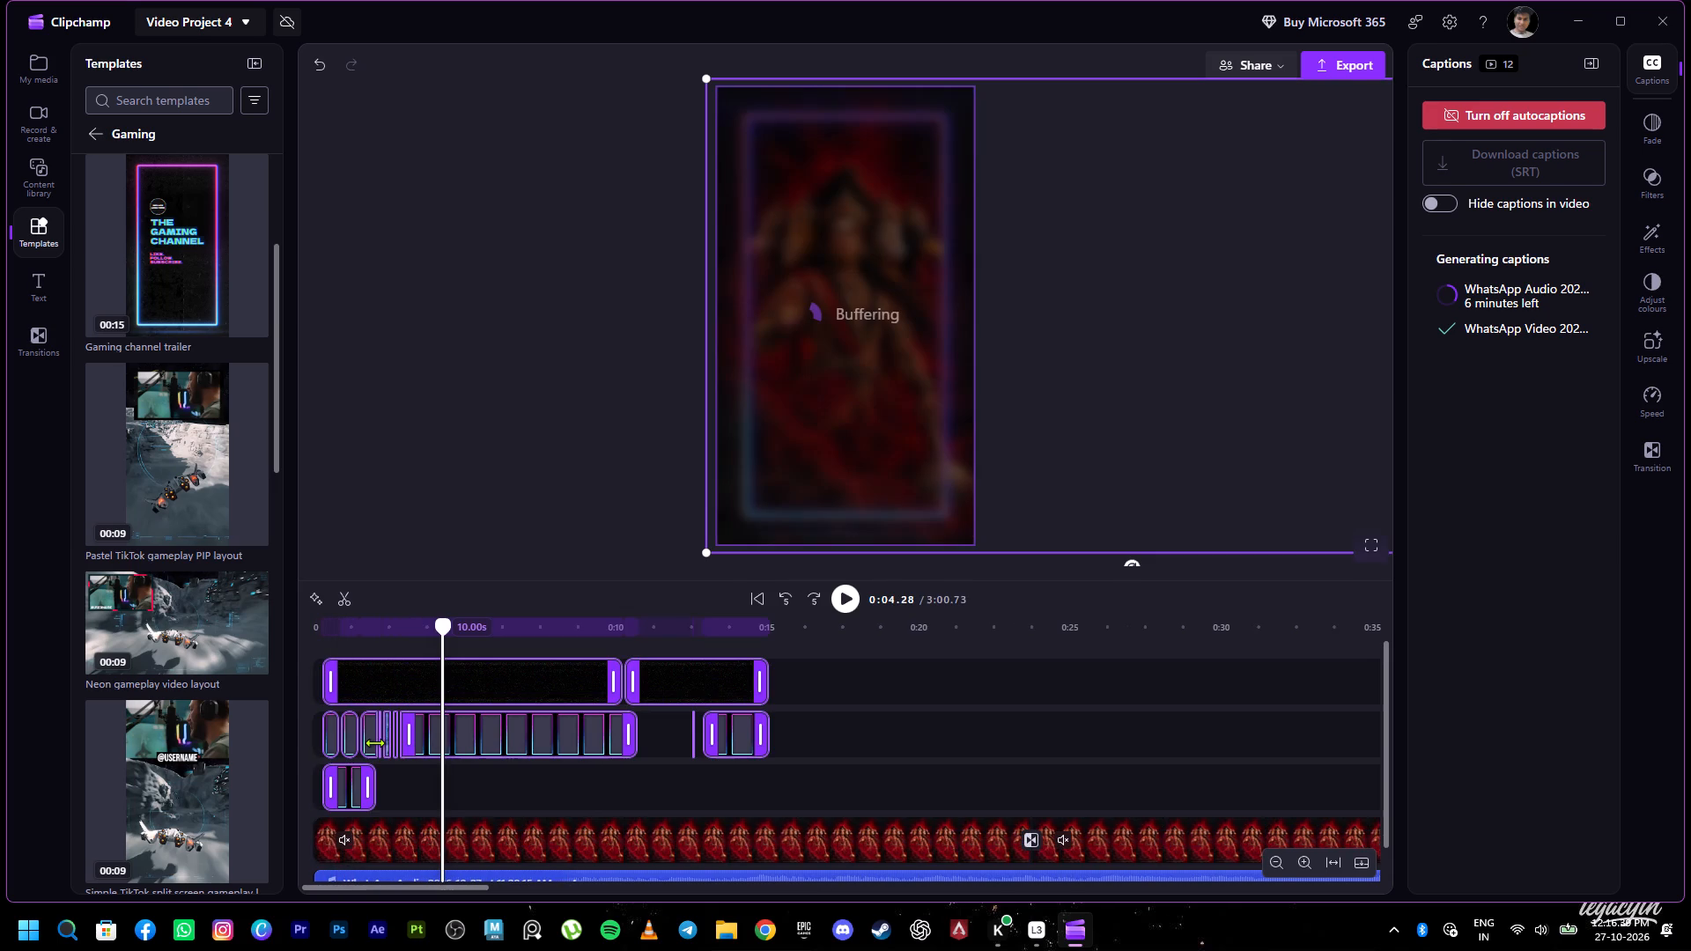
{"action": "scroll", "coordinate": [374, 742], "scroll_direction": "up", "scroll_amount": 4, "text": "ctrl"}
{"action": "scroll", "coordinate": [537, 755], "scroll_direction": "up", "scroll_amount": 4, "text": "ctrl"}
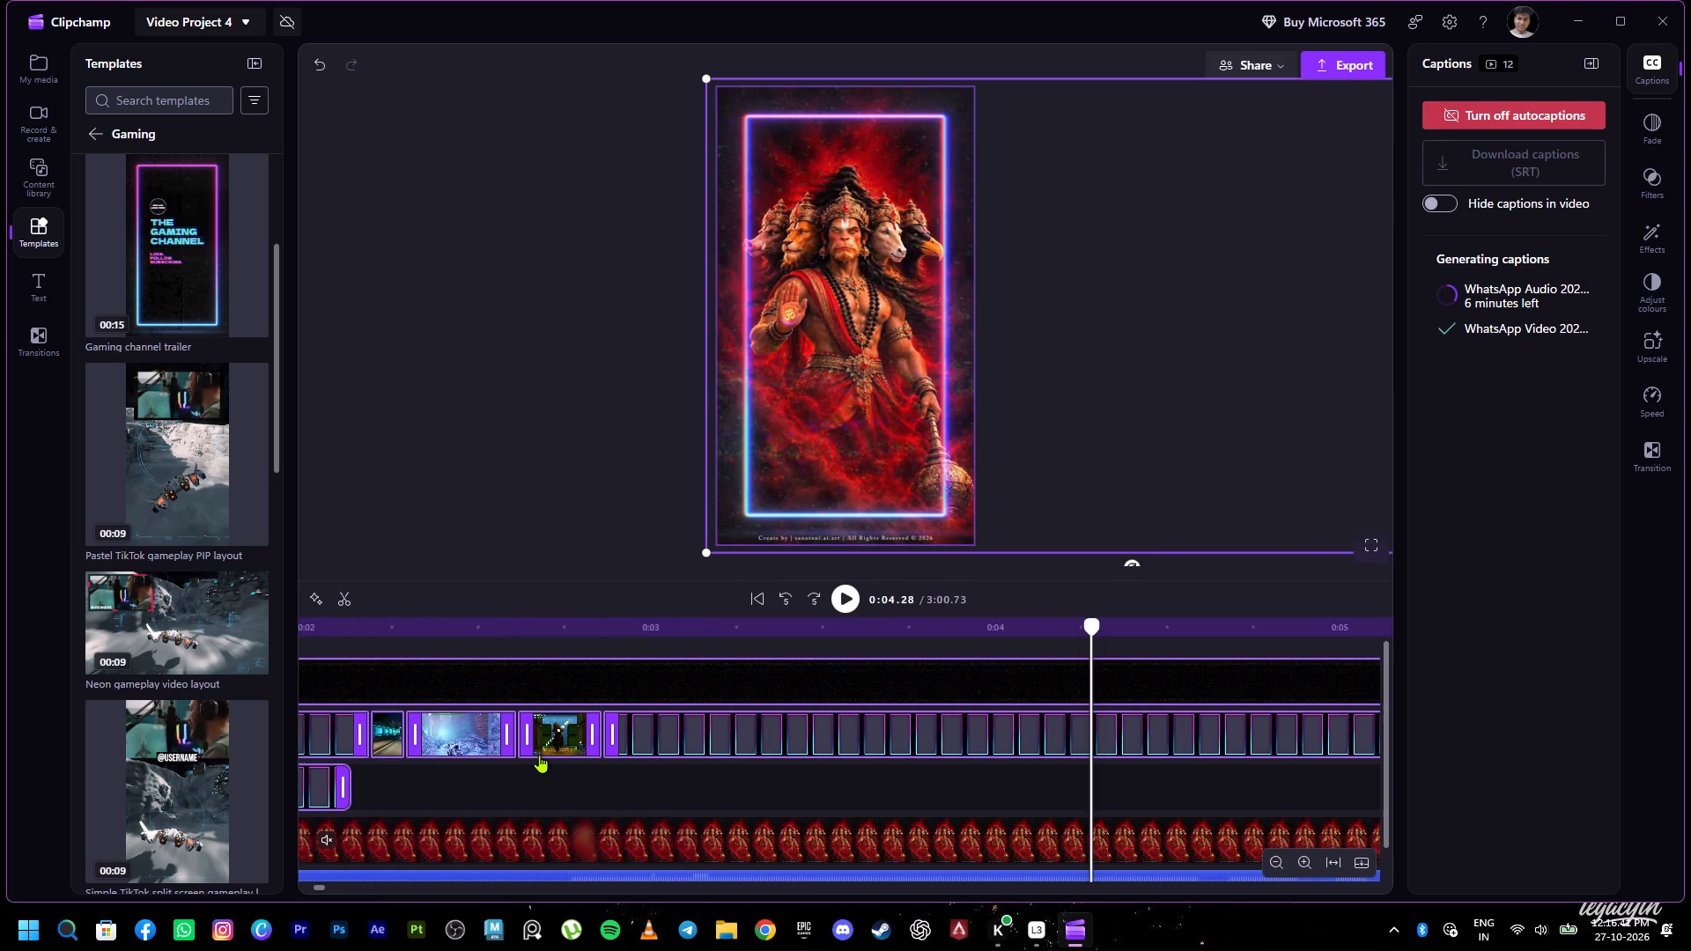
{"action": "left_click", "coordinate": [609, 736]}
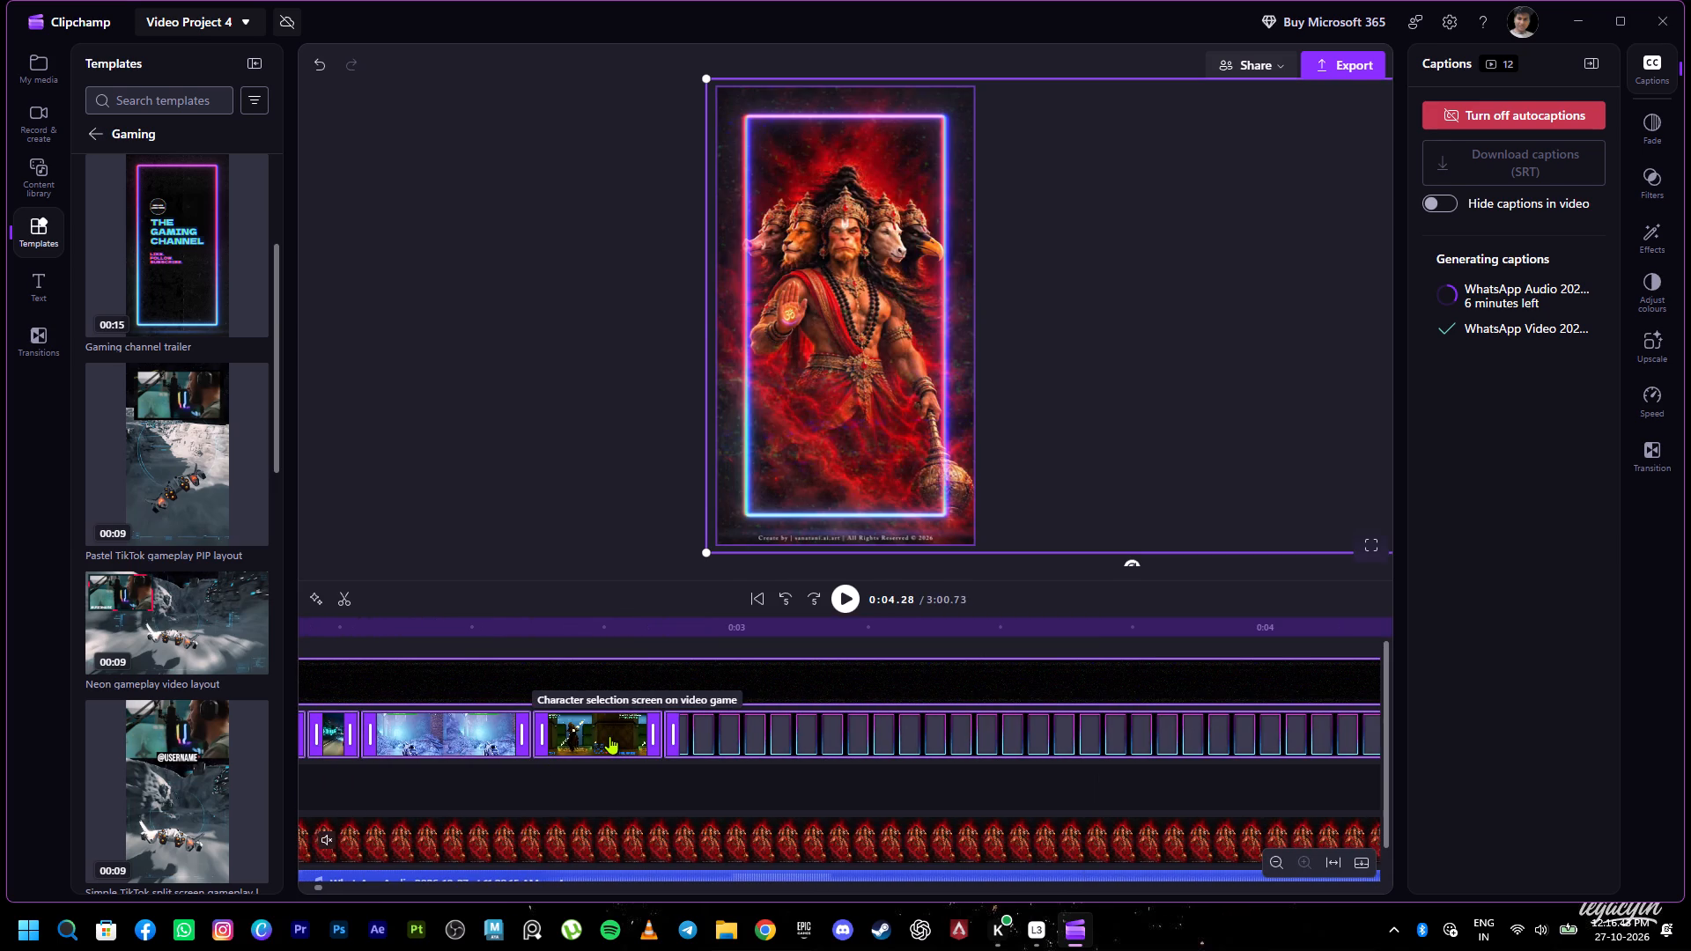
{"action": "left_click", "coordinate": [627, 807]}
{"action": "left_click", "coordinate": [614, 746]}
{"action": "key", "text": "Delete"}
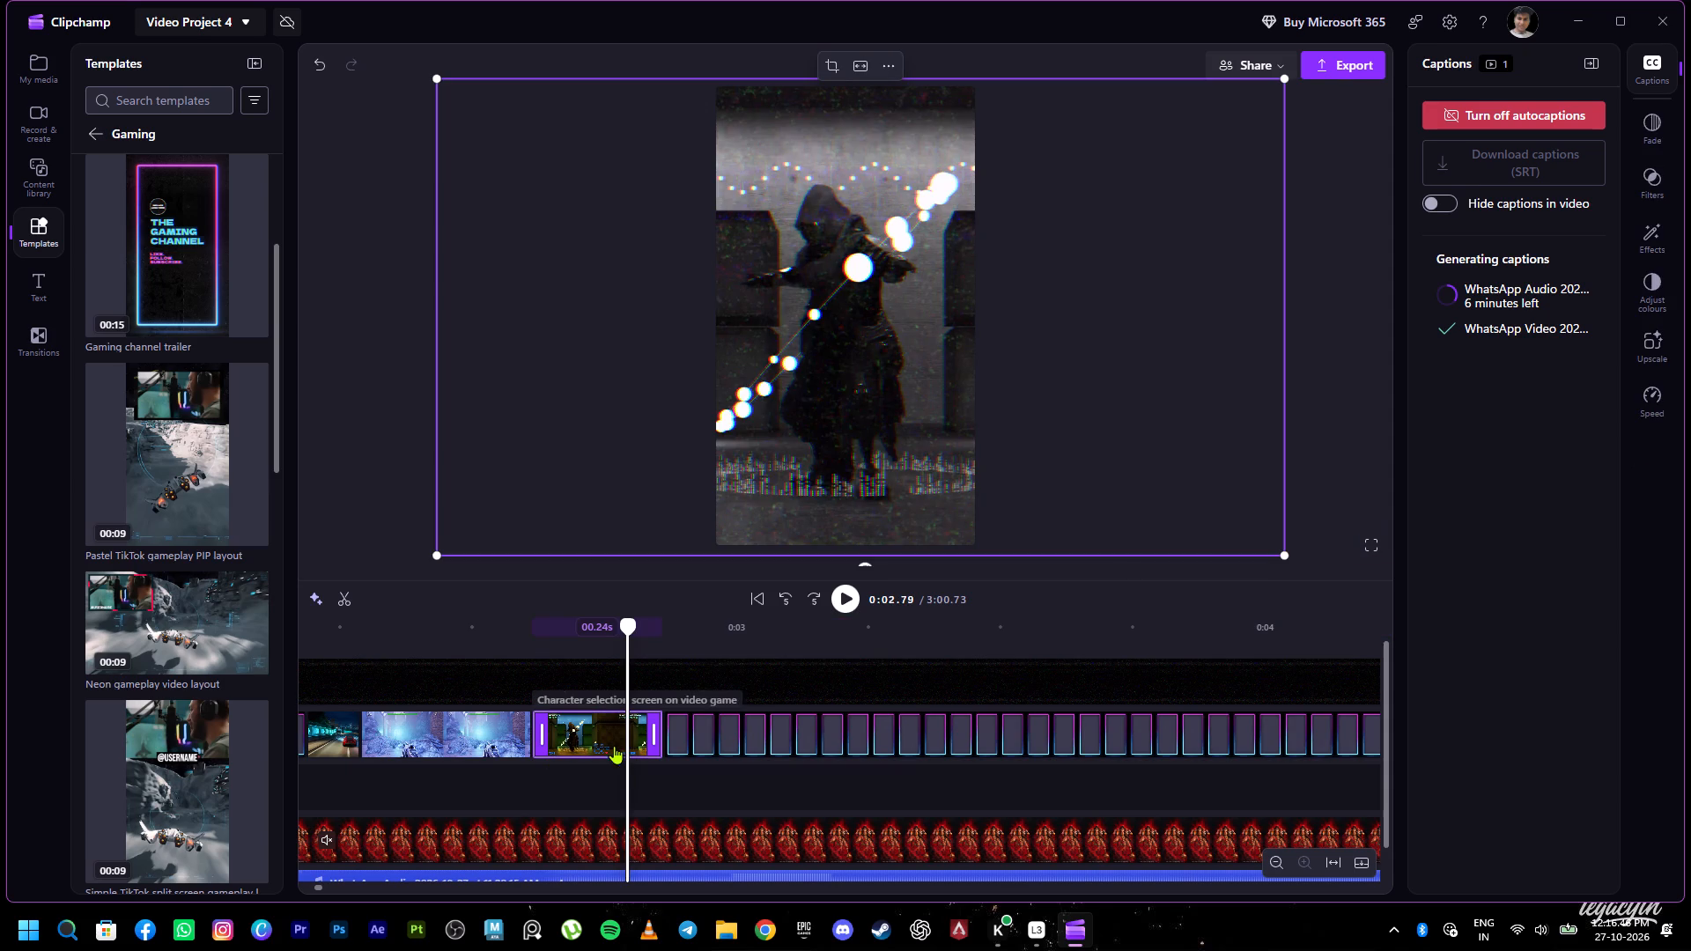
{"action": "left_click", "coordinate": [469, 731]}
{"action": "key", "text": "Delete"}
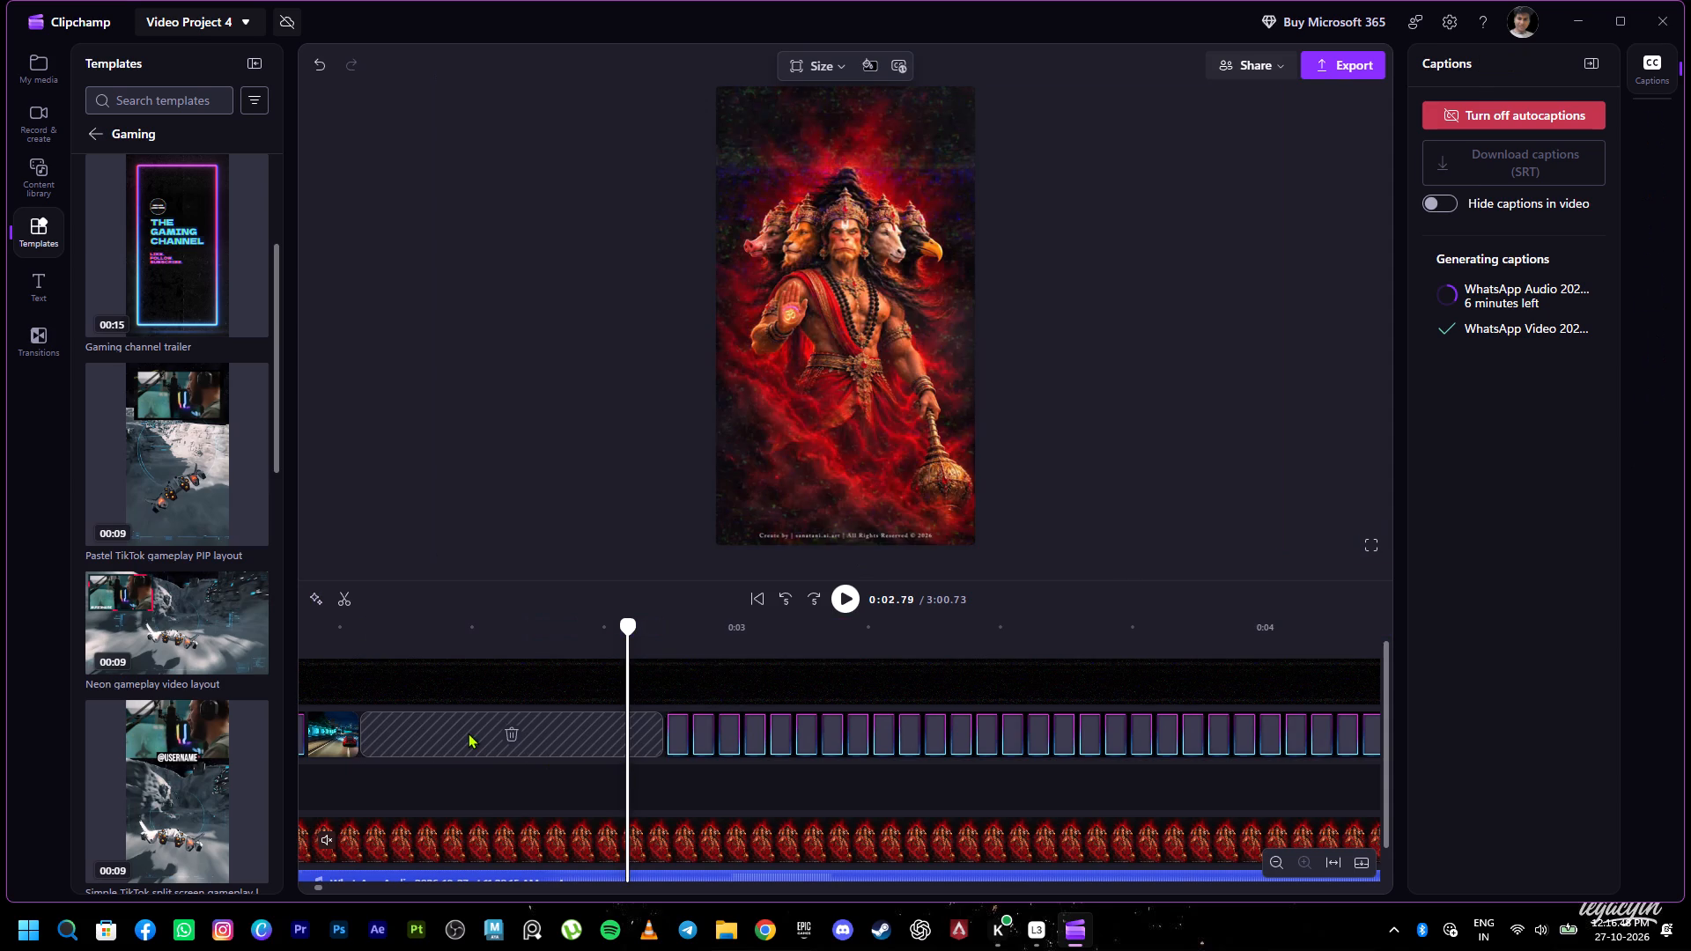
{"action": "left_click", "coordinate": [468, 733]}
{"action": "left_click", "coordinate": [600, 730]}
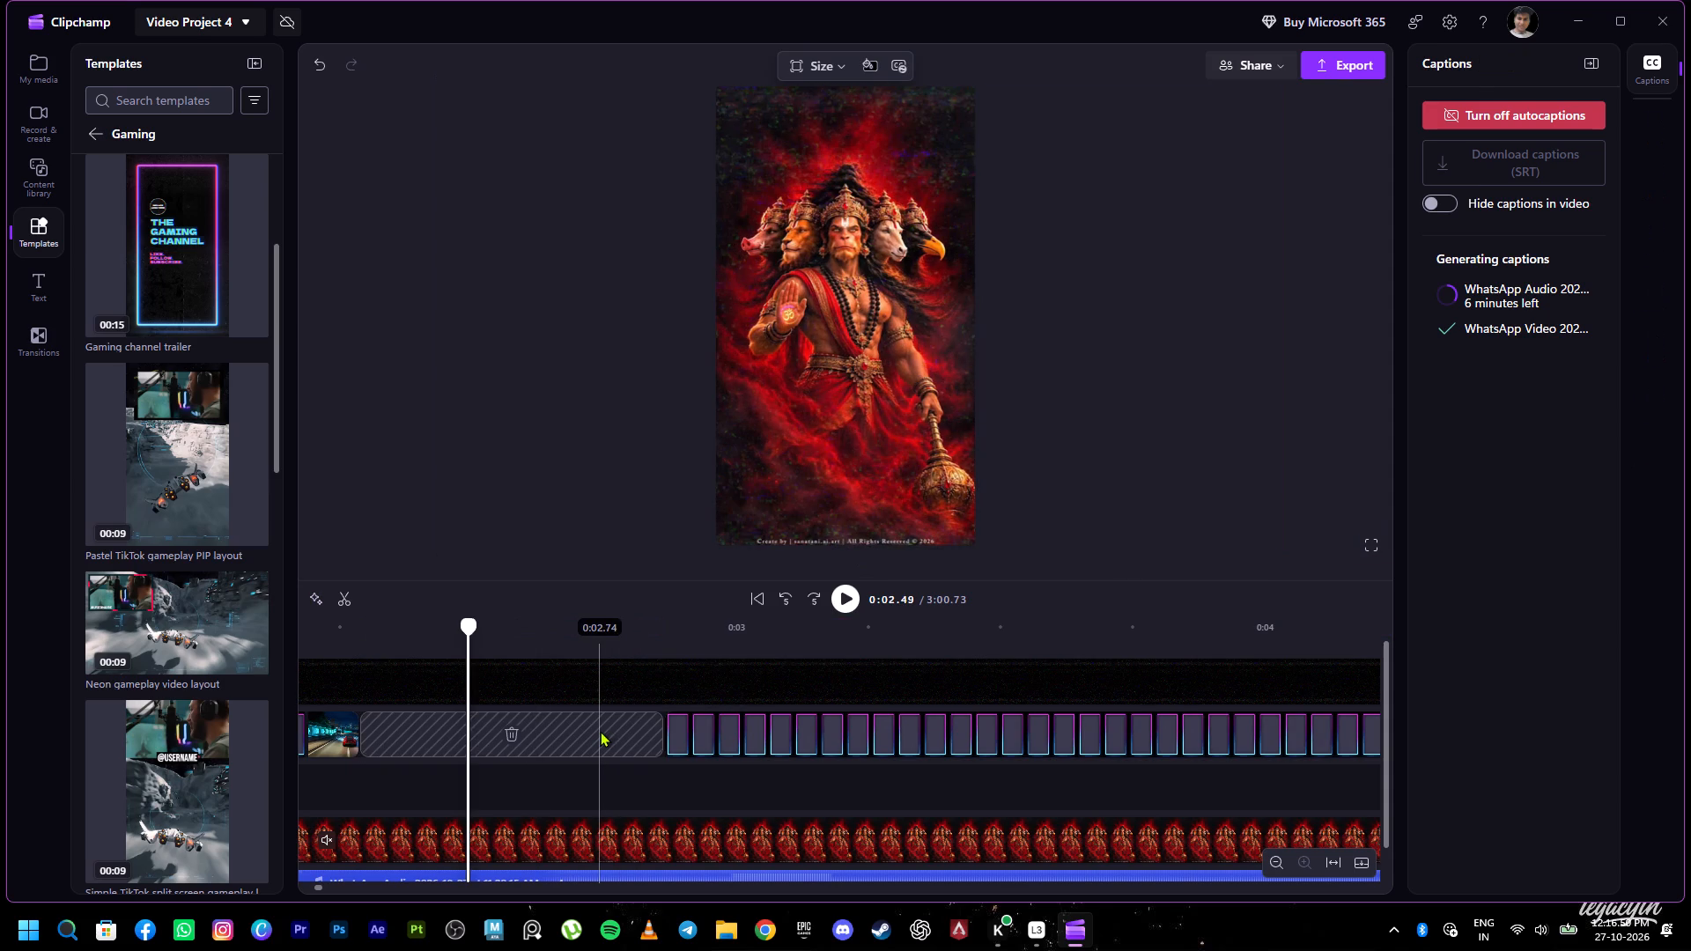
{"action": "left_click", "coordinate": [521, 734]}
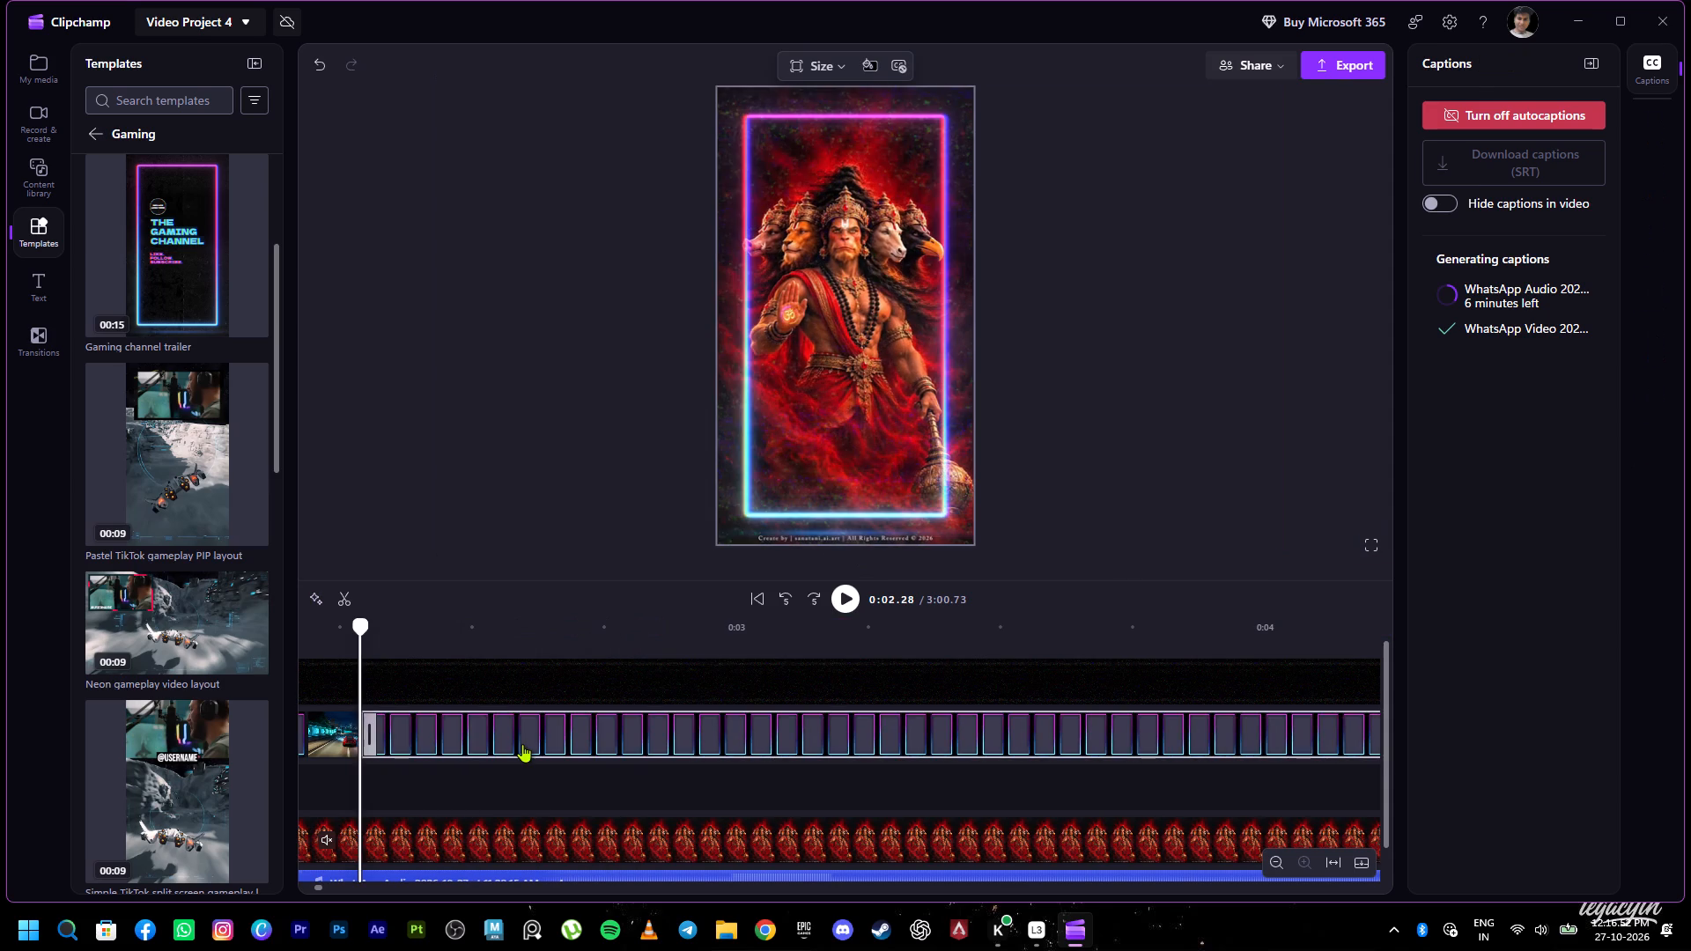
Delete the last leftover game clip ending at 0:02.28 and close its gap in the neon frame track.
{"action": "left_click", "coordinate": [329, 728]}
{"action": "key", "text": "Delete"}
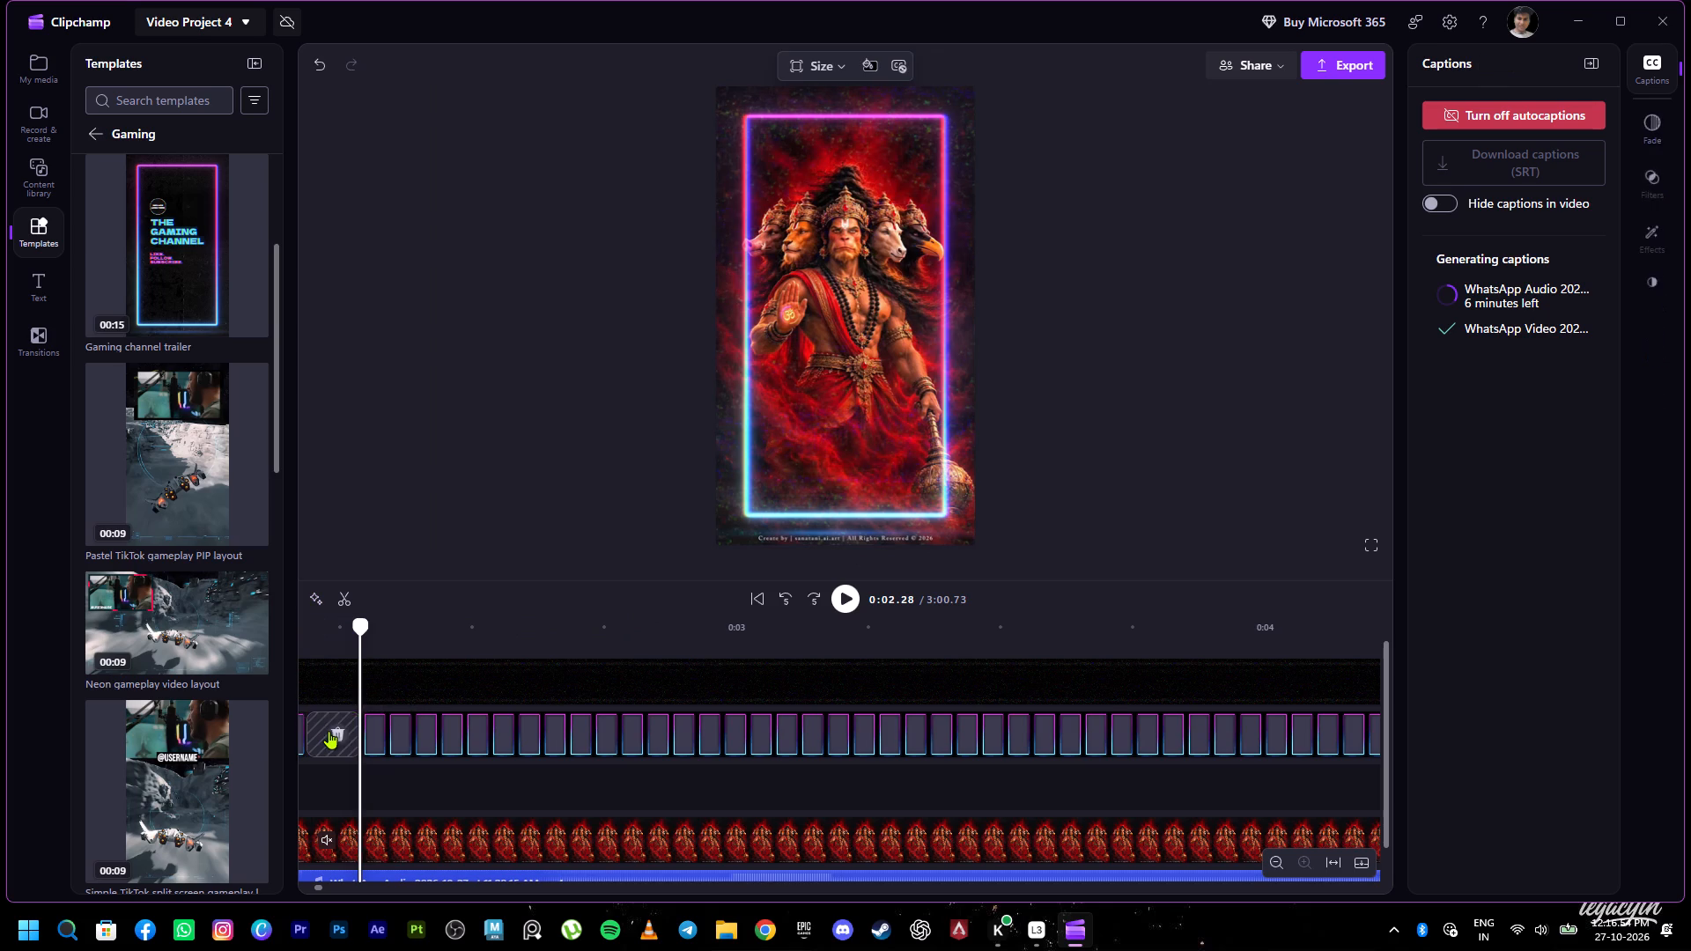
{"action": "left_click", "coordinate": [335, 734]}
Move the last neon frame clip earlier to about 0:10, directly after the preceding neon frame clip.
{"action": "scroll", "coordinate": [390, 740], "scroll_direction": "down", "scroll_amount": 2}
{"action": "scroll", "coordinate": [391, 766], "scroll_direction": "down", "scroll_amount": 1, "text": "ctrl"}
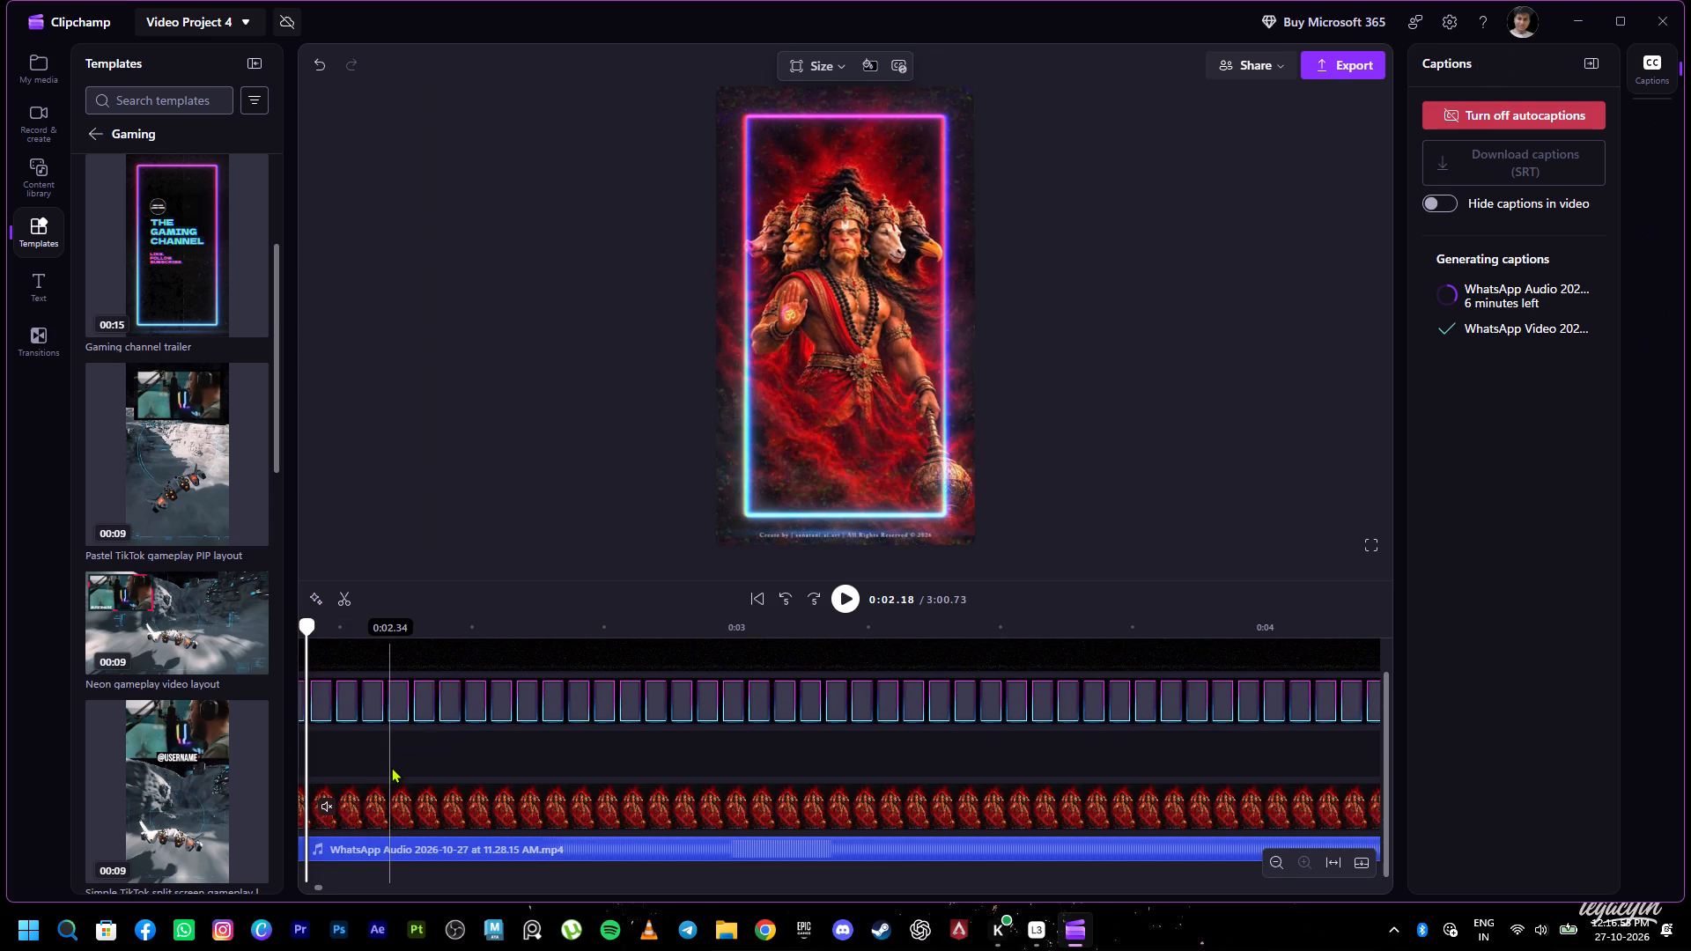
{"action": "scroll", "coordinate": [400, 745], "scroll_direction": "up", "scroll_amount": 3}
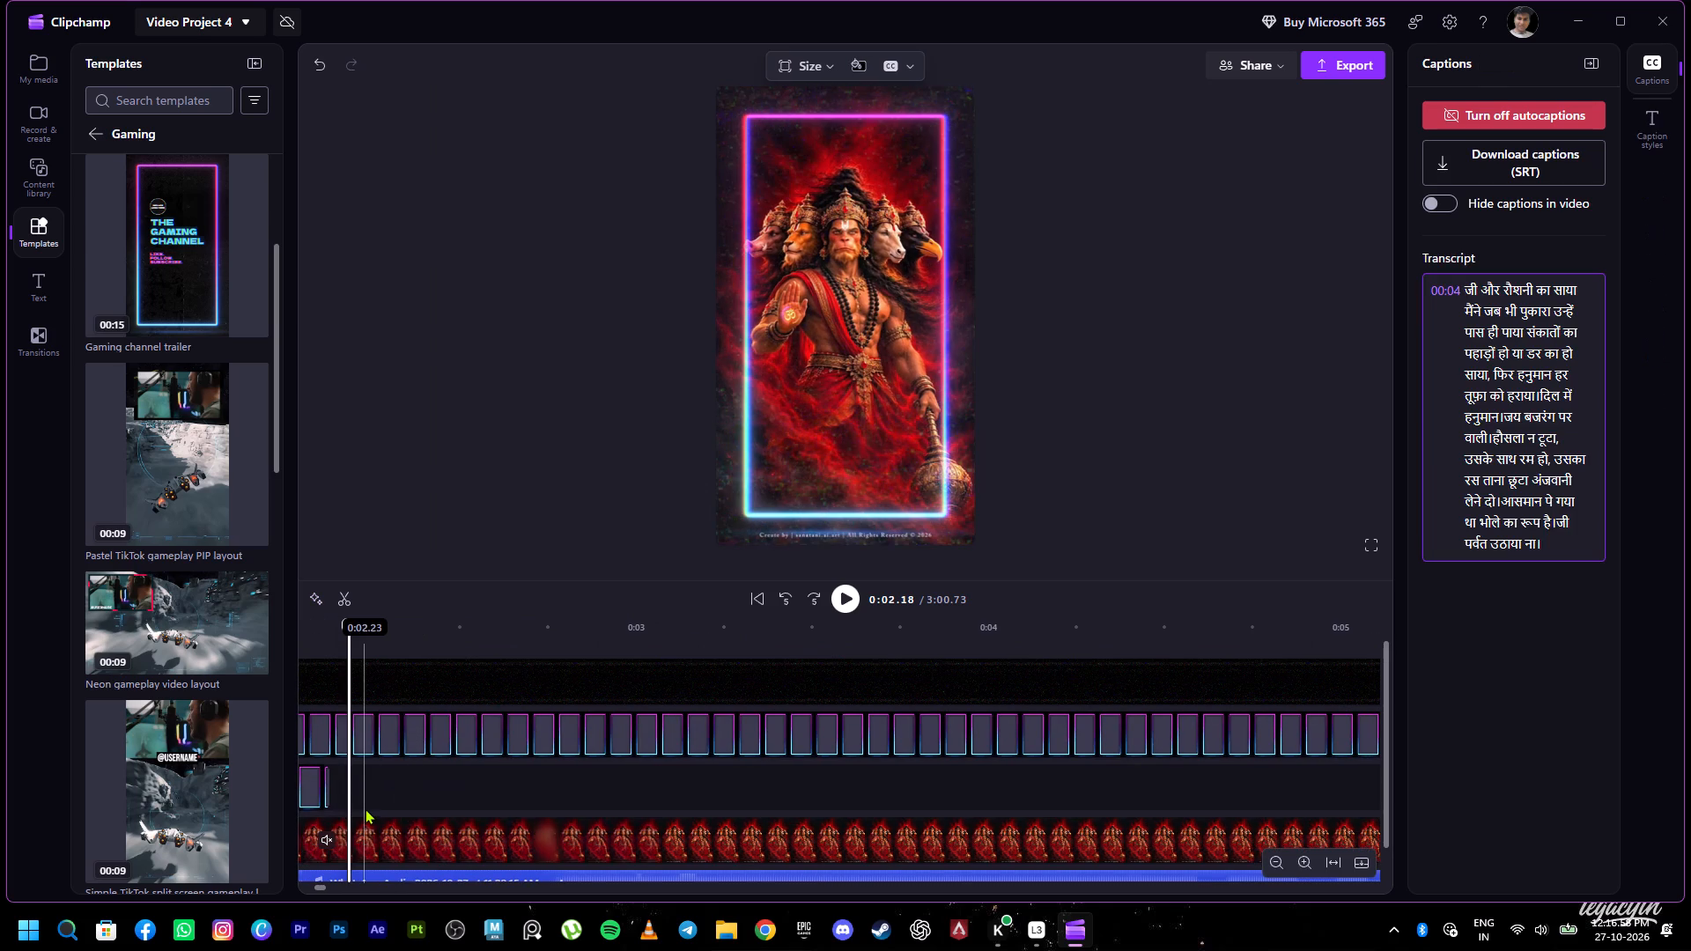
{"action": "scroll", "coordinate": [365, 806], "scroll_direction": "down", "scroll_amount": 2, "text": "alt"}
{"action": "scroll", "coordinate": [393, 757], "scroll_direction": "down", "scroll_amount": 3, "text": "ctrl"}
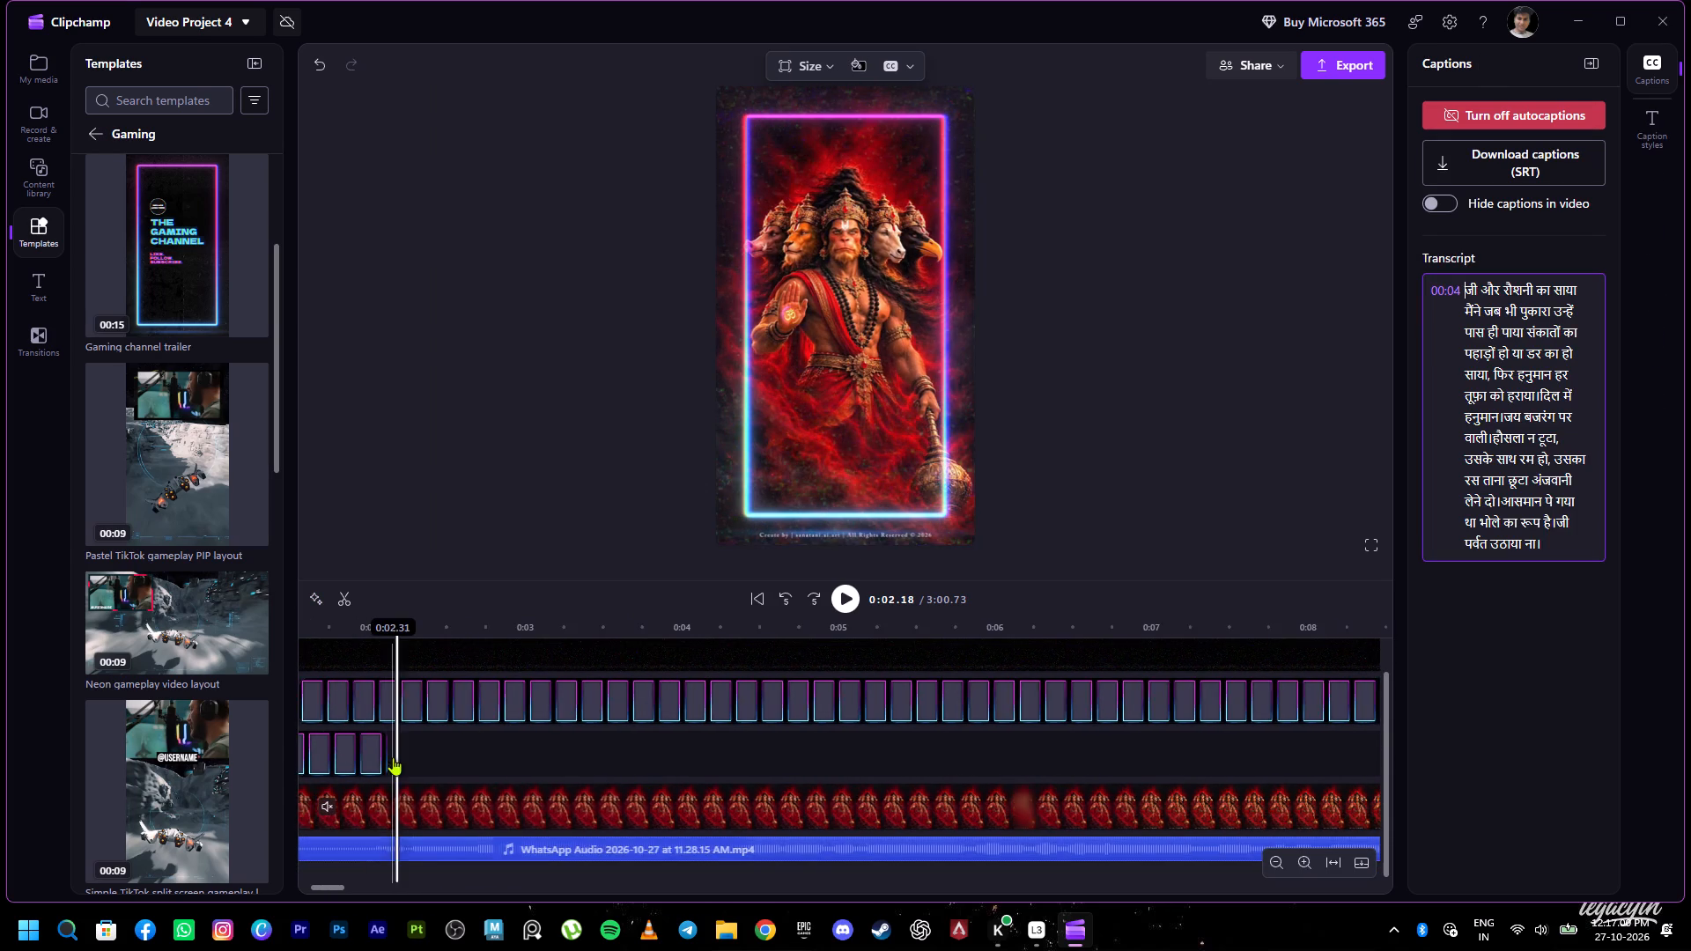
{"action": "scroll", "coordinate": [393, 757], "scroll_direction": "down", "scroll_amount": 2, "text": "ctrl"}
{"action": "left_click_drag", "start_coordinate": [1091, 701], "coordinate": [888, 709]}
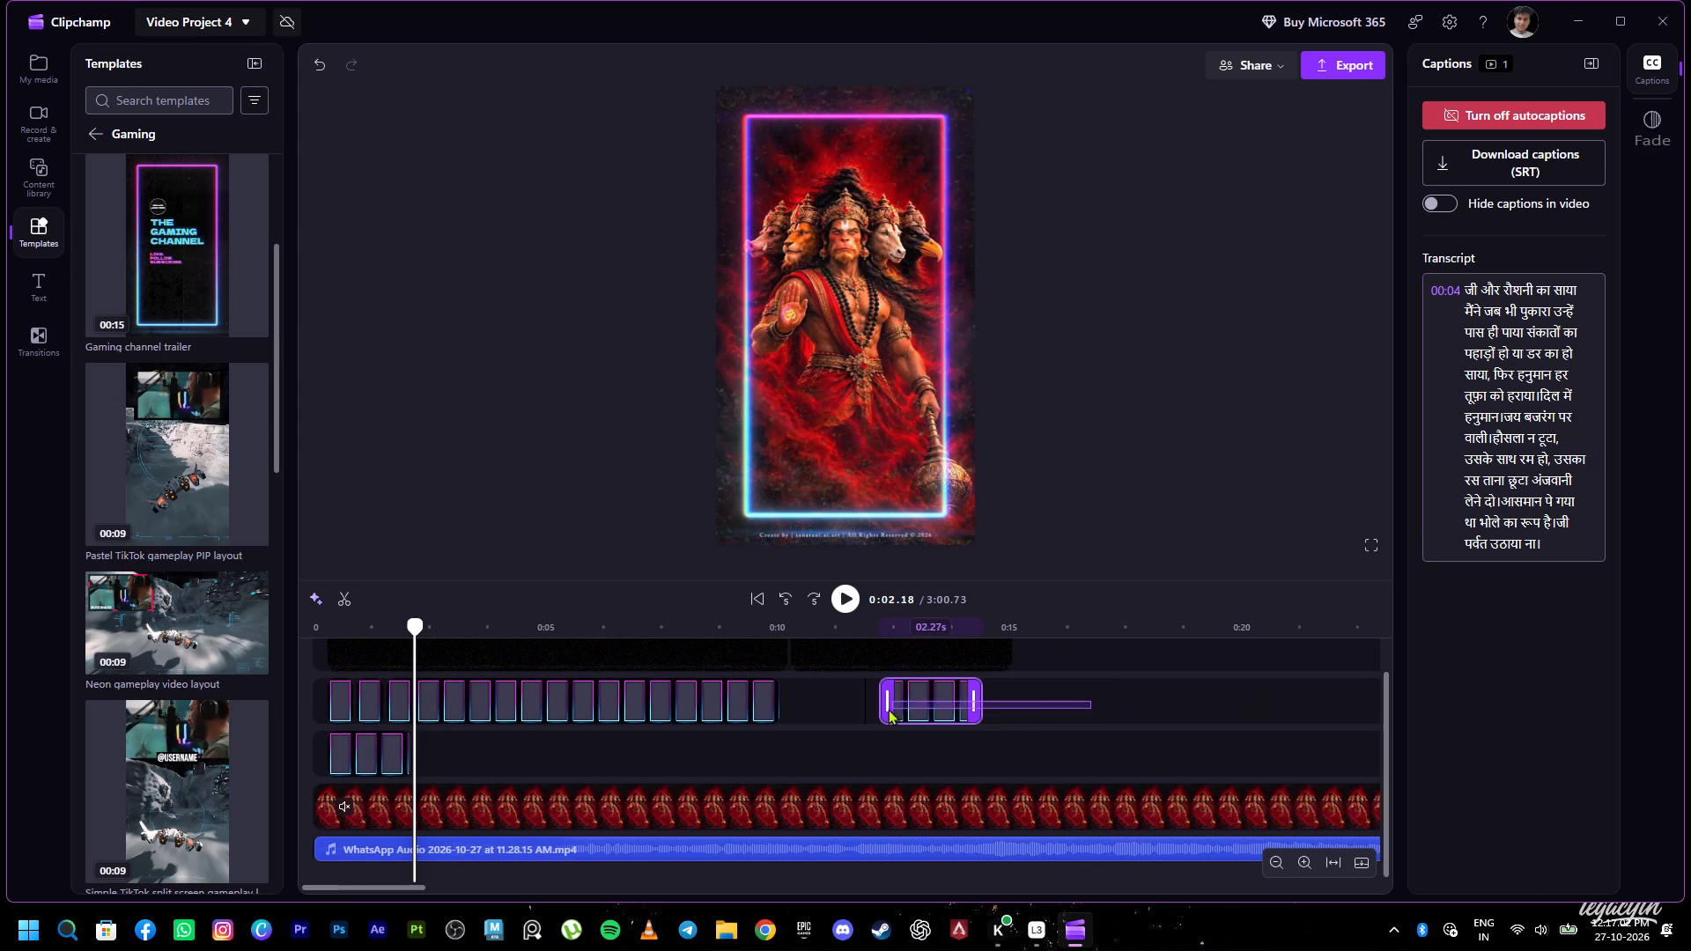
{"action": "left_click_drag", "start_coordinate": [888, 709], "coordinate": [876, 713]}
{"action": "left_click_drag", "start_coordinate": [928, 697], "coordinate": [823, 698]}
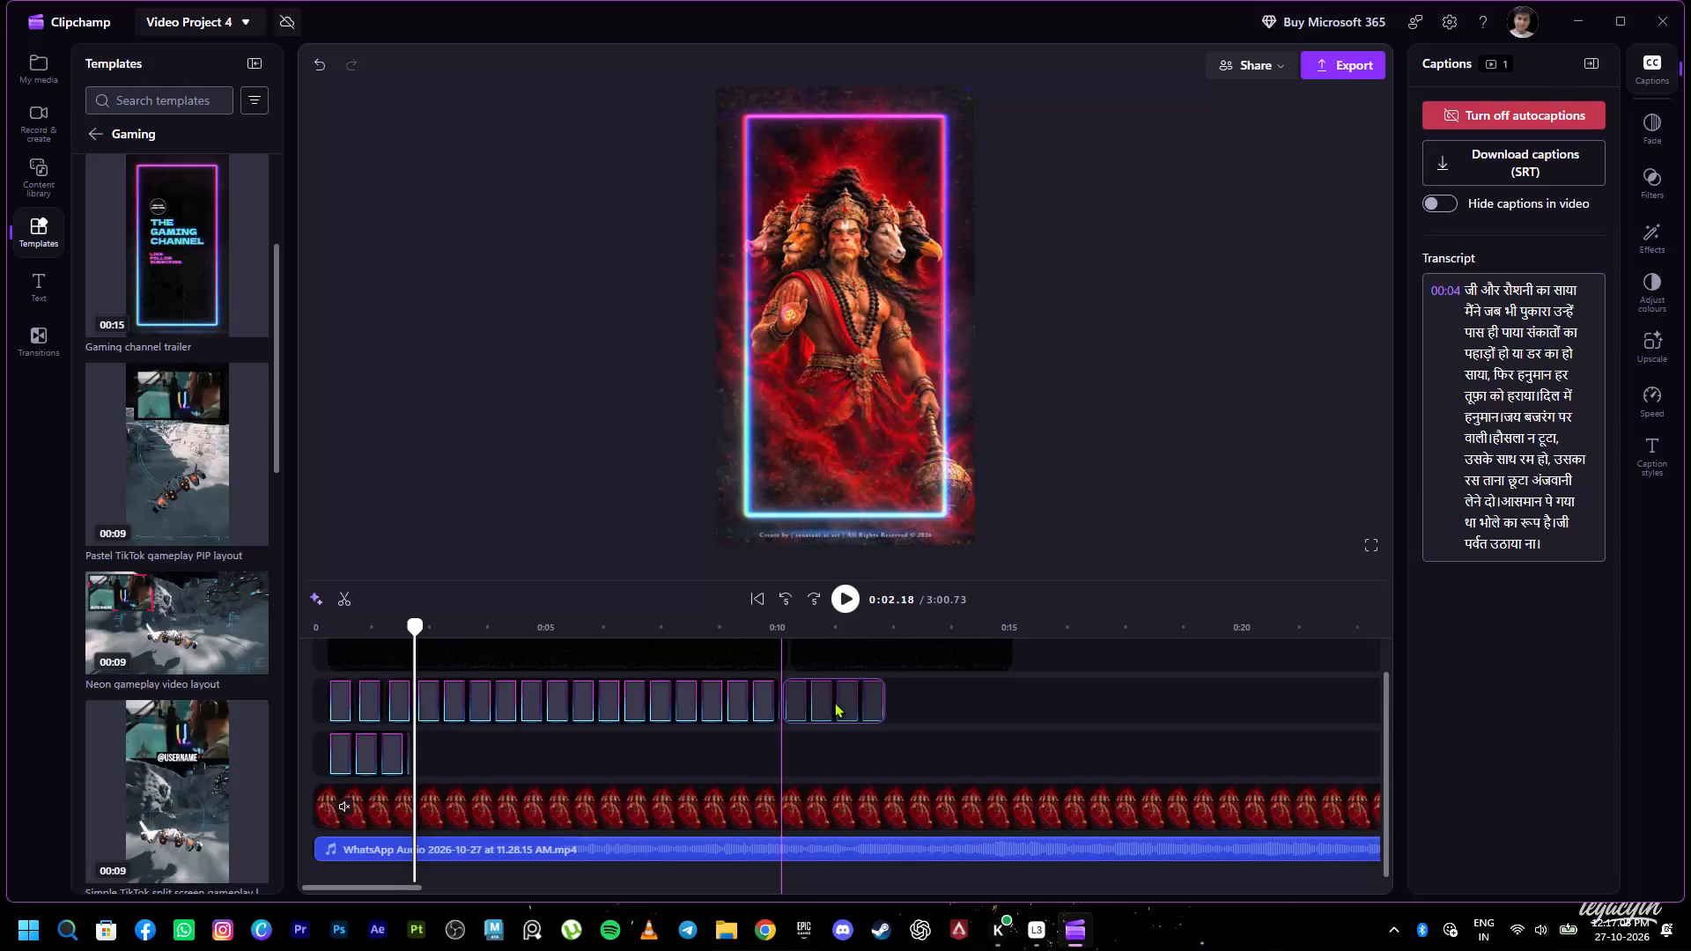
Play the video from the beginning to about 0:01 to check how the overlays start.
{"action": "left_click_drag", "start_coordinate": [414, 630], "coordinate": [414, 631]}
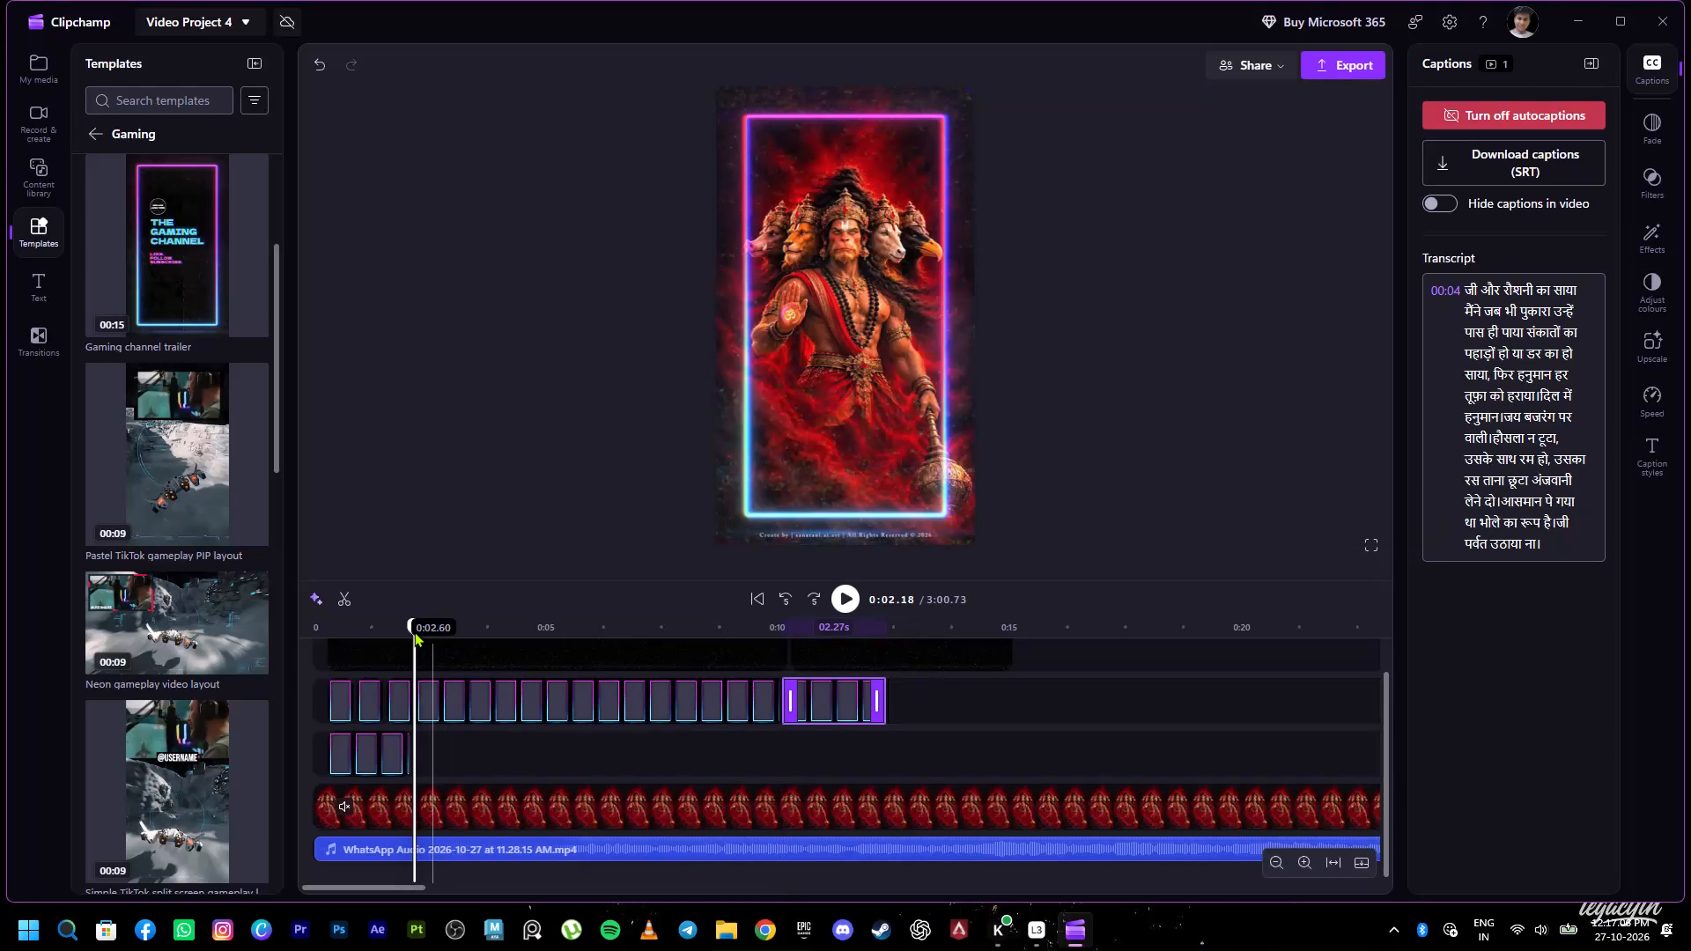
{"action": "left_click_drag", "start_coordinate": [414, 631], "coordinate": [263, 631]}
{"action": "key", "text": "space"}
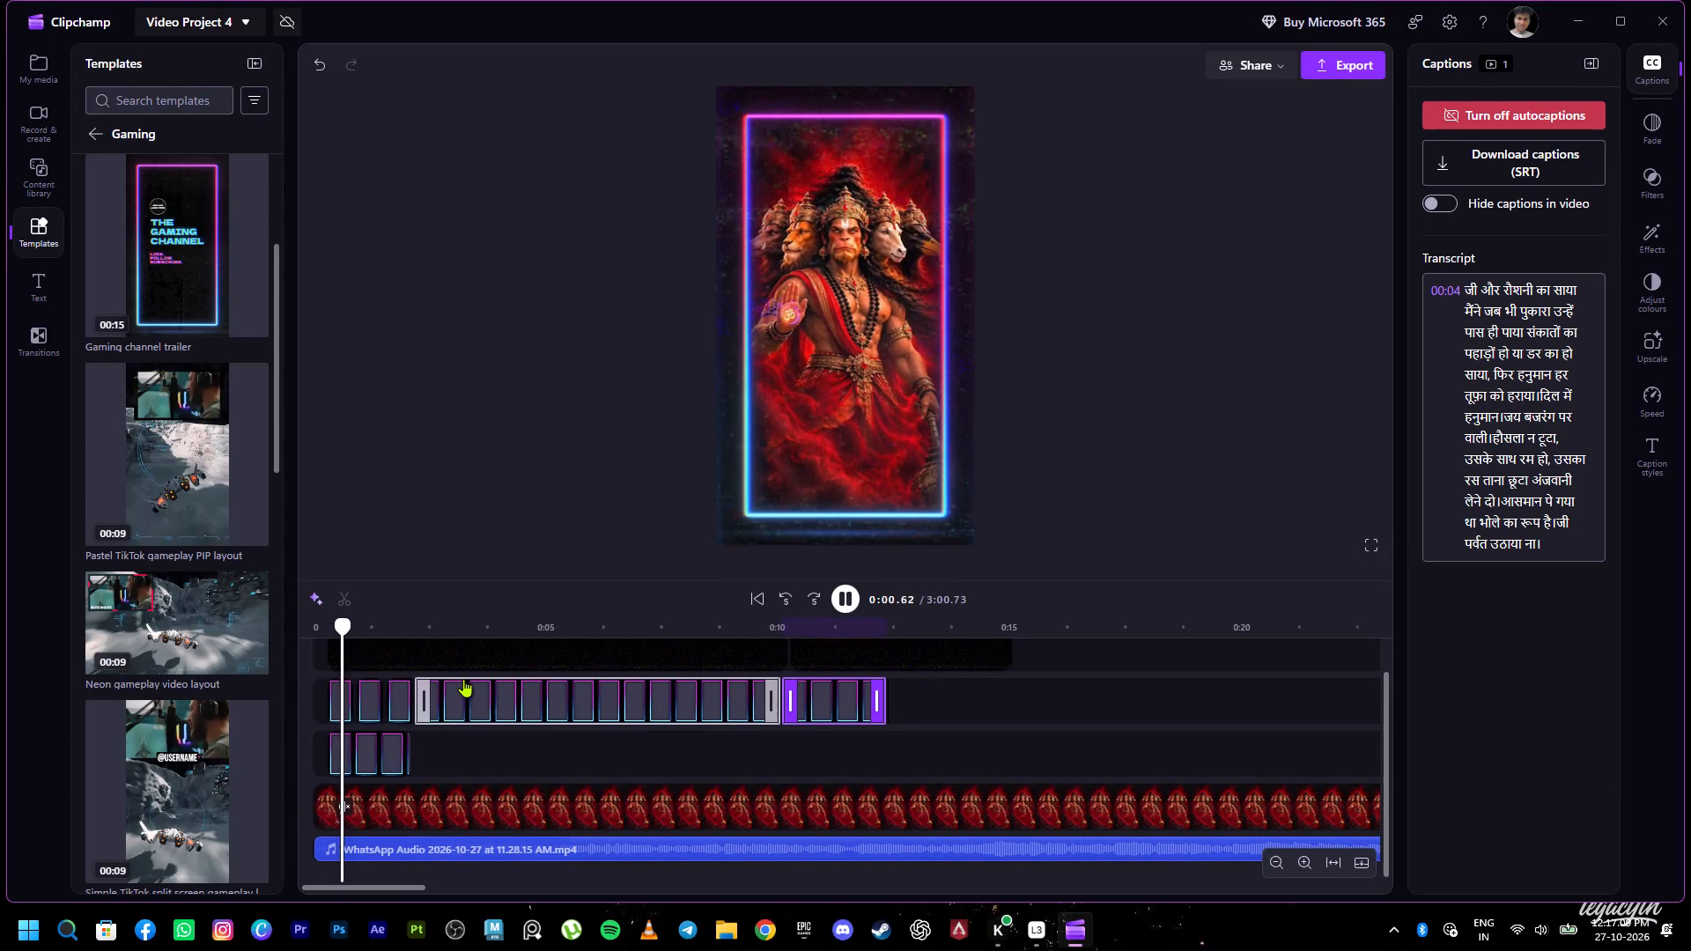
{"action": "key", "text": "space"}
Shift all neon frame and dark overlay clips together slightly earlier, towards the start of the timeline.
{"action": "left_click_drag", "start_coordinate": [951, 748], "coordinate": [944, 748]}
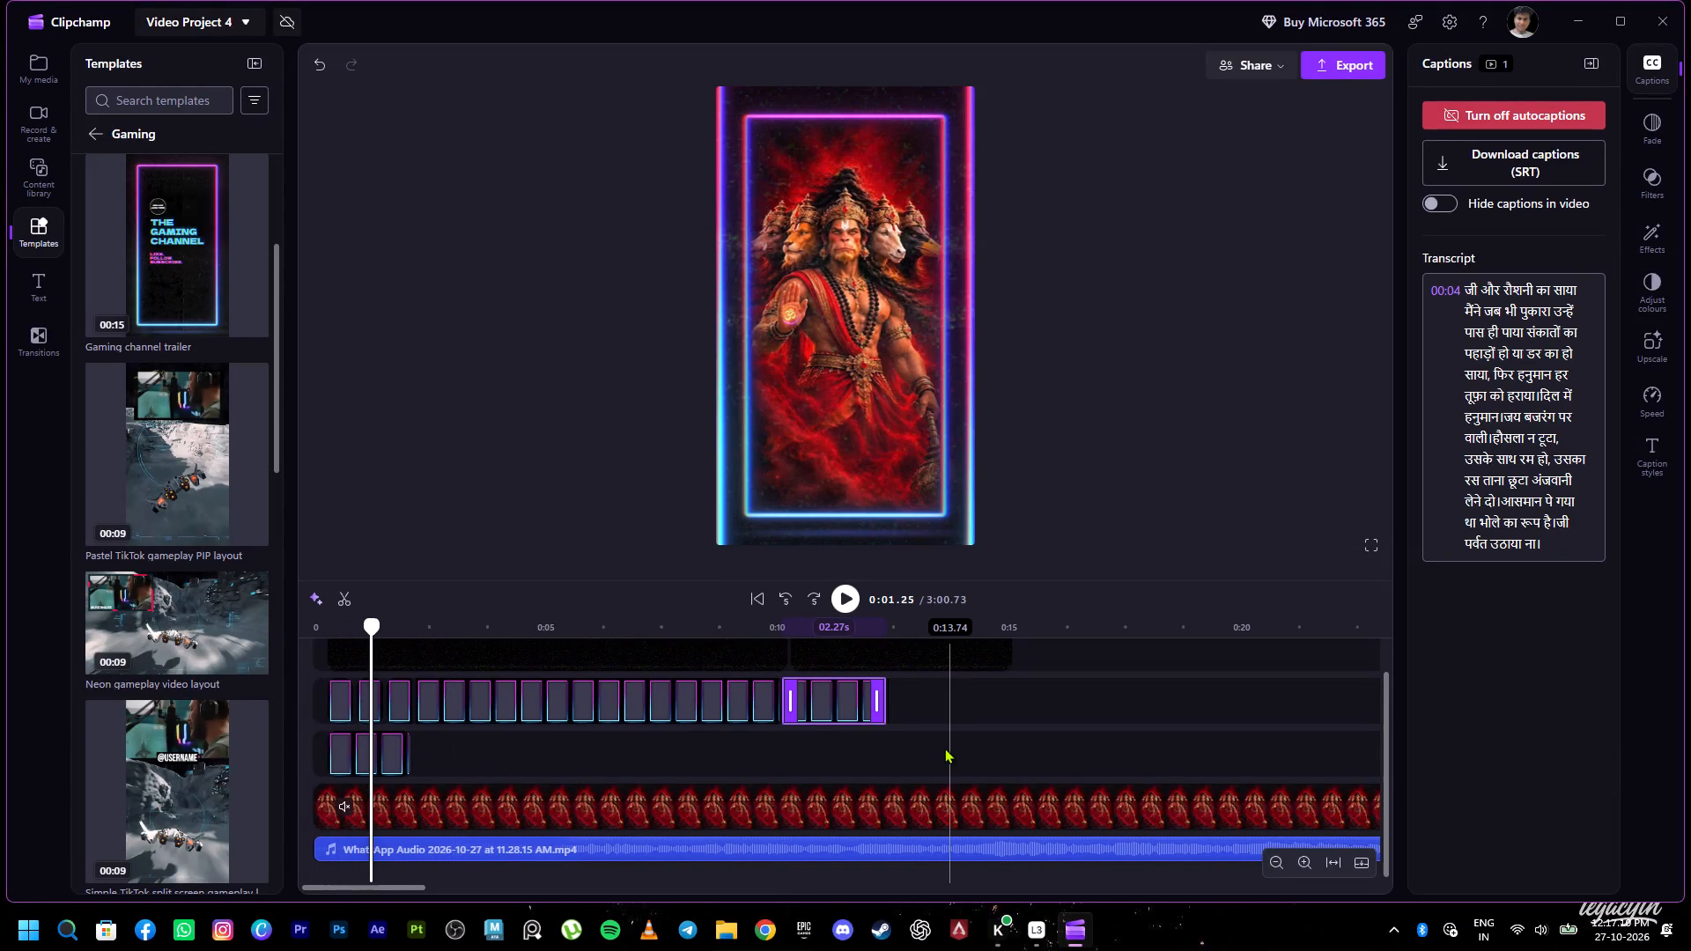
{"action": "left_click_drag", "start_coordinate": [944, 748], "coordinate": [301, 630]}
{"action": "left_click_drag", "start_coordinate": [402, 666], "coordinate": [400, 664]}
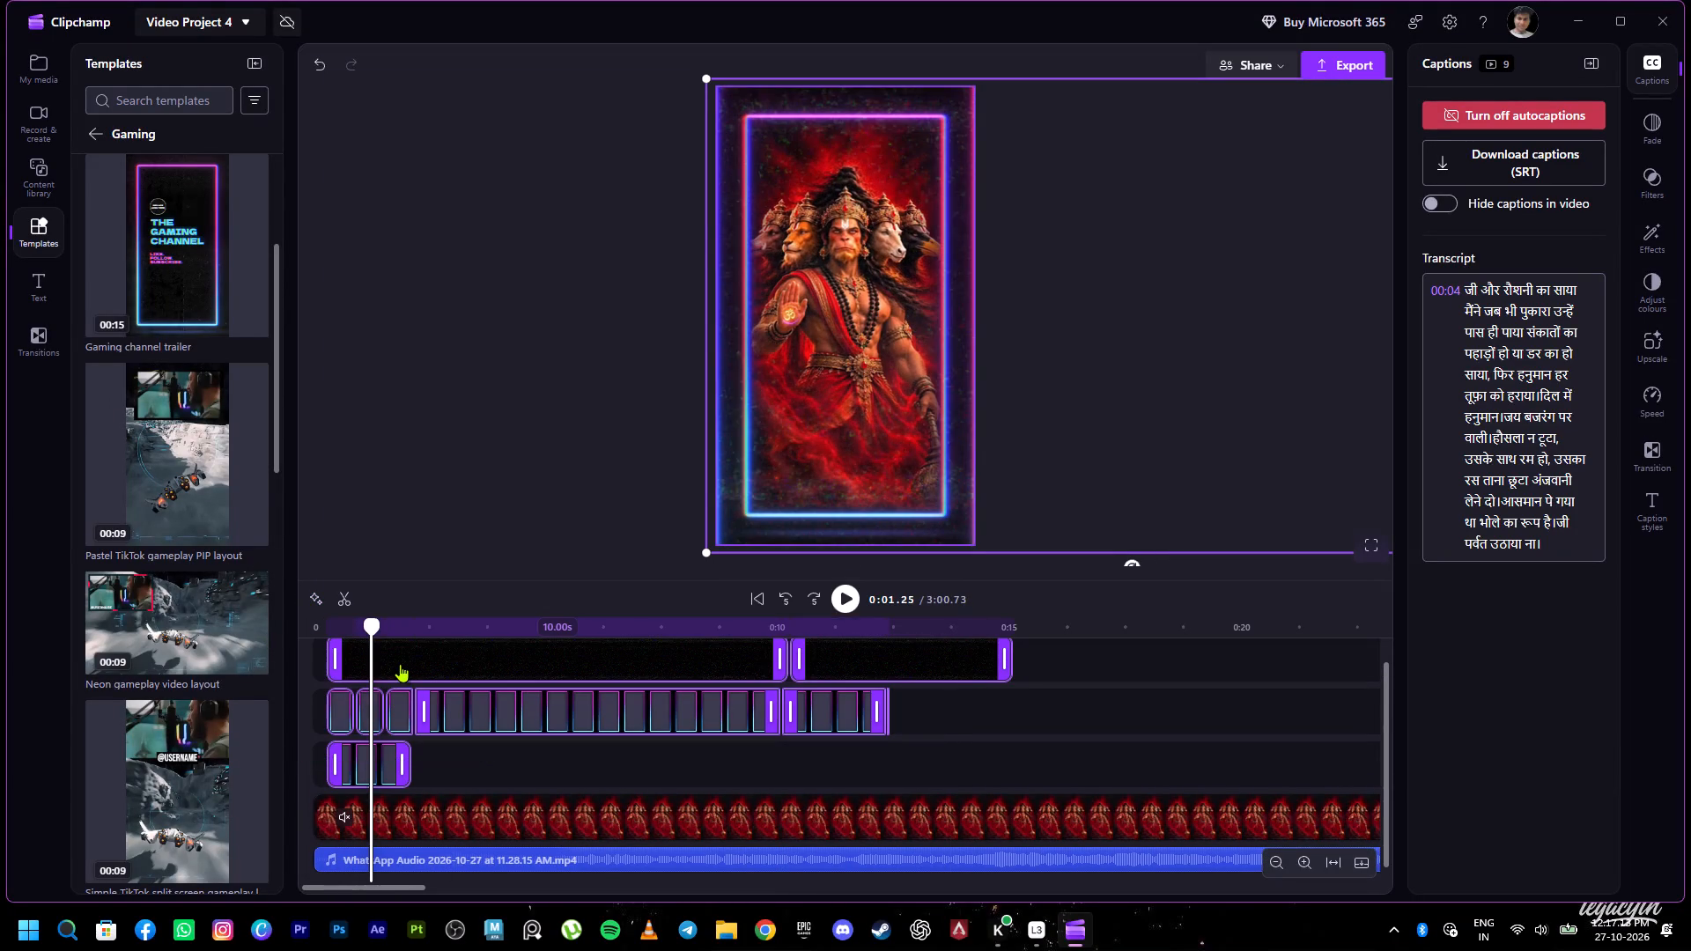
{"action": "left_click_drag", "start_coordinate": [400, 664], "coordinate": [394, 665]}
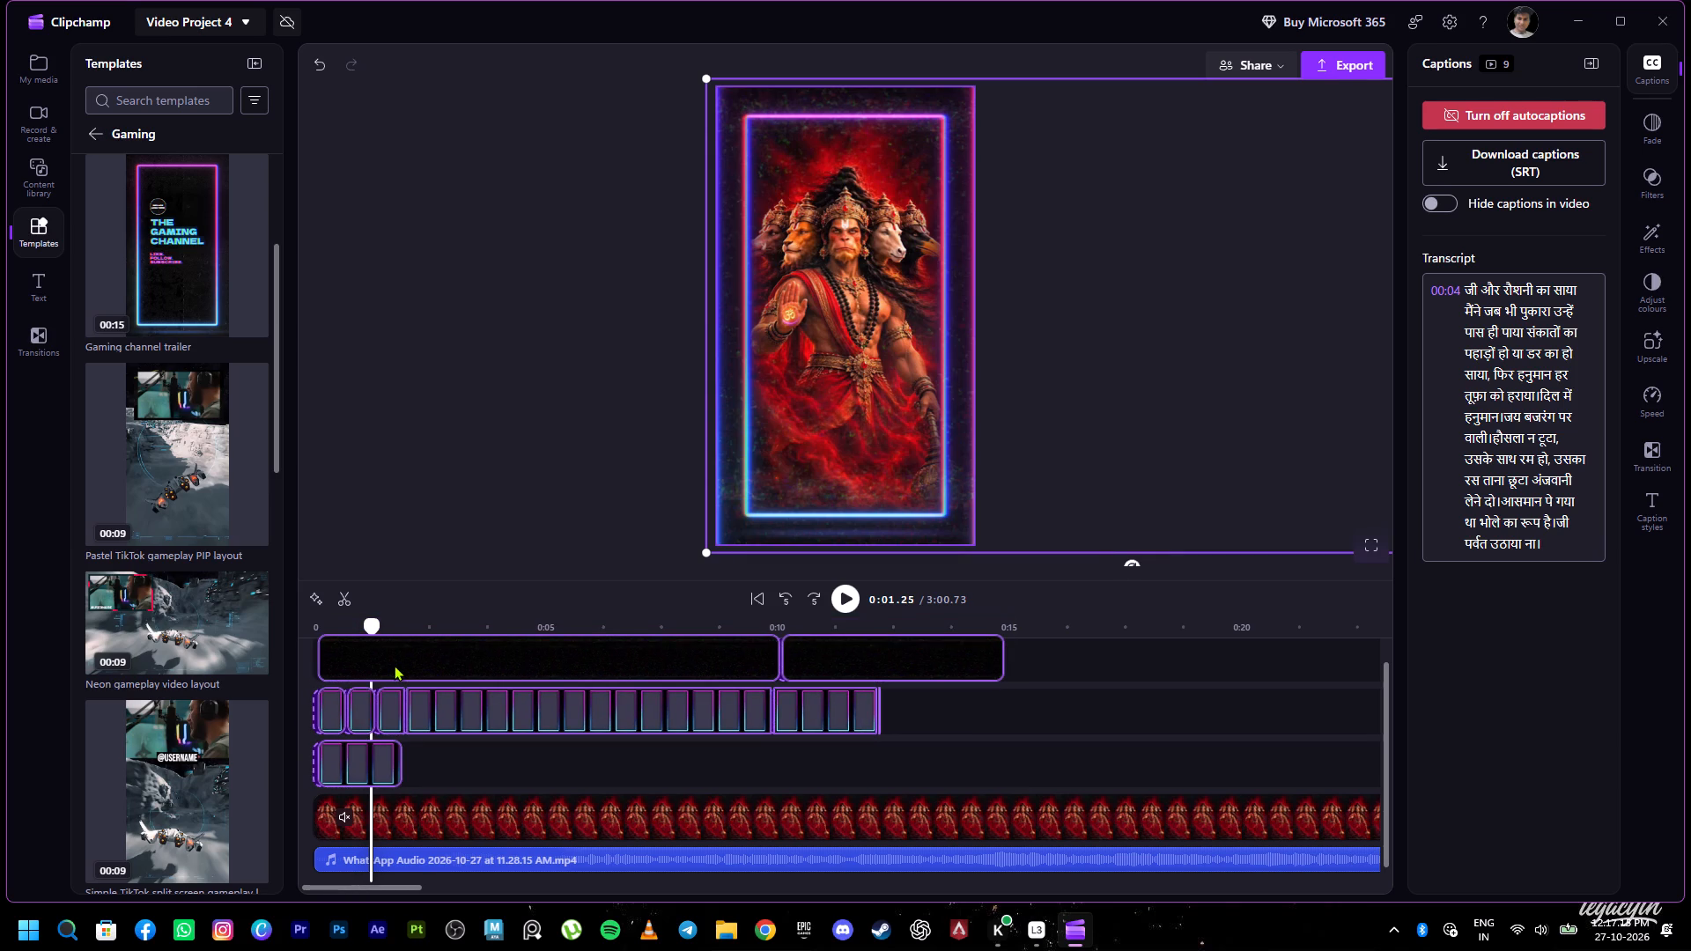
Play the video from the beginning to about 0:13 to review the neon frames and captions.
{"action": "left_click_drag", "start_coordinate": [361, 627], "coordinate": [249, 633]}
{"action": "key", "text": "space"}
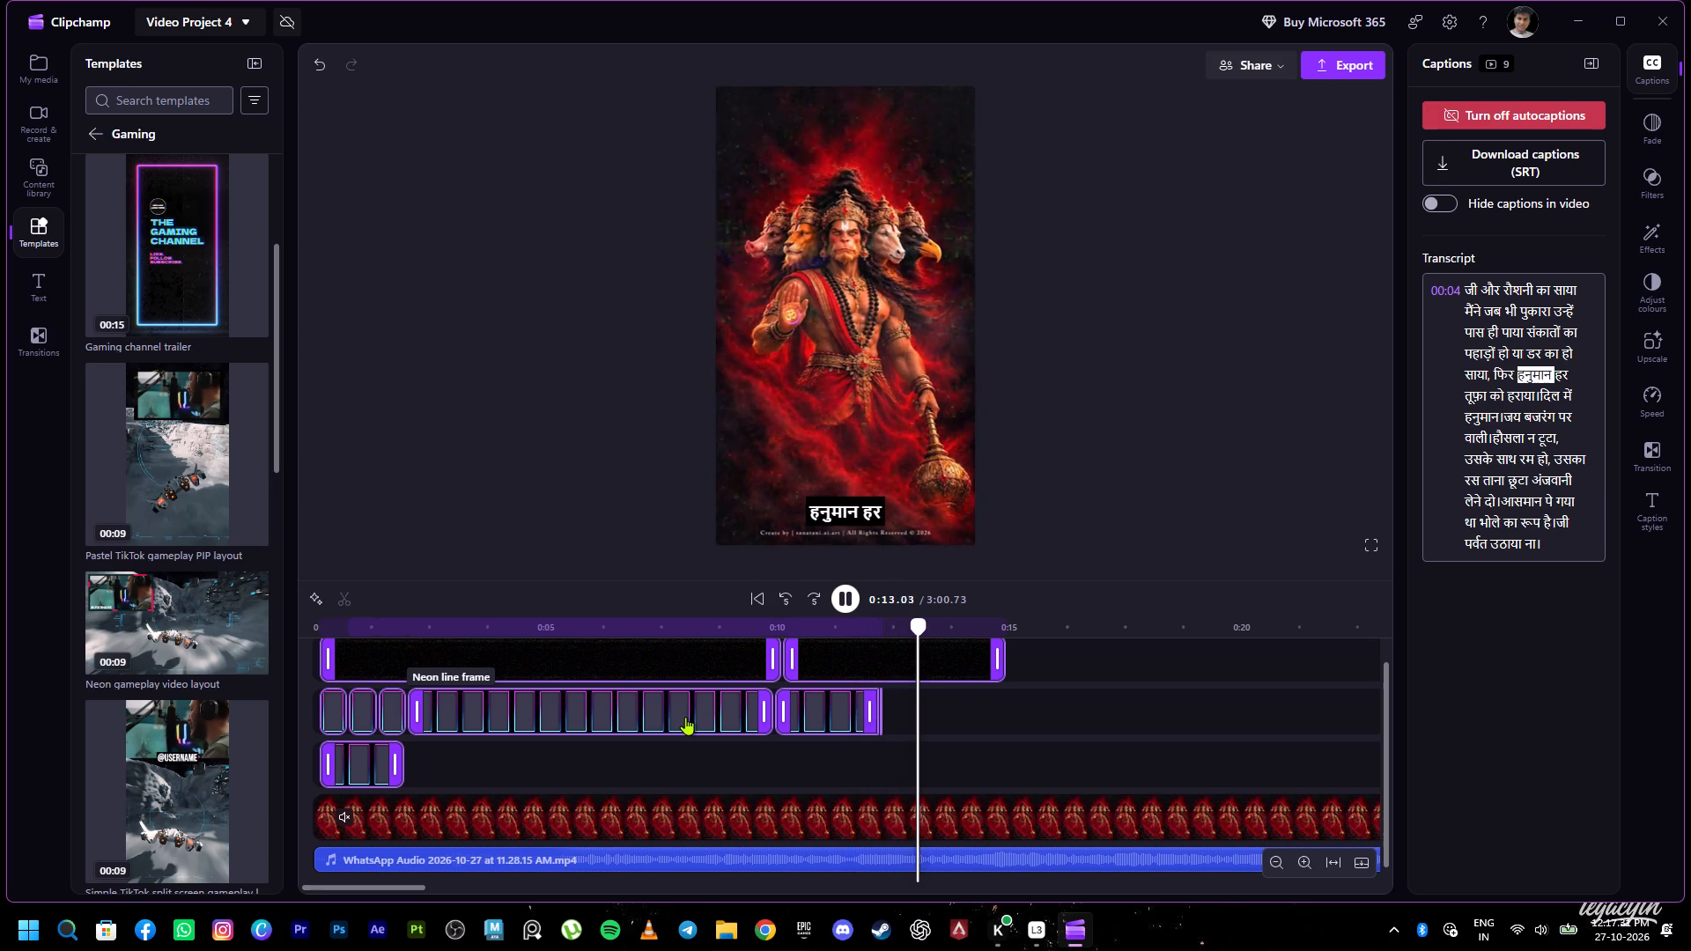
{"action": "key", "text": "space"}
Select only the last Neon line frame clip, starting at about 0:10.
{"action": "left_click", "coordinate": [909, 726]}
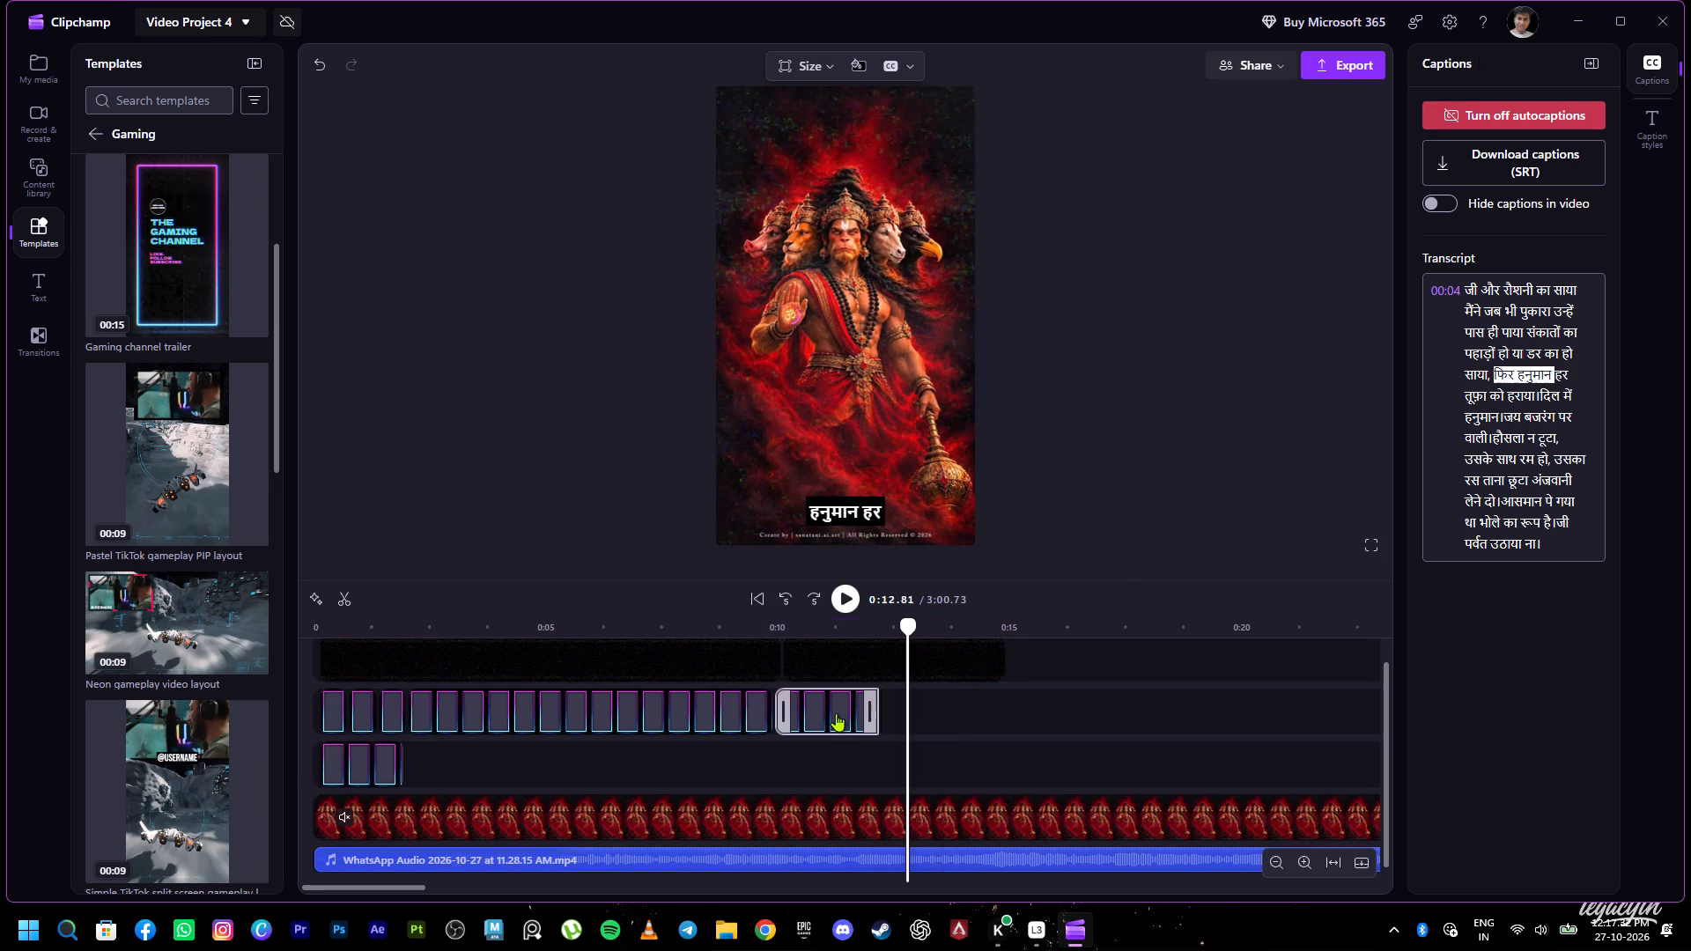
{"action": "left_click_drag", "start_coordinate": [832, 714], "coordinate": [862, 713], "text": "alt"}
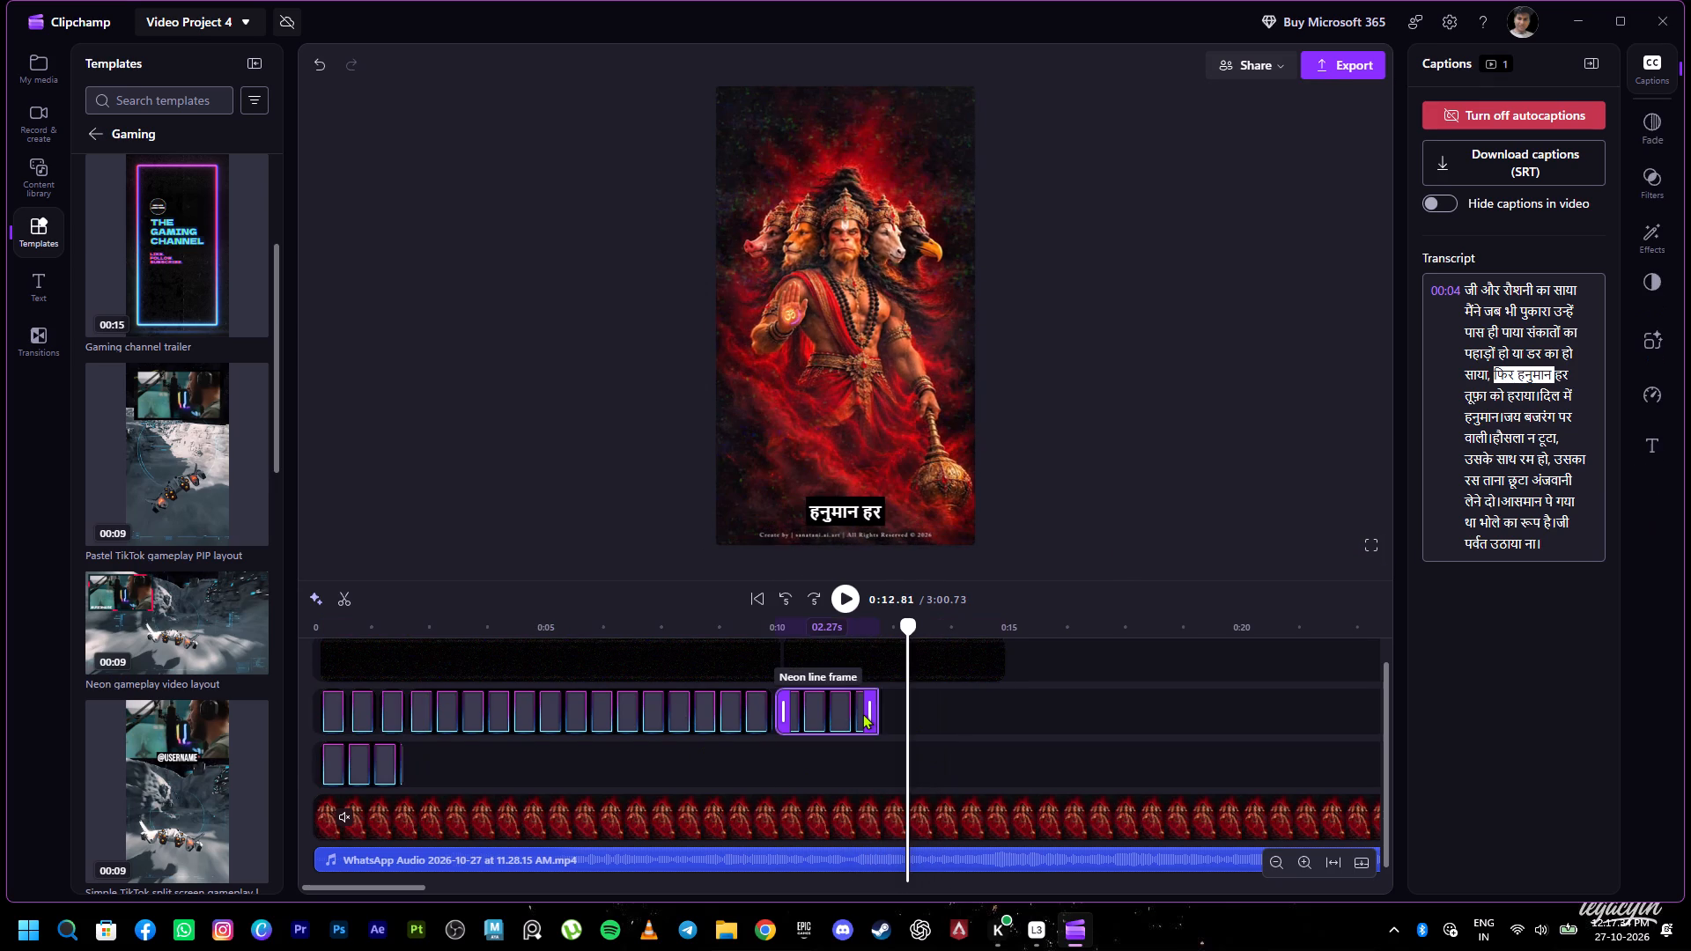
{"action": "left_click_drag", "start_coordinate": [862, 713], "coordinate": [823, 712], "text": "alt"}
{"action": "left_click", "coordinate": [823, 712]}
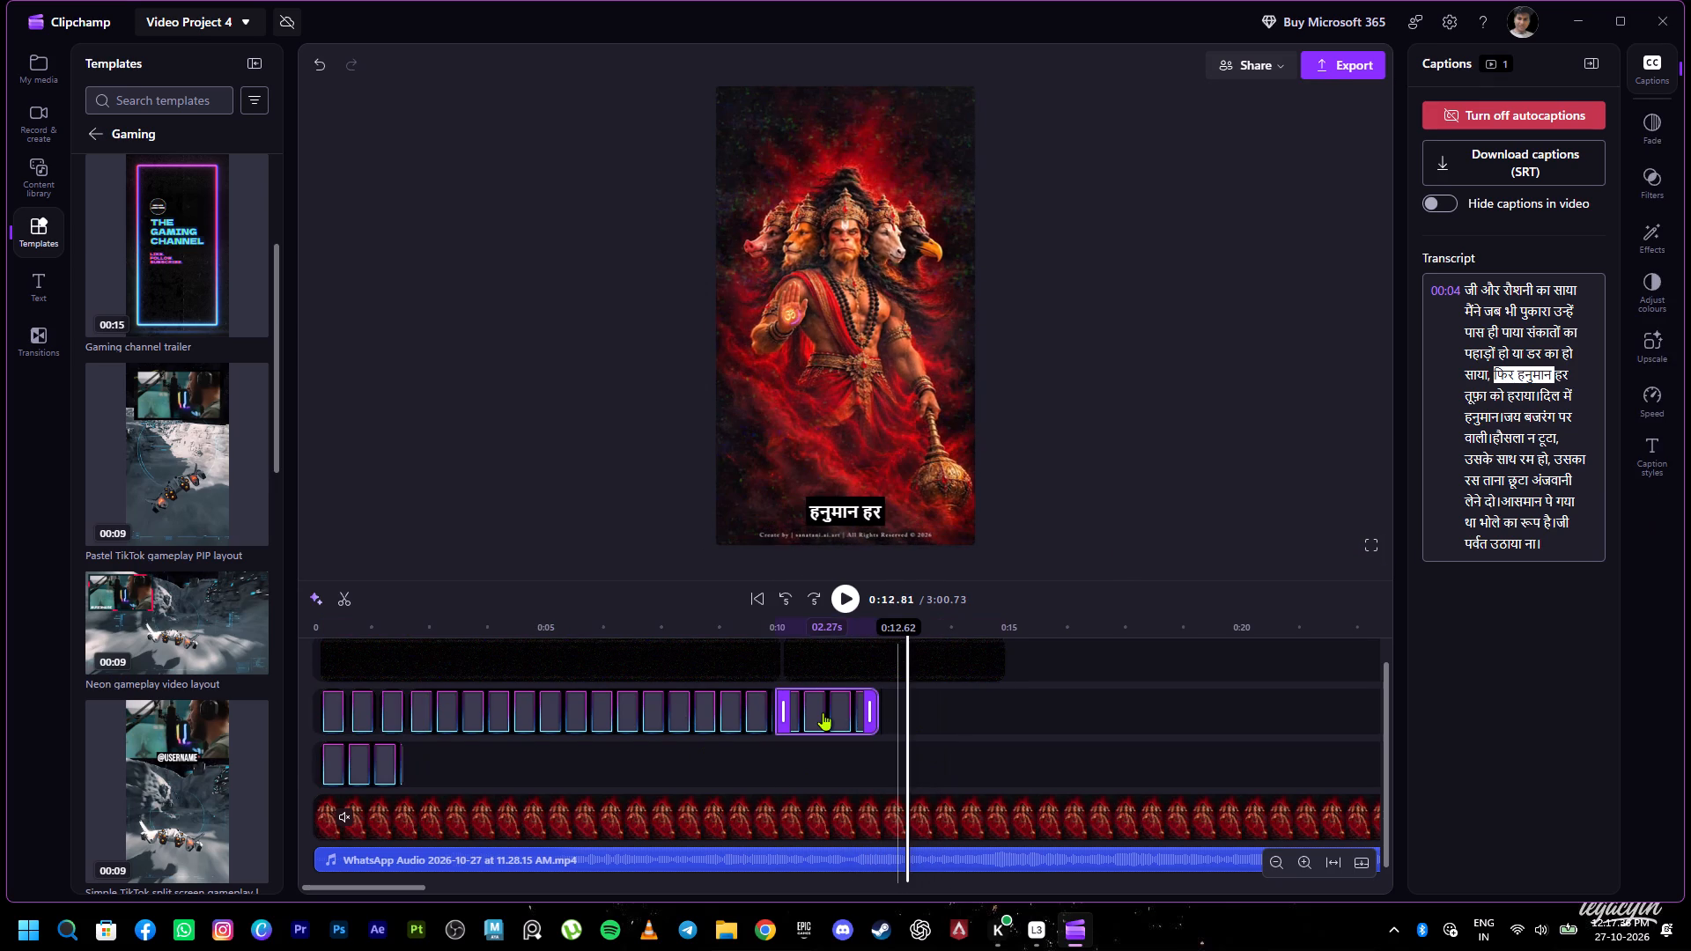